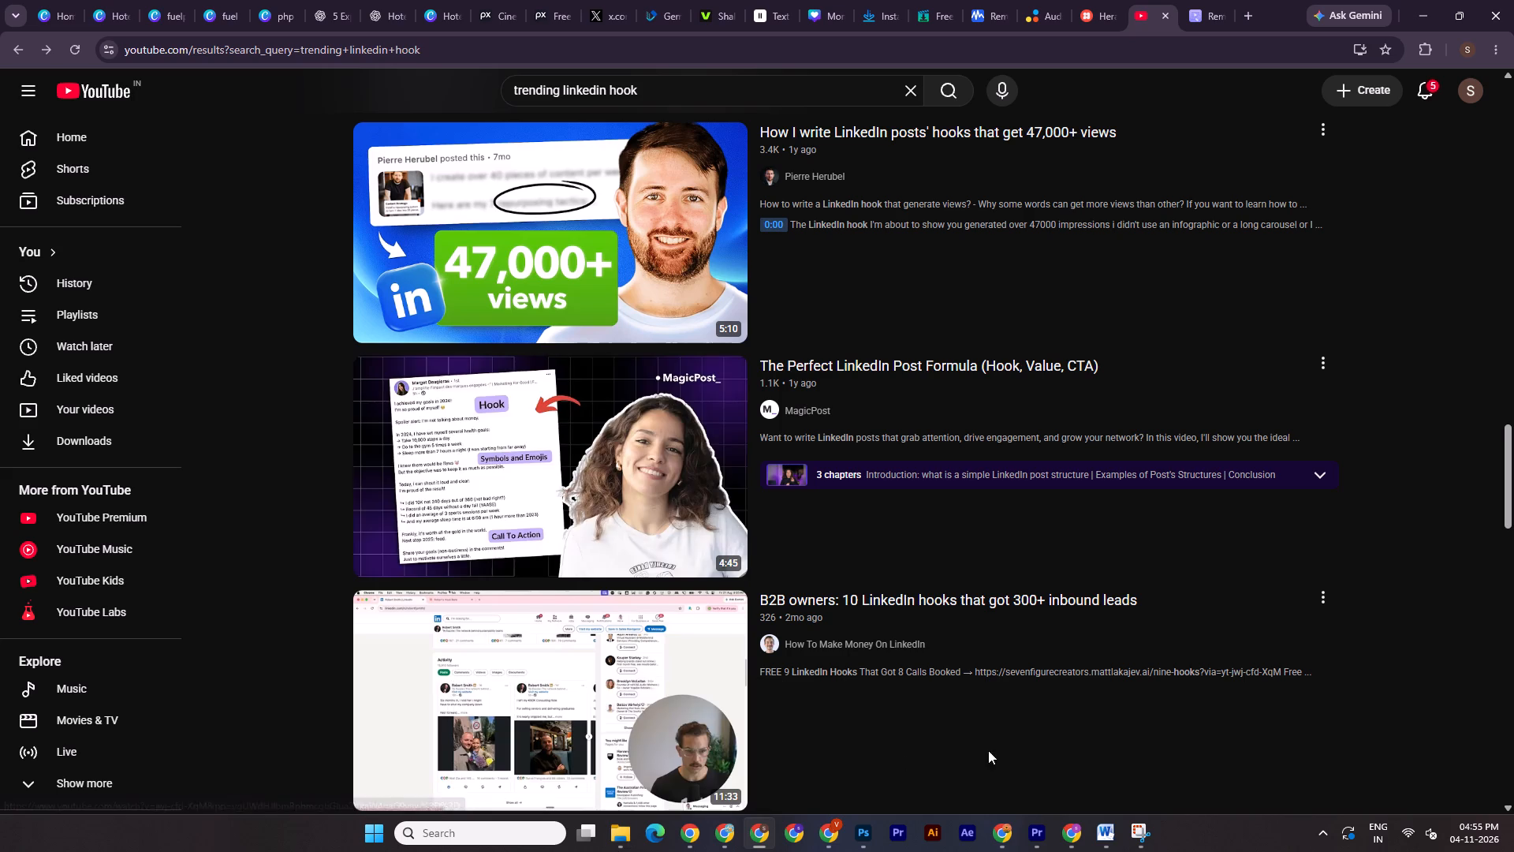
# Switch to Premiere Pro and start a new project named fuelplus reel 1 linkedin.
pyautogui.click(1039, 831)
pyautogui.click(1497, 0)
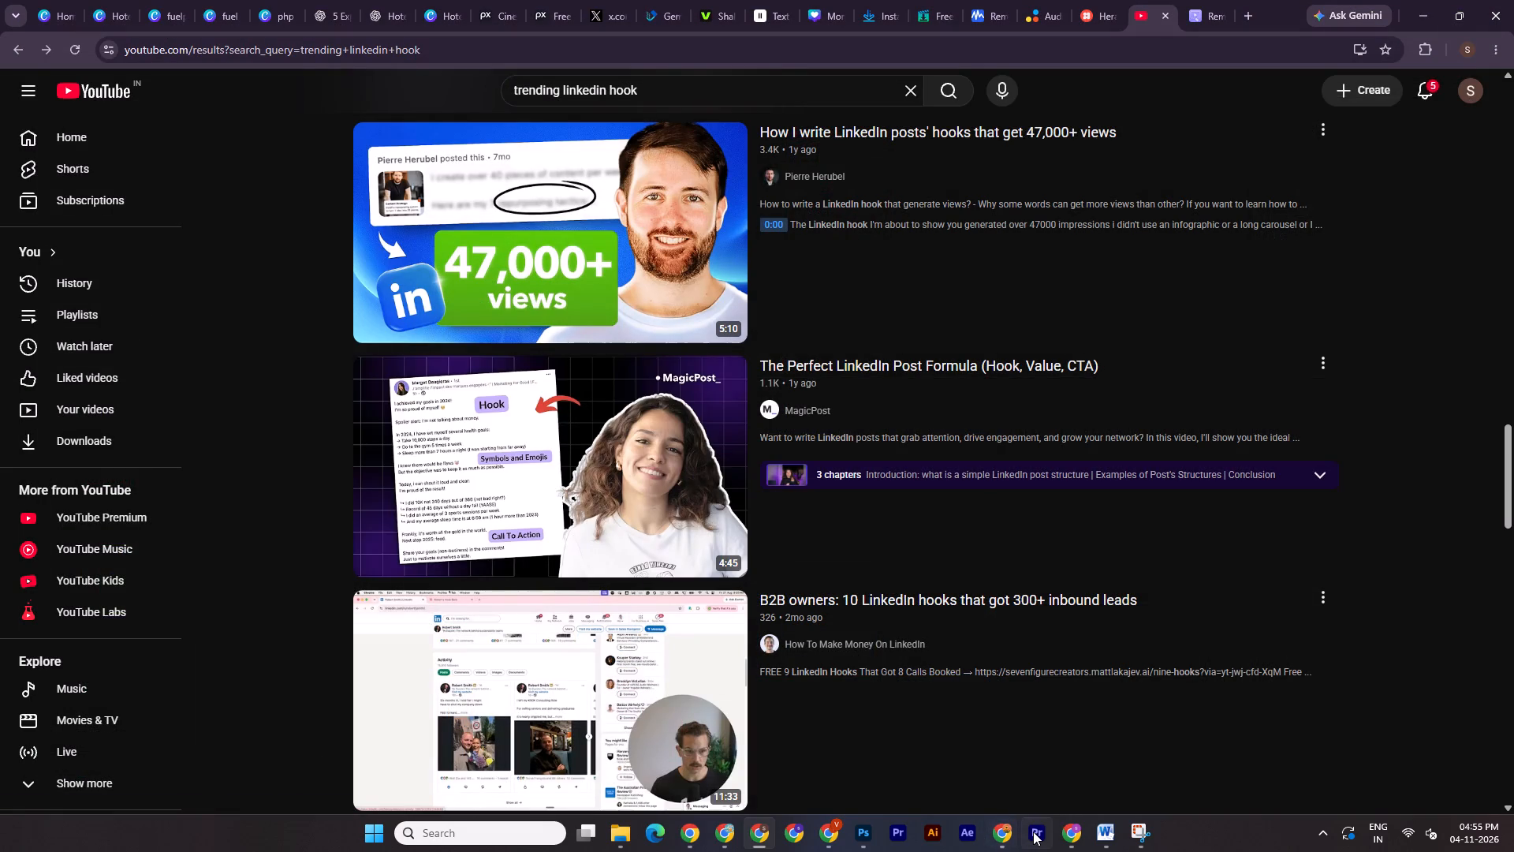
pyautogui.click(1033, 831)
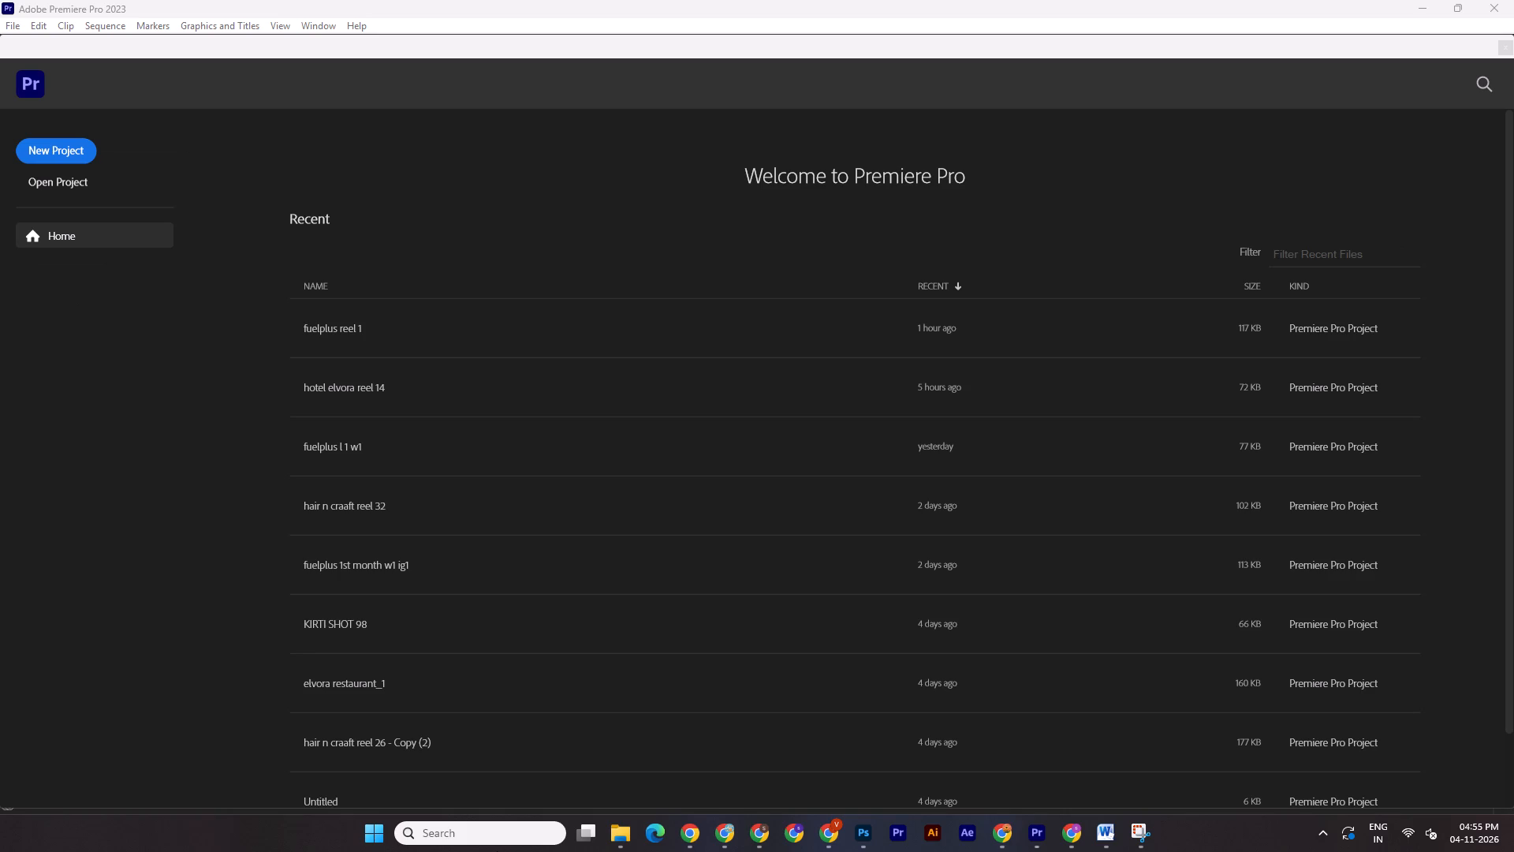
pyautogui.click(57, 155)
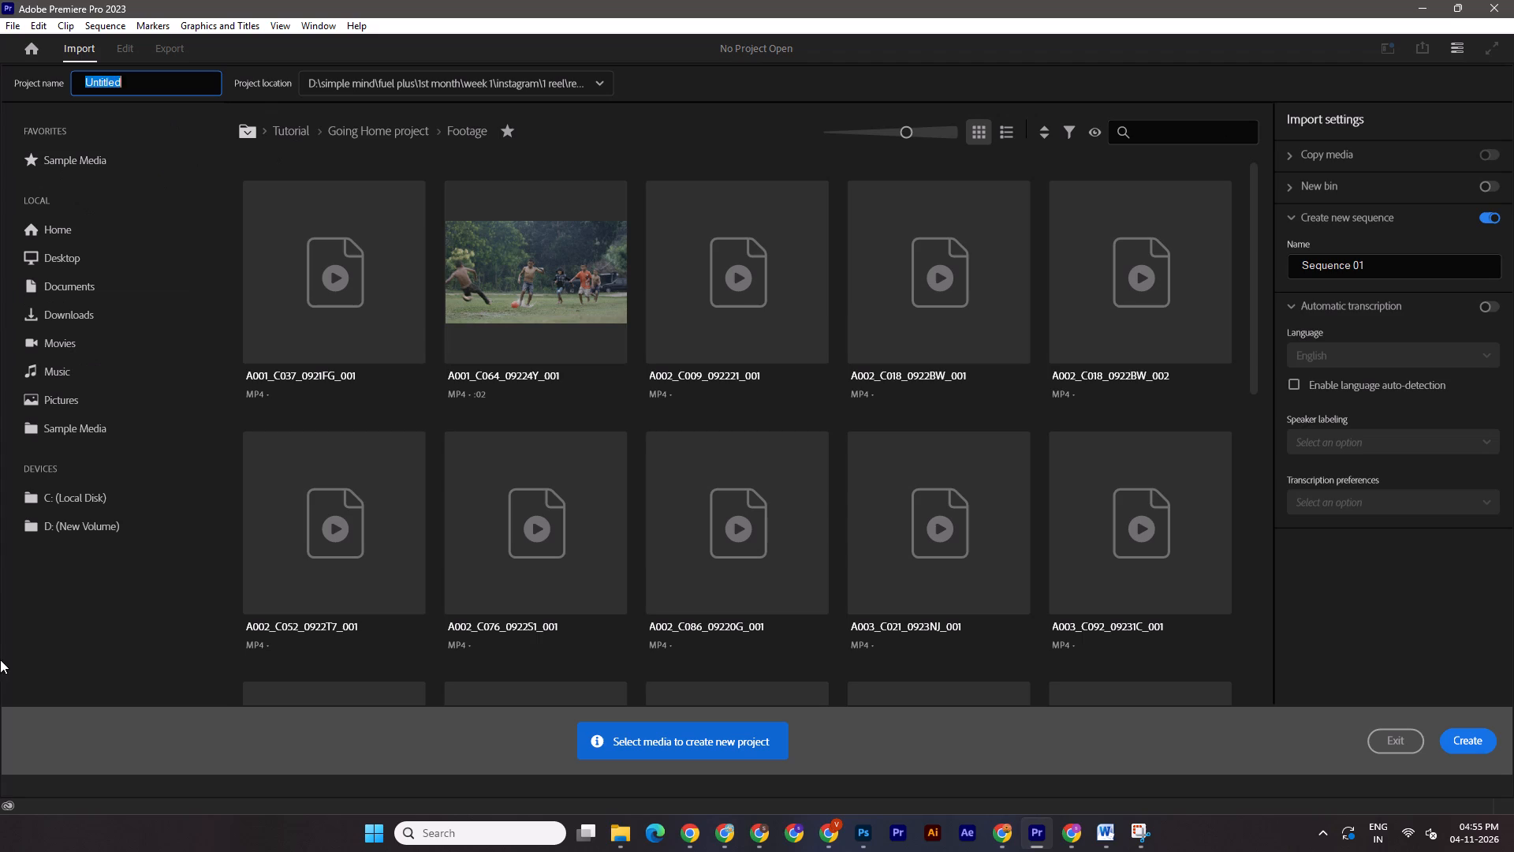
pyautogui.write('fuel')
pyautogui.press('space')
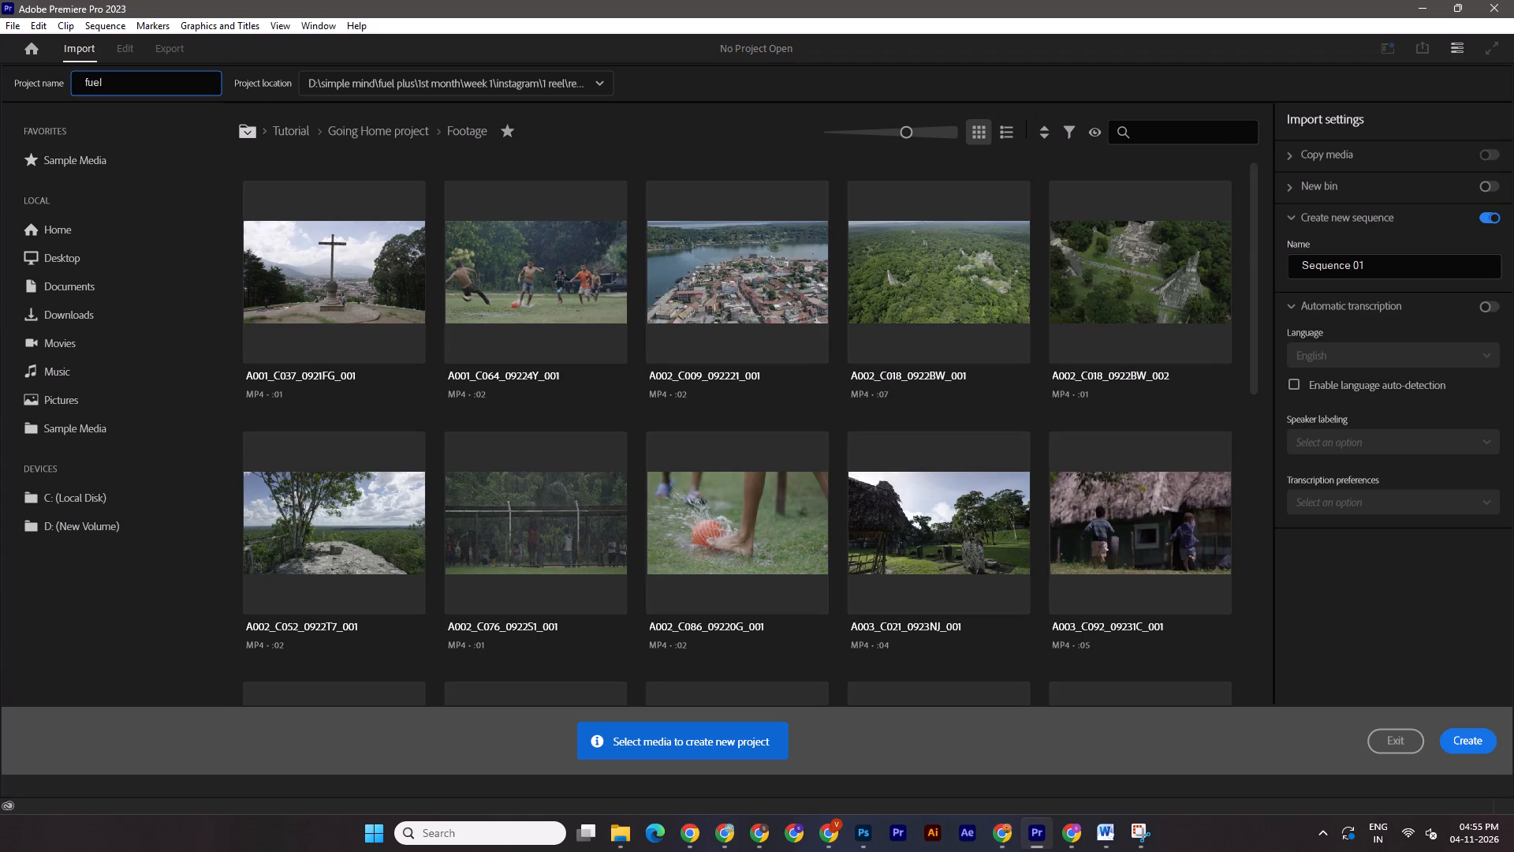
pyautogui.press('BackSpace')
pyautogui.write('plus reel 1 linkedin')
# Set the project location to the inner reel 1 folder under fuel plus, 1st month, week 1, linkedin, reel 1.
pyautogui.click(464, 92)
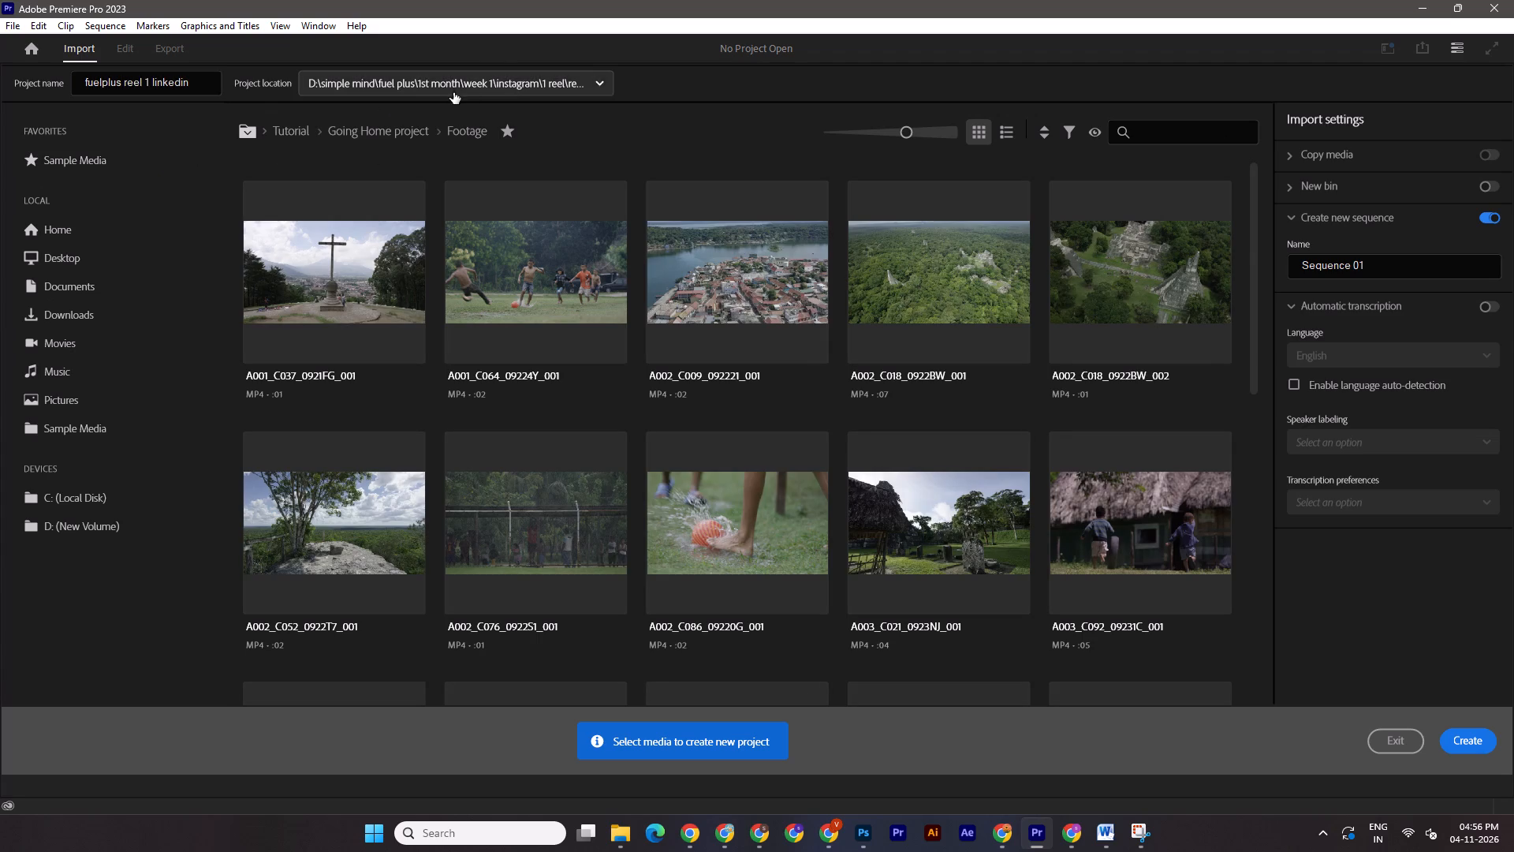
pyautogui.click(367, 294)
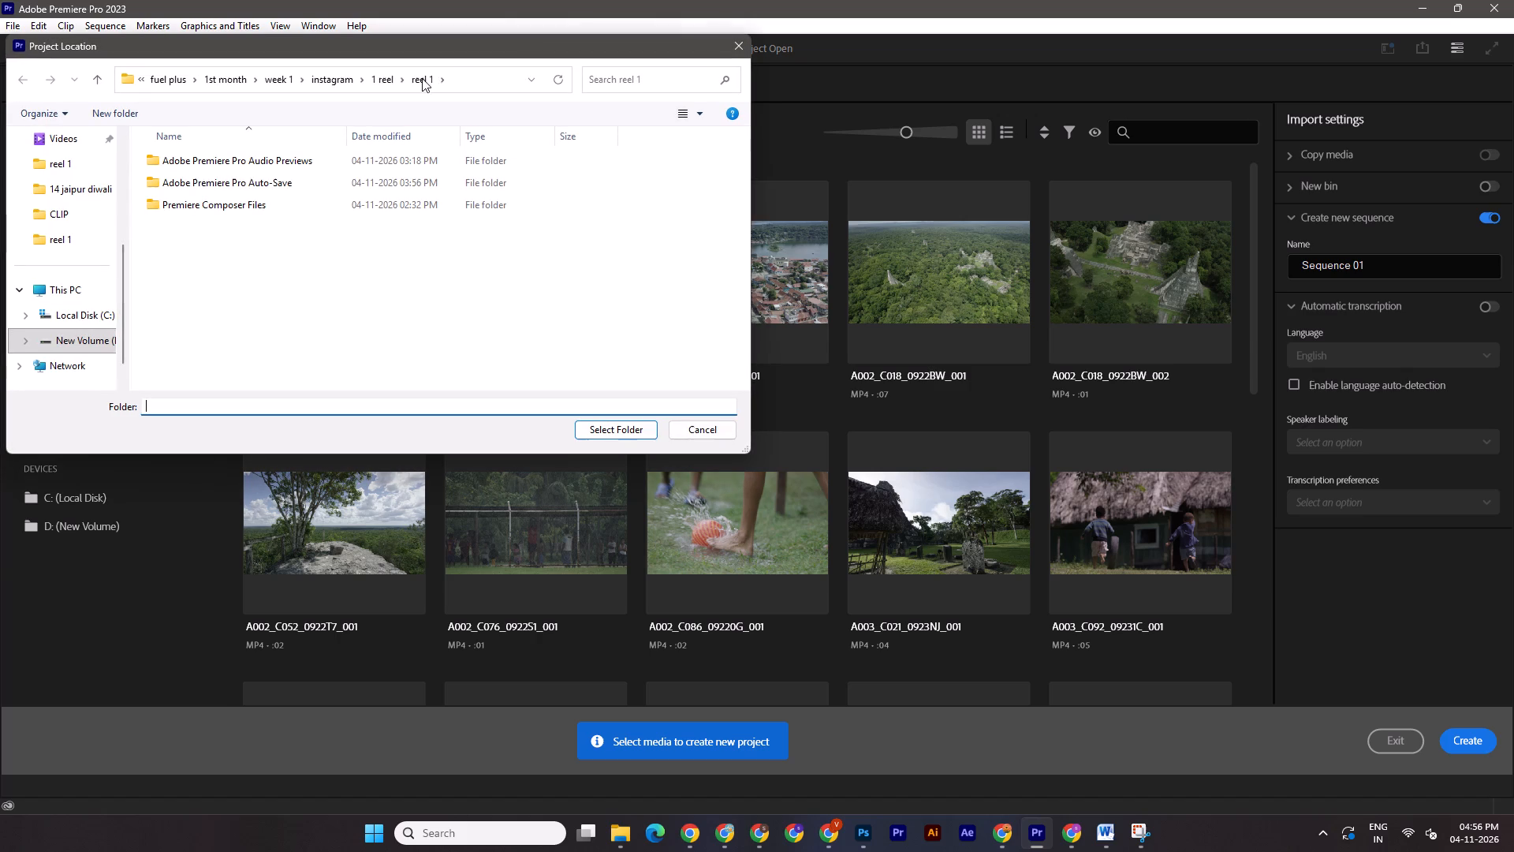
pyautogui.click(287, 76)
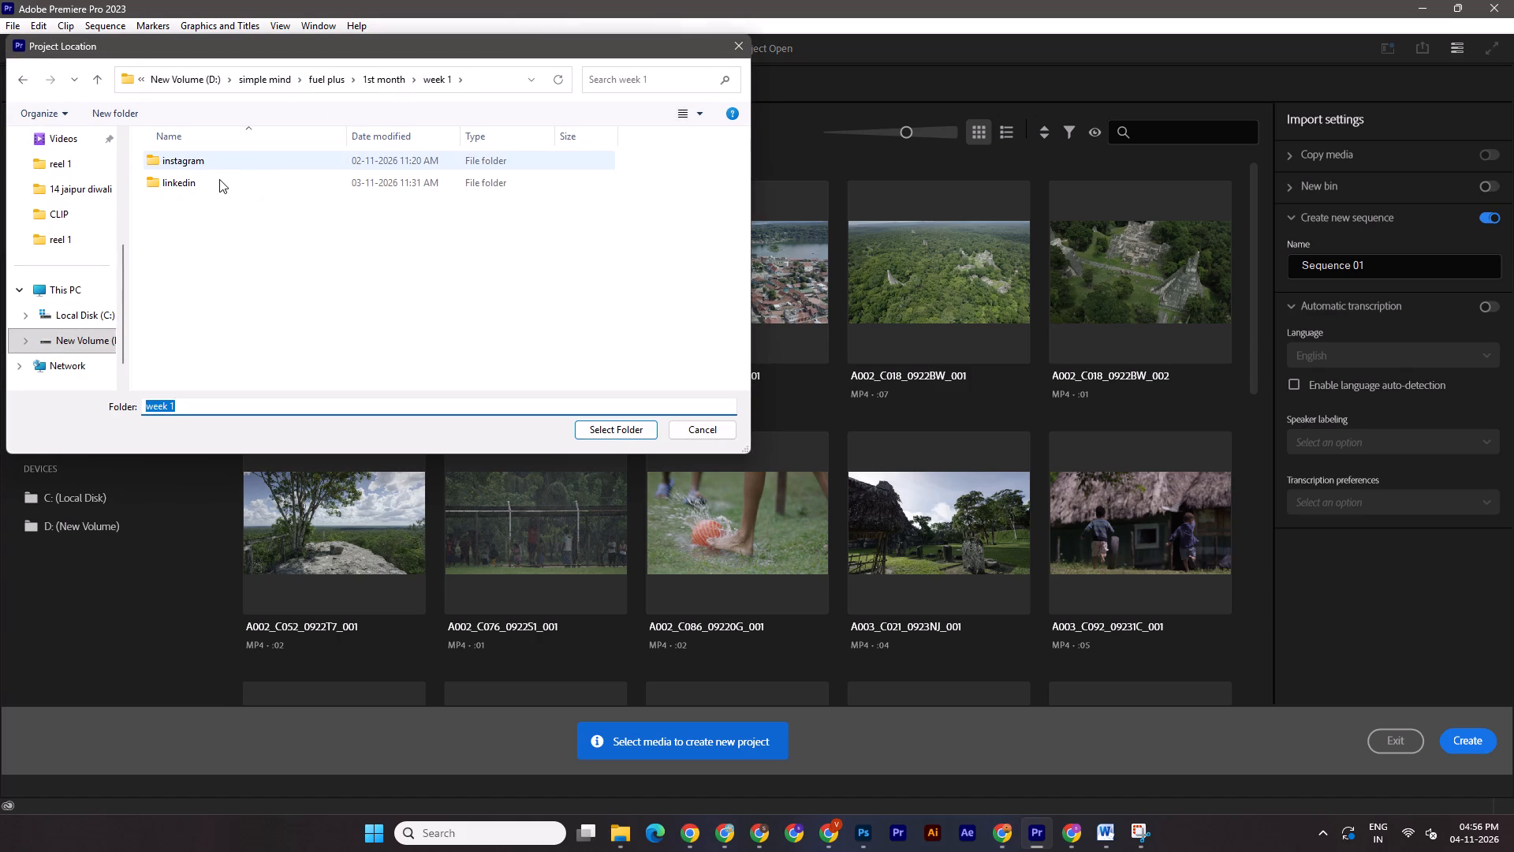
pyautogui.doubleClick(218, 184)
pyautogui.doubleClick(210, 162)
pyautogui.doubleClick(219, 248)
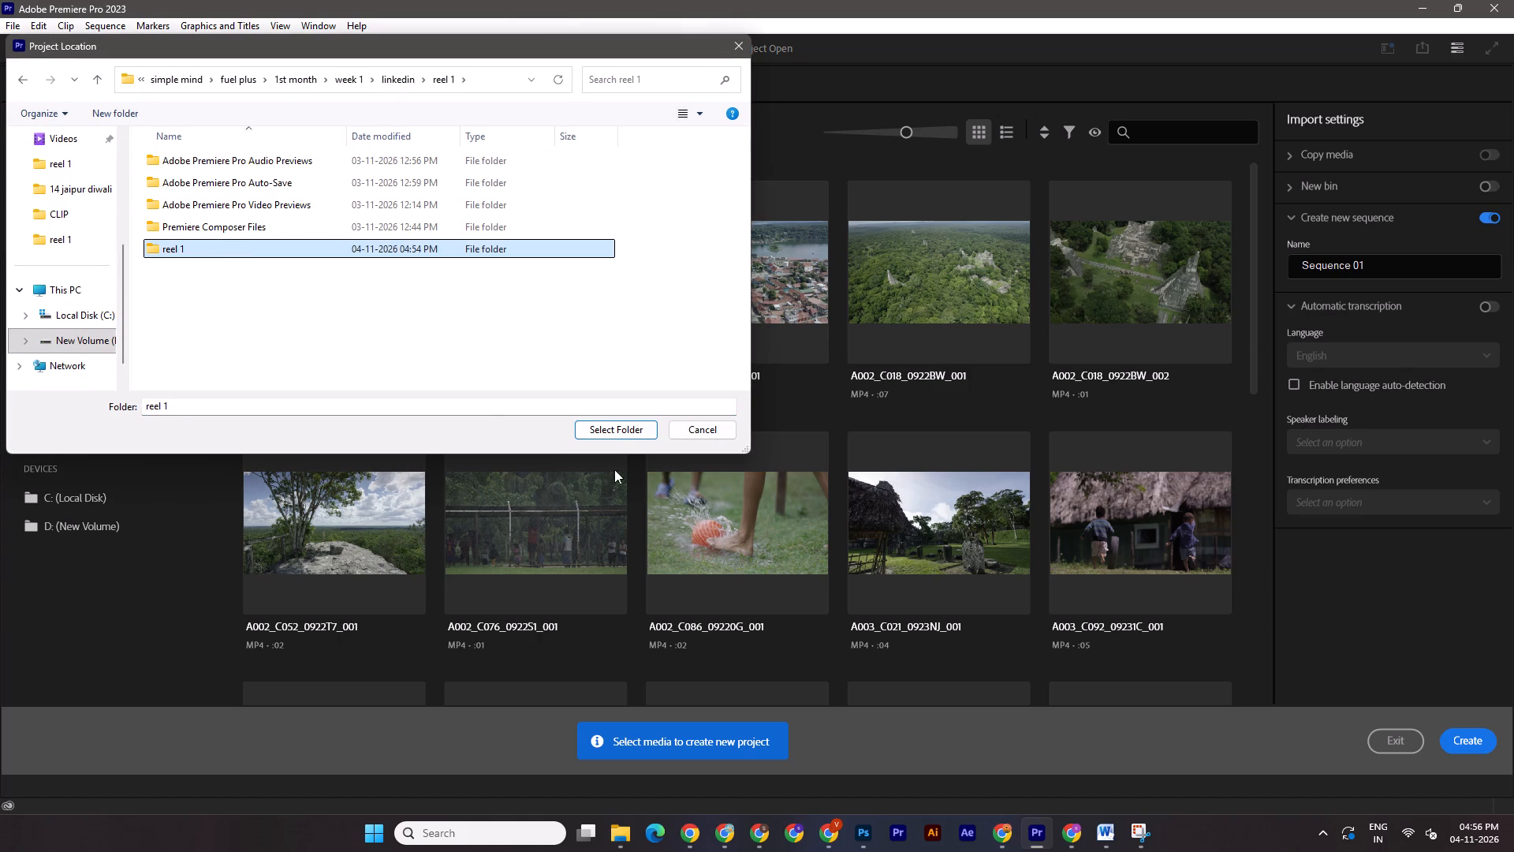
pyautogui.click(621, 429)
# Create the project without importing media and decline opening the Audio Hardware preferences.
pyautogui.click(1476, 742)
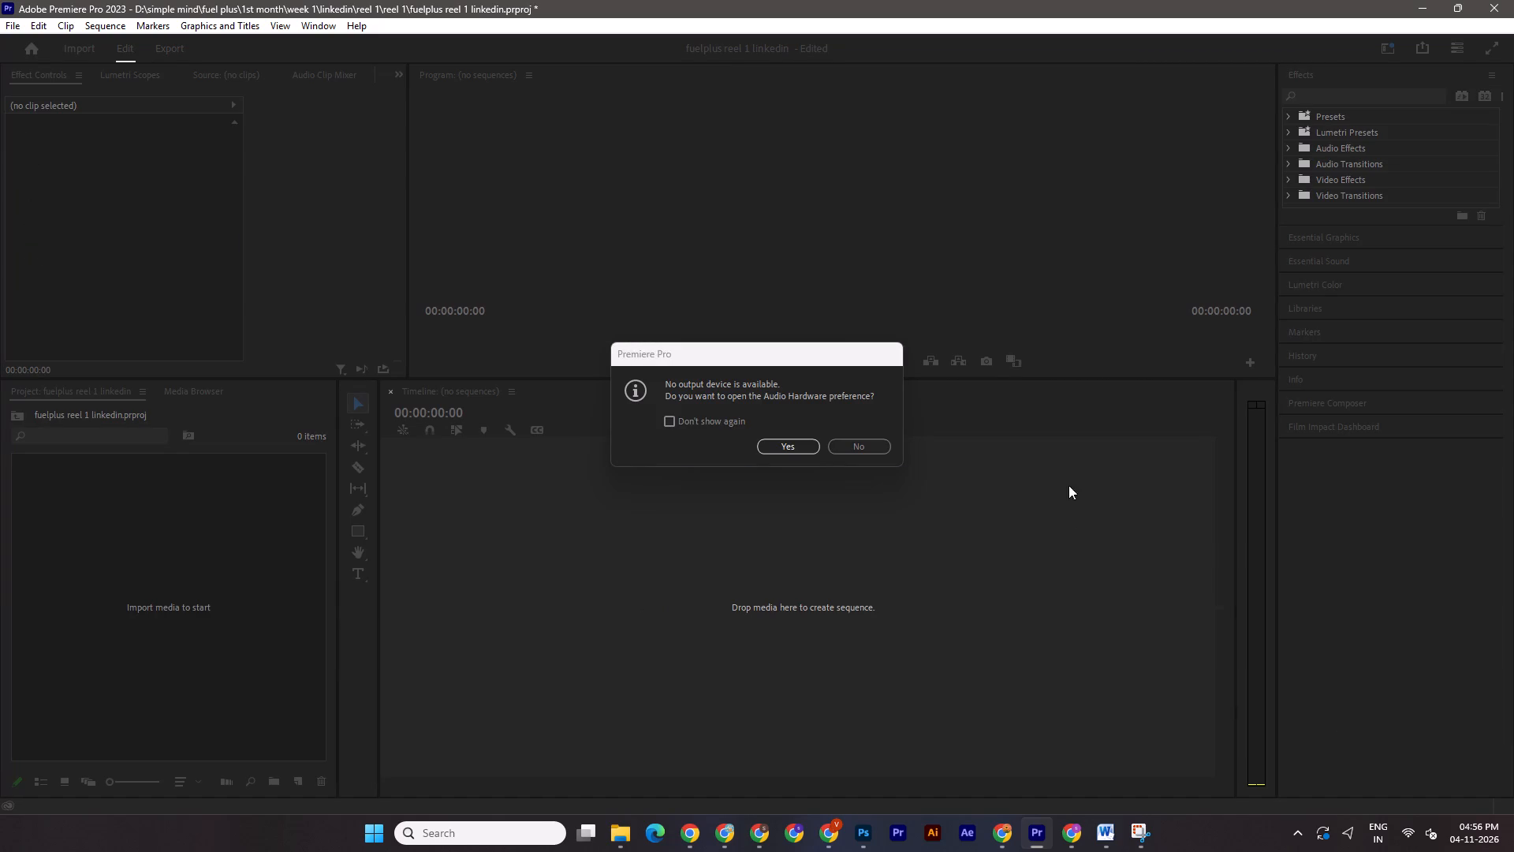
pyautogui.click(853, 438)
pyautogui.click(780, 444)
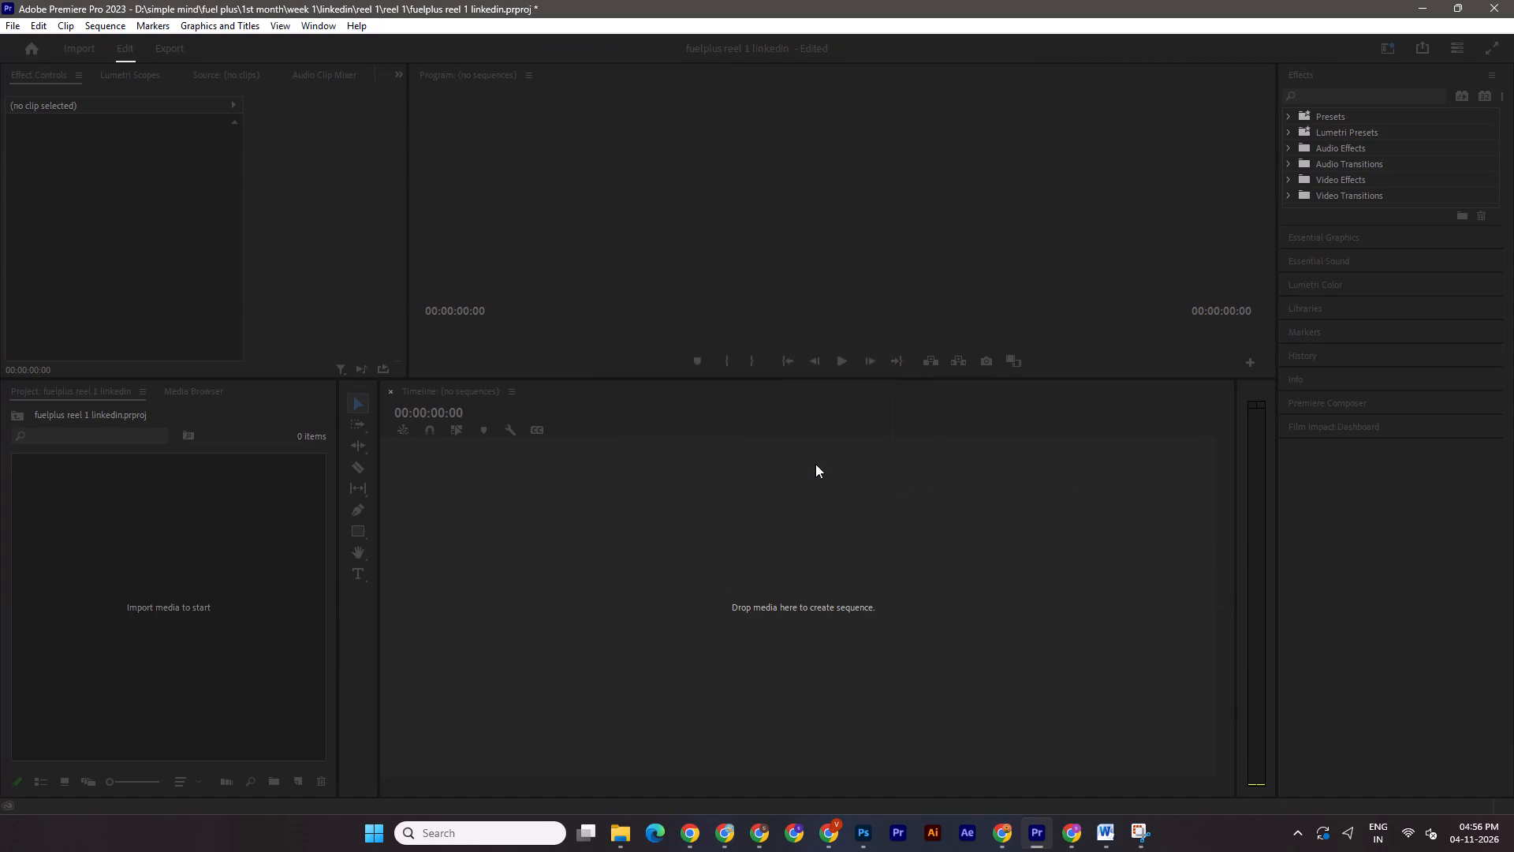
pyautogui.click(1039, 162)
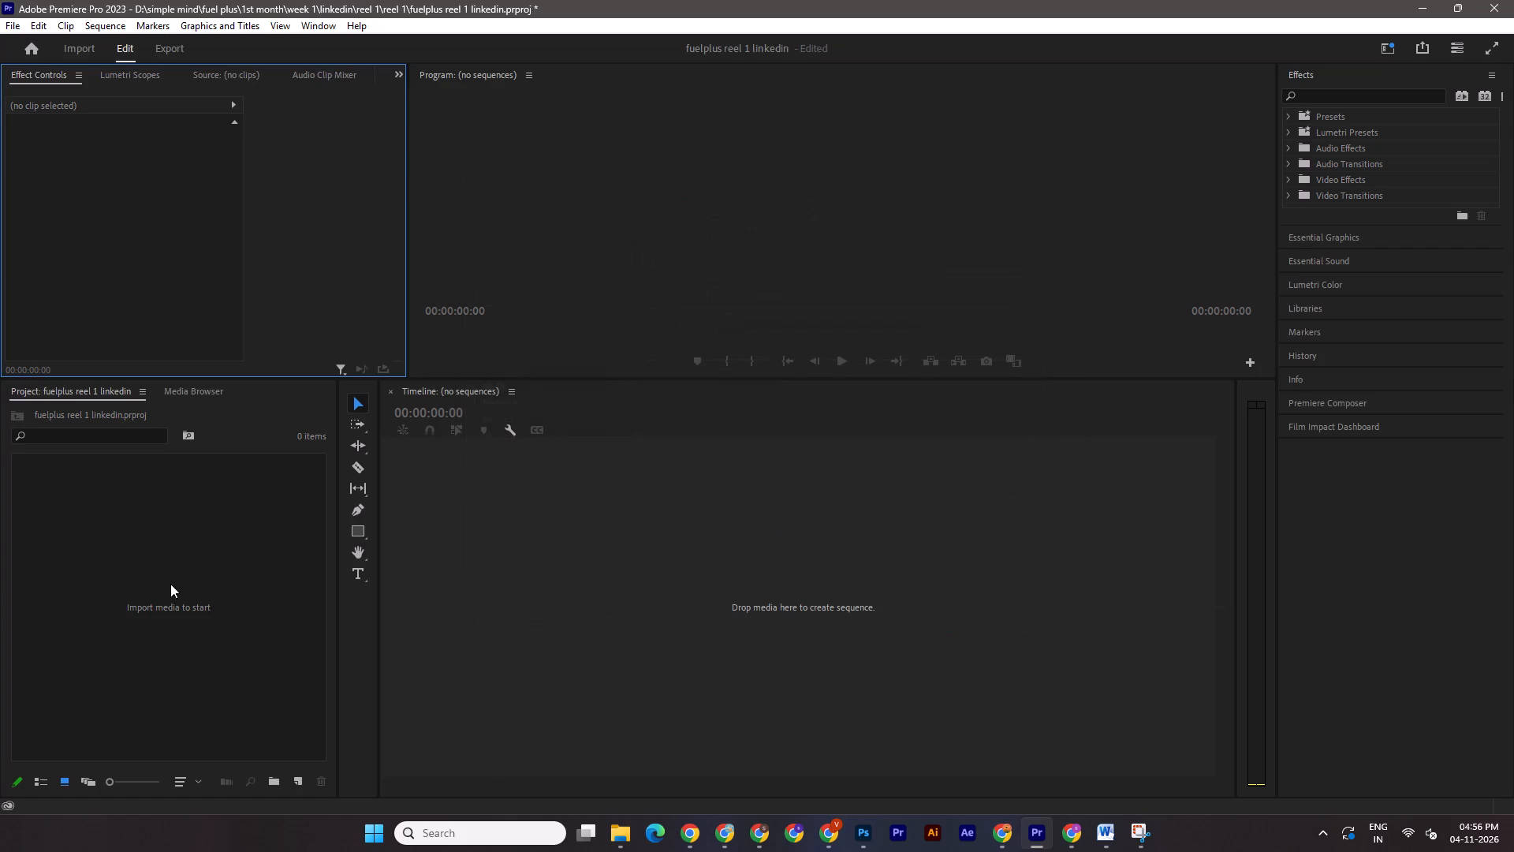
# Create a new sequence with a 30.00 frames/second timebase and a frame size of 1920 horizontal by 1080 vertical.
pyautogui.rightClick(103, 592)
pyautogui.click(218, 358)
pyautogui.click(342, 369)
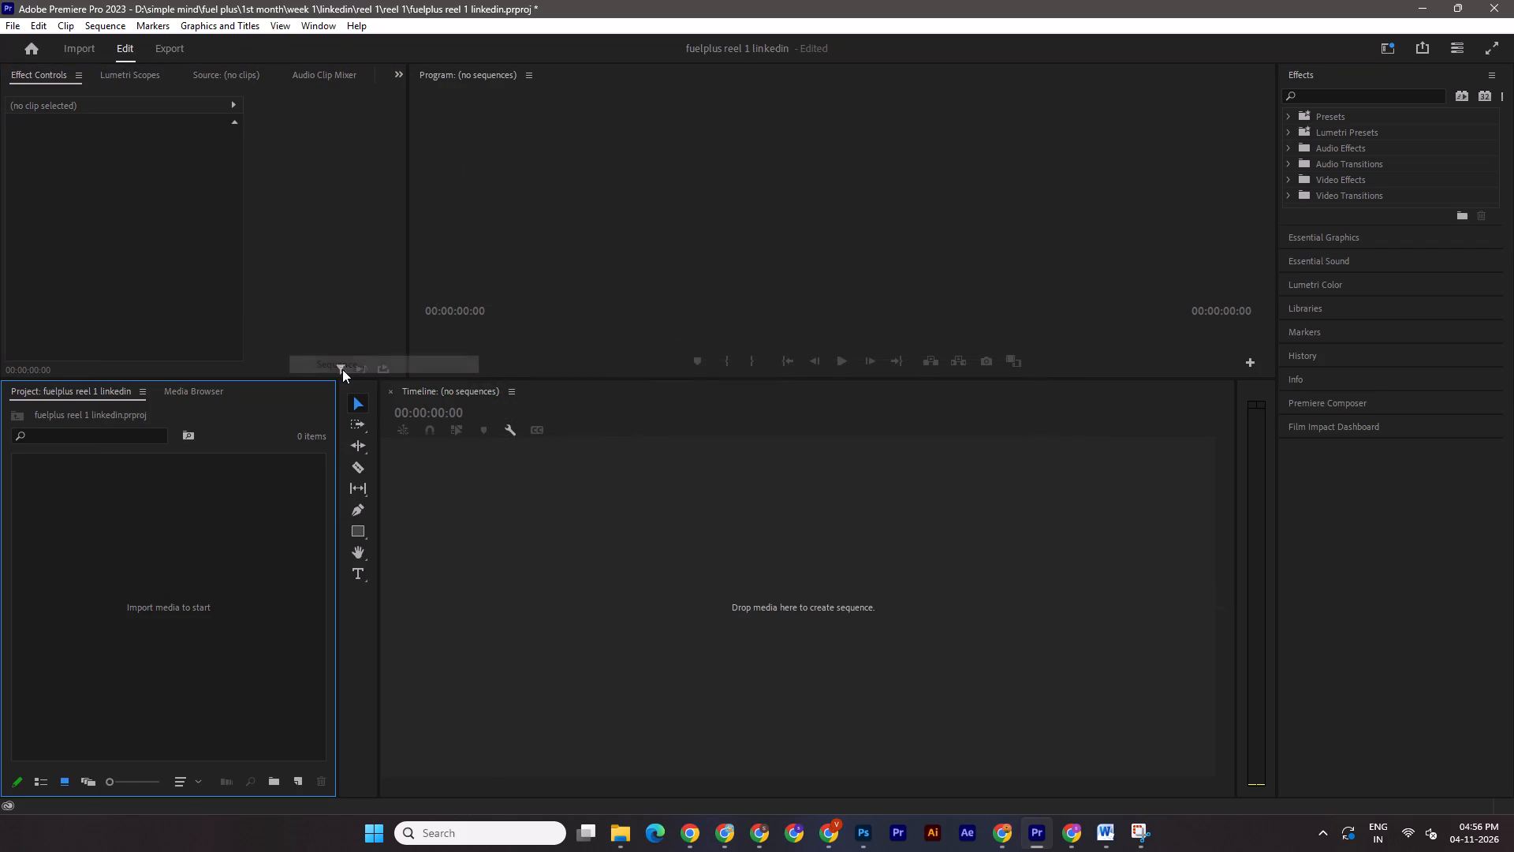
pyautogui.click(584, 140)
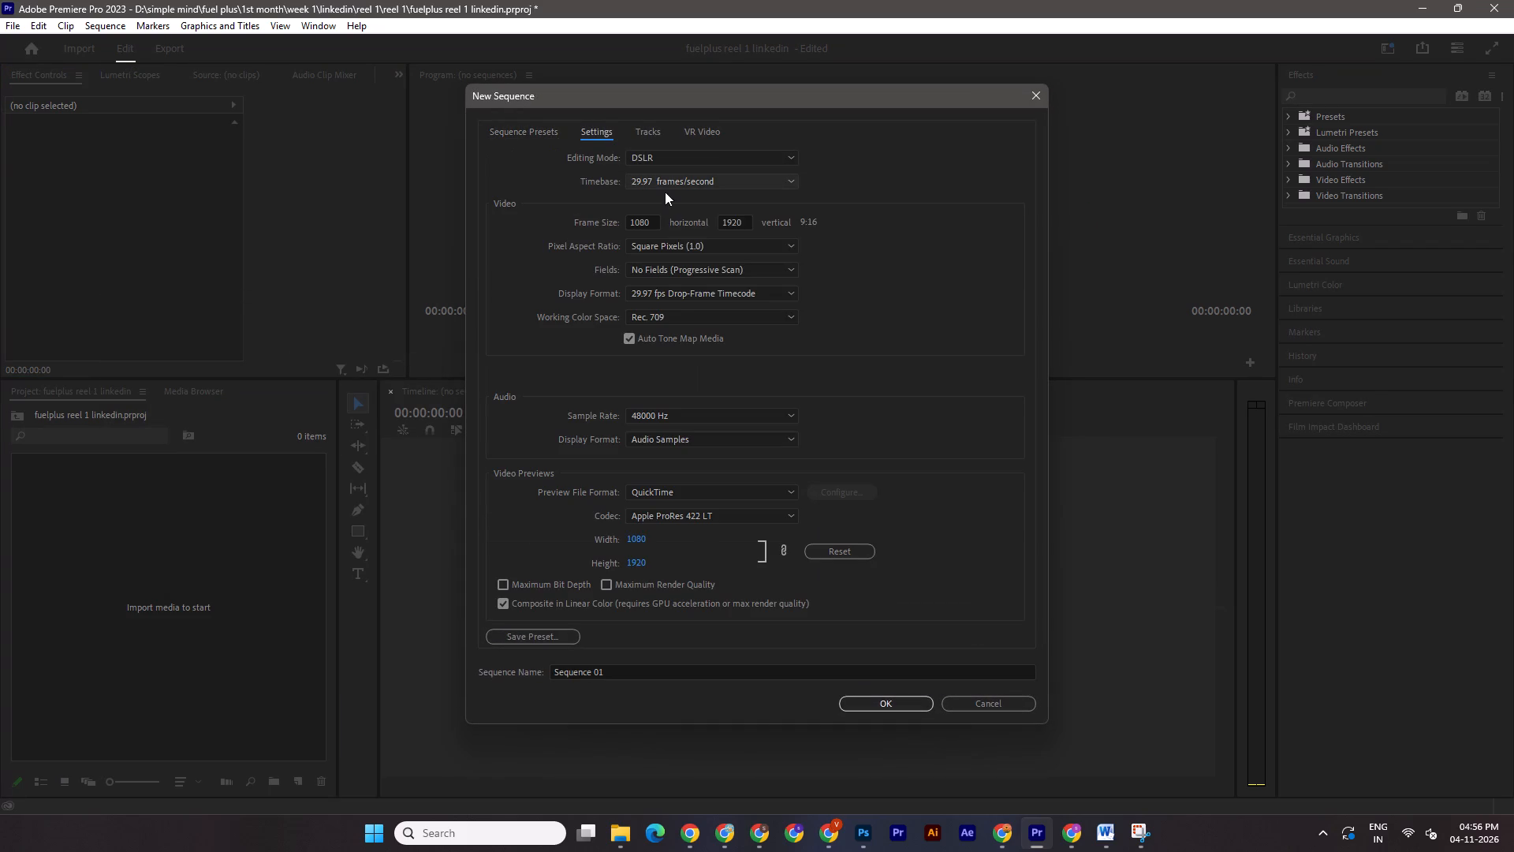
pyautogui.click(657, 184)
pyautogui.click(676, 340)
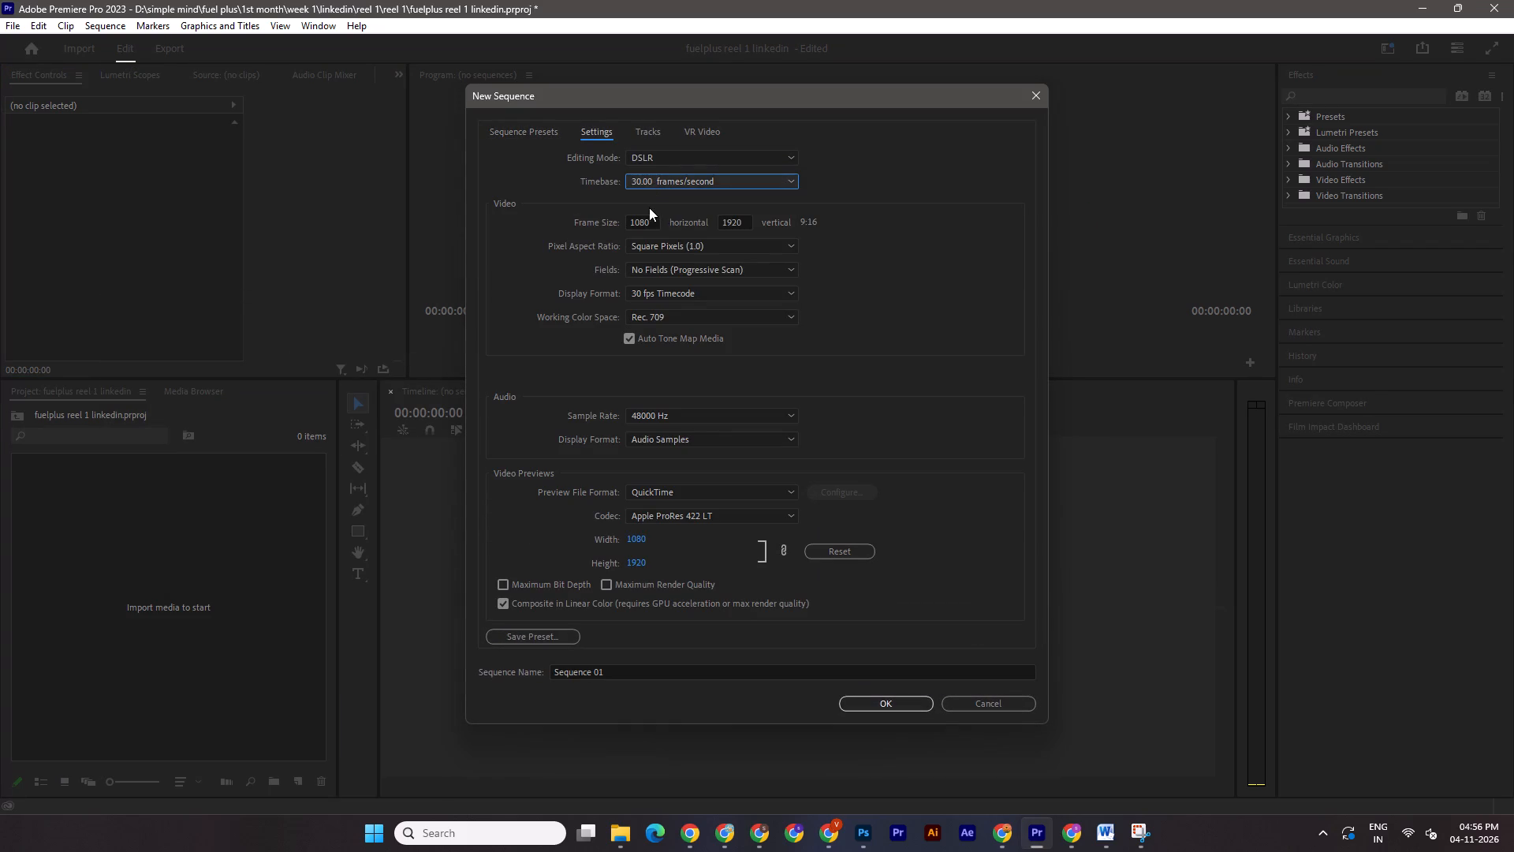
pyautogui.doubleClick(648, 225)
pyautogui.write('1920')
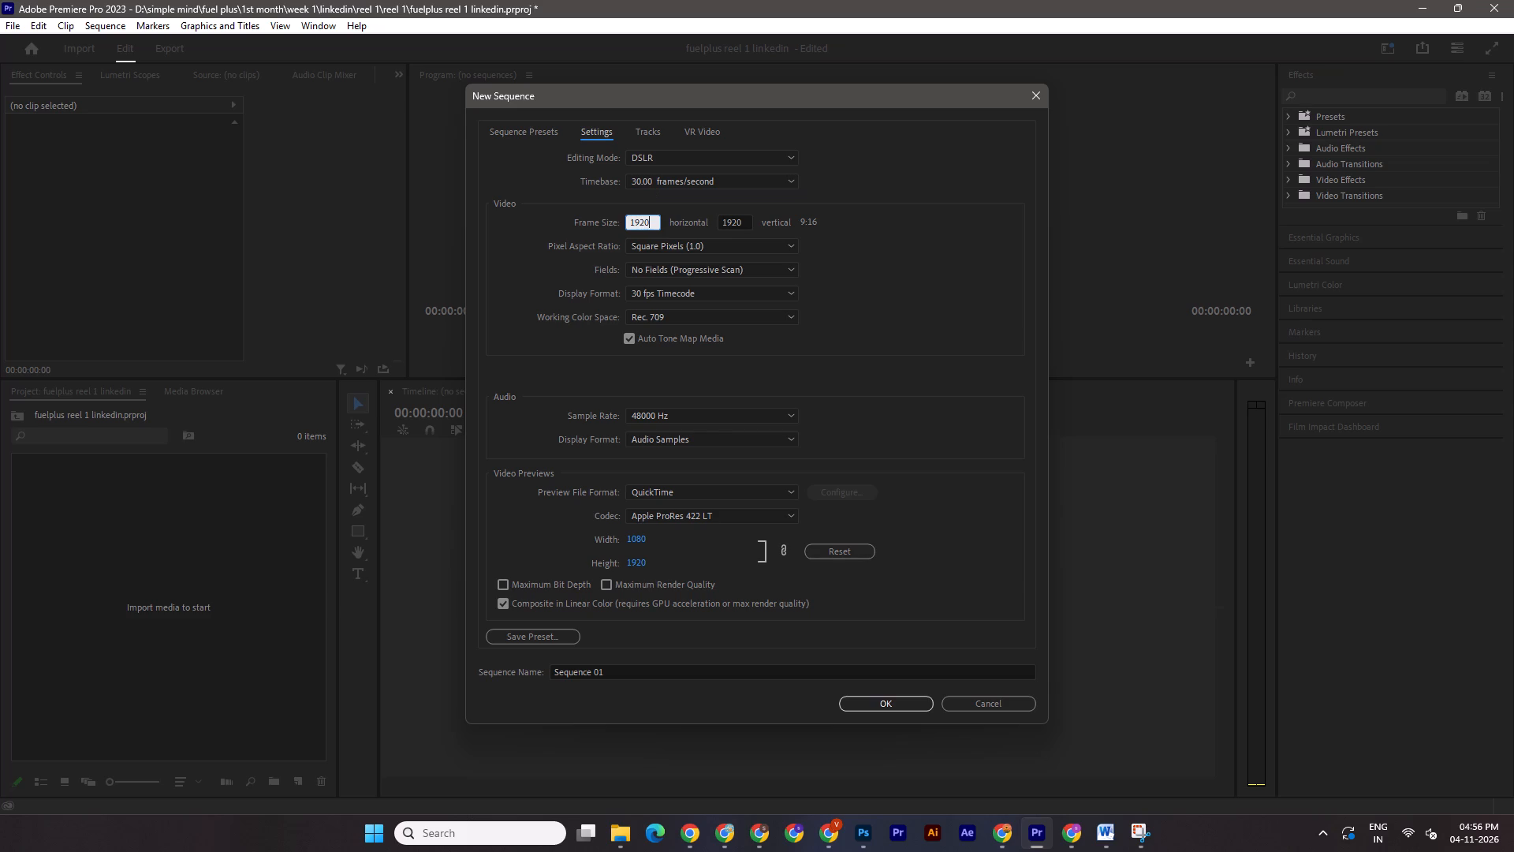
pyautogui.doubleClick(744, 222)
pyautogui.write('10')
pyautogui.write('80')
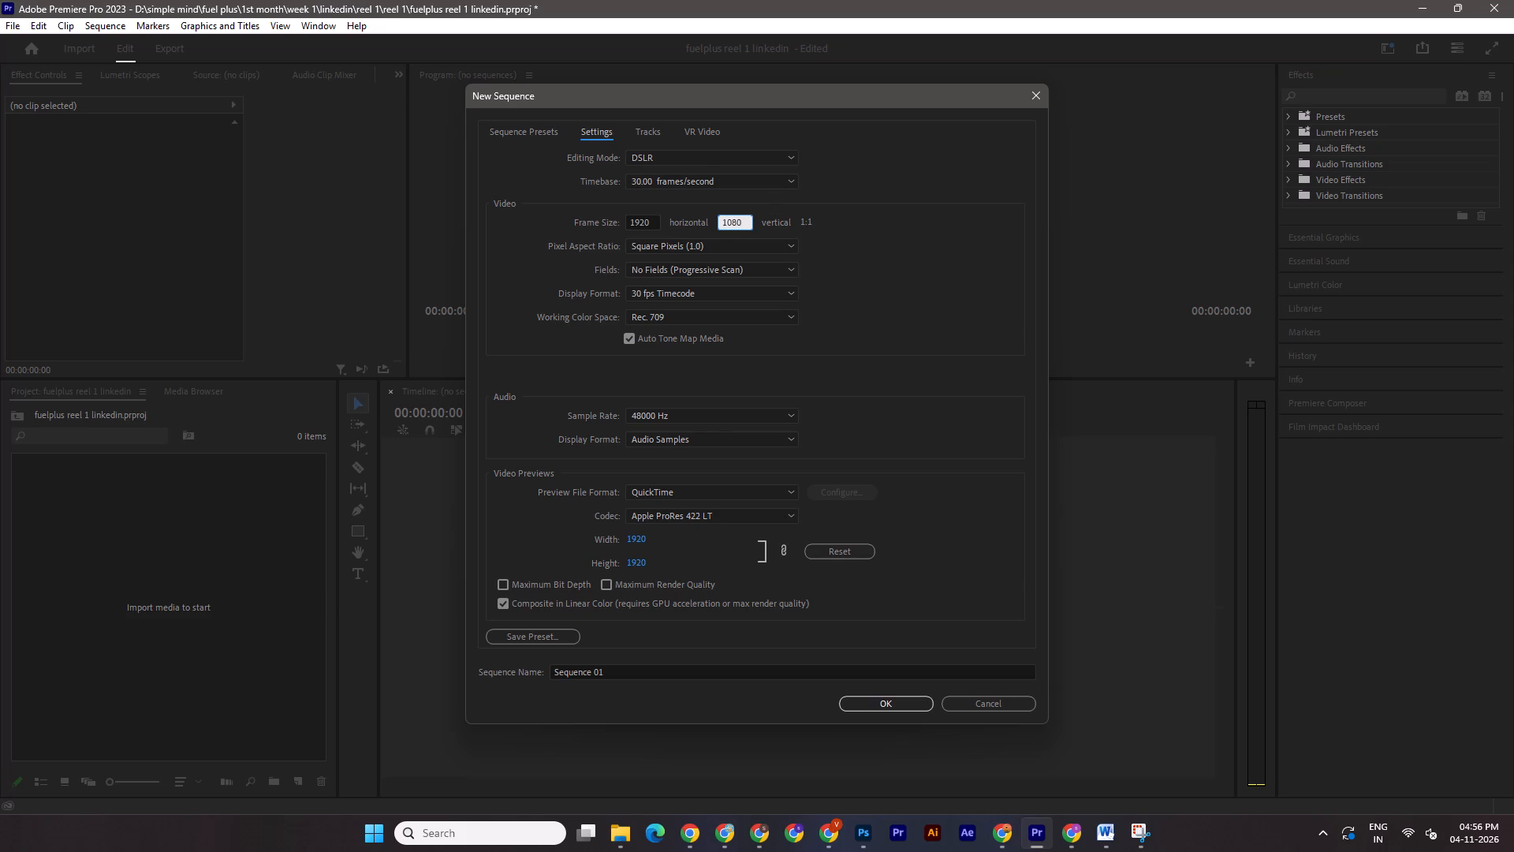
pyautogui.press('Return')
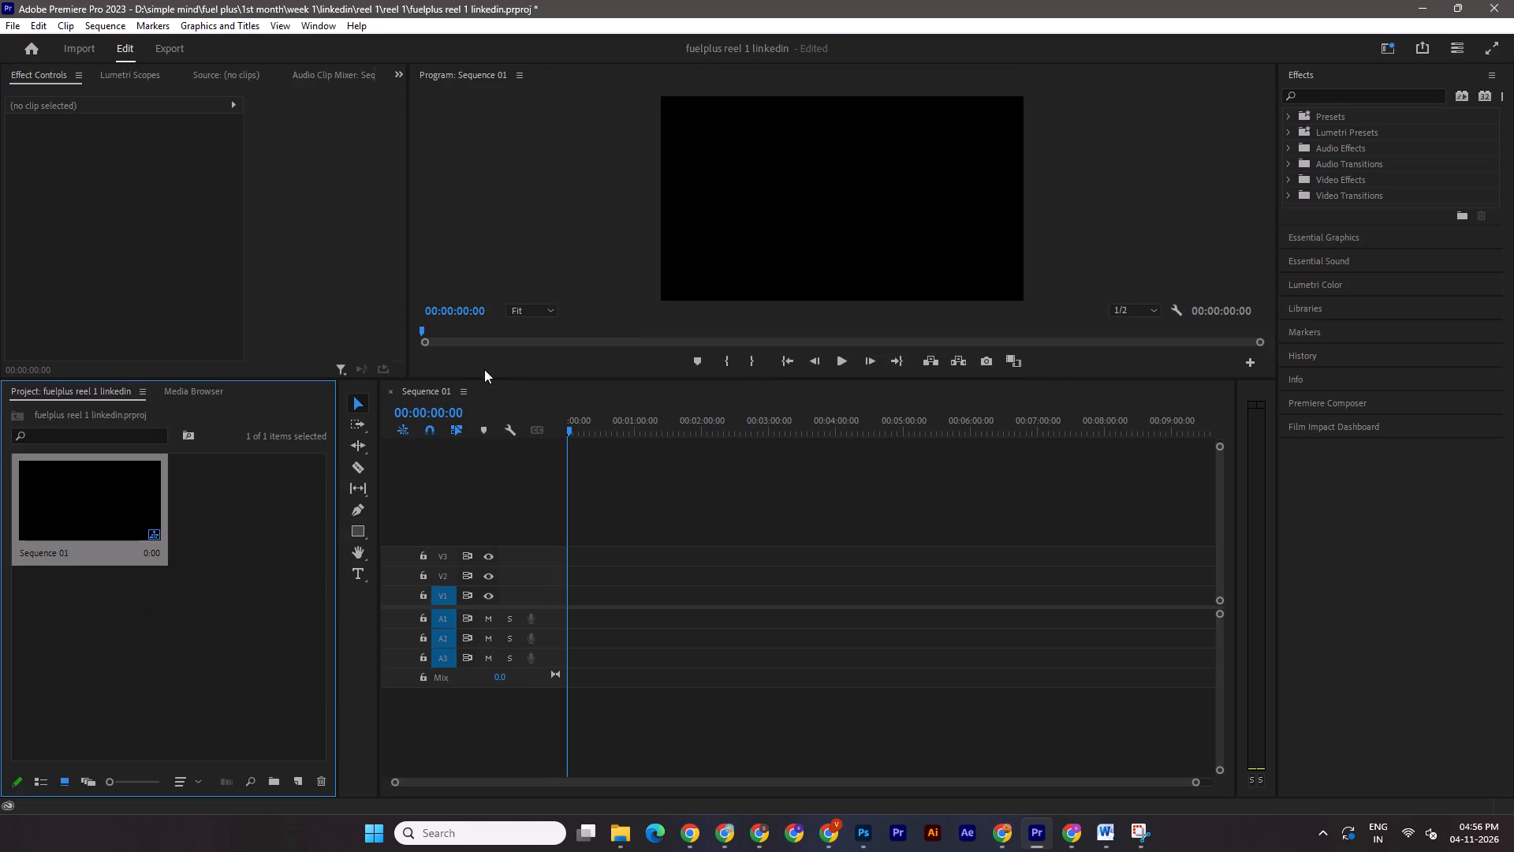
# Enlarge the Program monitor by lowering the boundary above the timeline.
pyautogui.moveTo(492, 377); pyautogui.dragTo(494, 527)
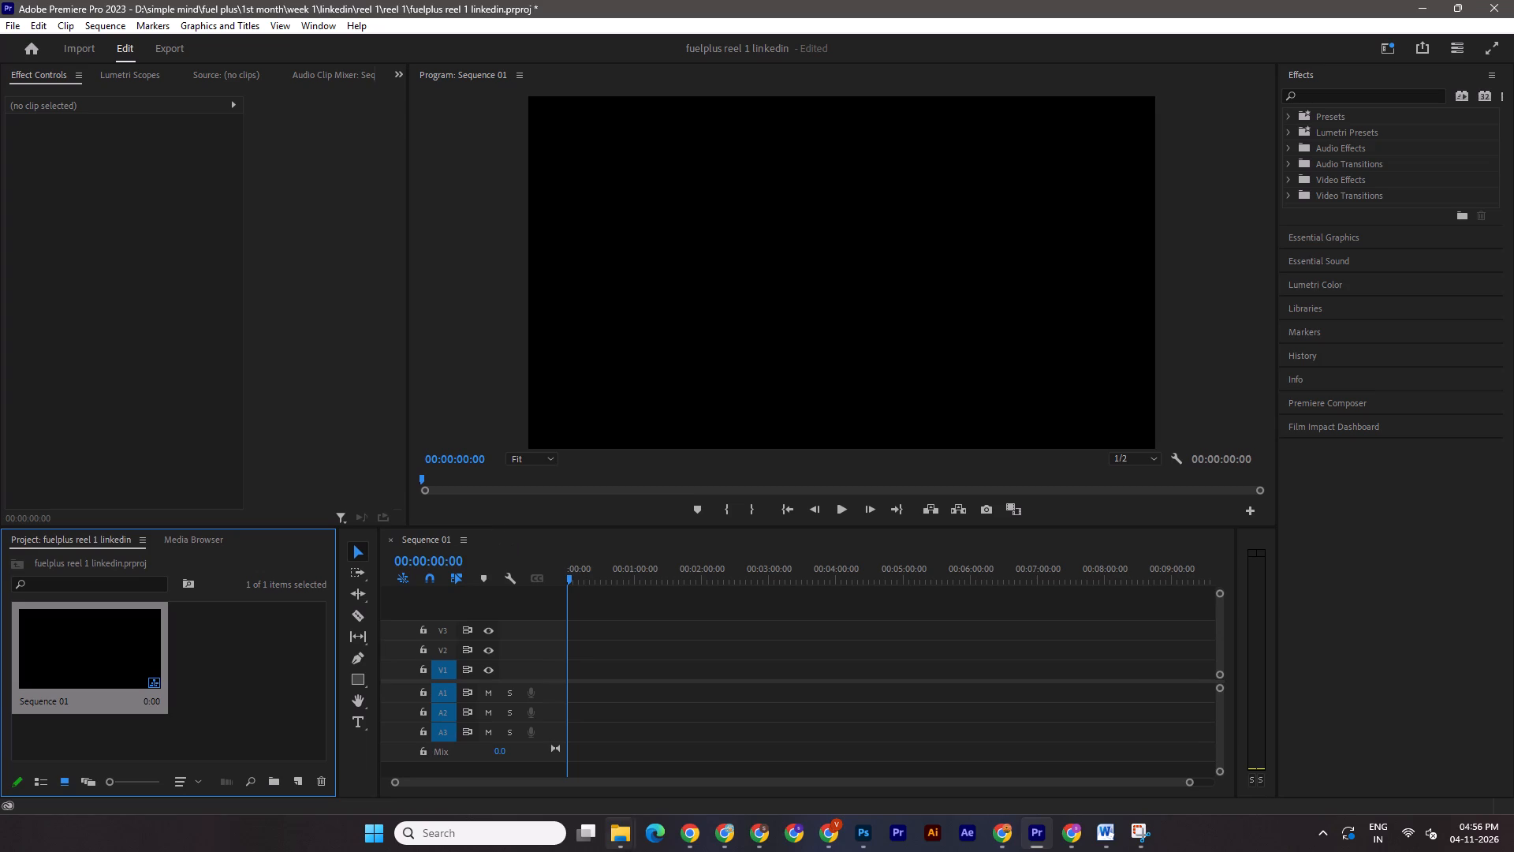
# Switch to the MagicEraser Gemini watermark remover in Chrome and download the clean logo animation video.
pyautogui.click(759, 828)
pyautogui.click(654, 0)
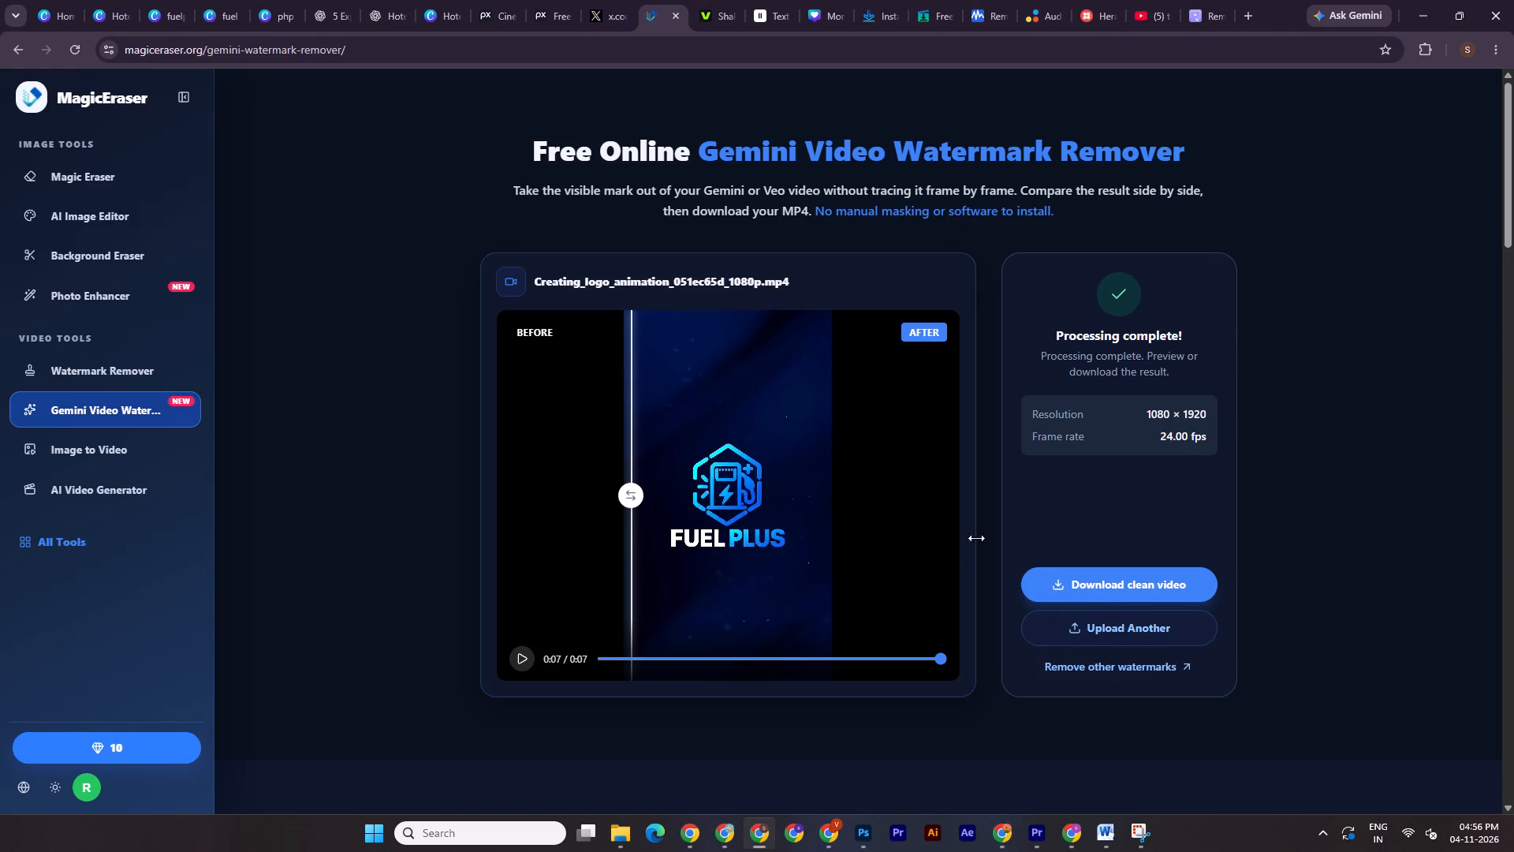
pyautogui.click(1100, 574)
# Upload the downloaded Creating_technology_advertisement 1080p clip to the watermark remover and remove its Gemini watermark.
pyautogui.click(1105, 641)
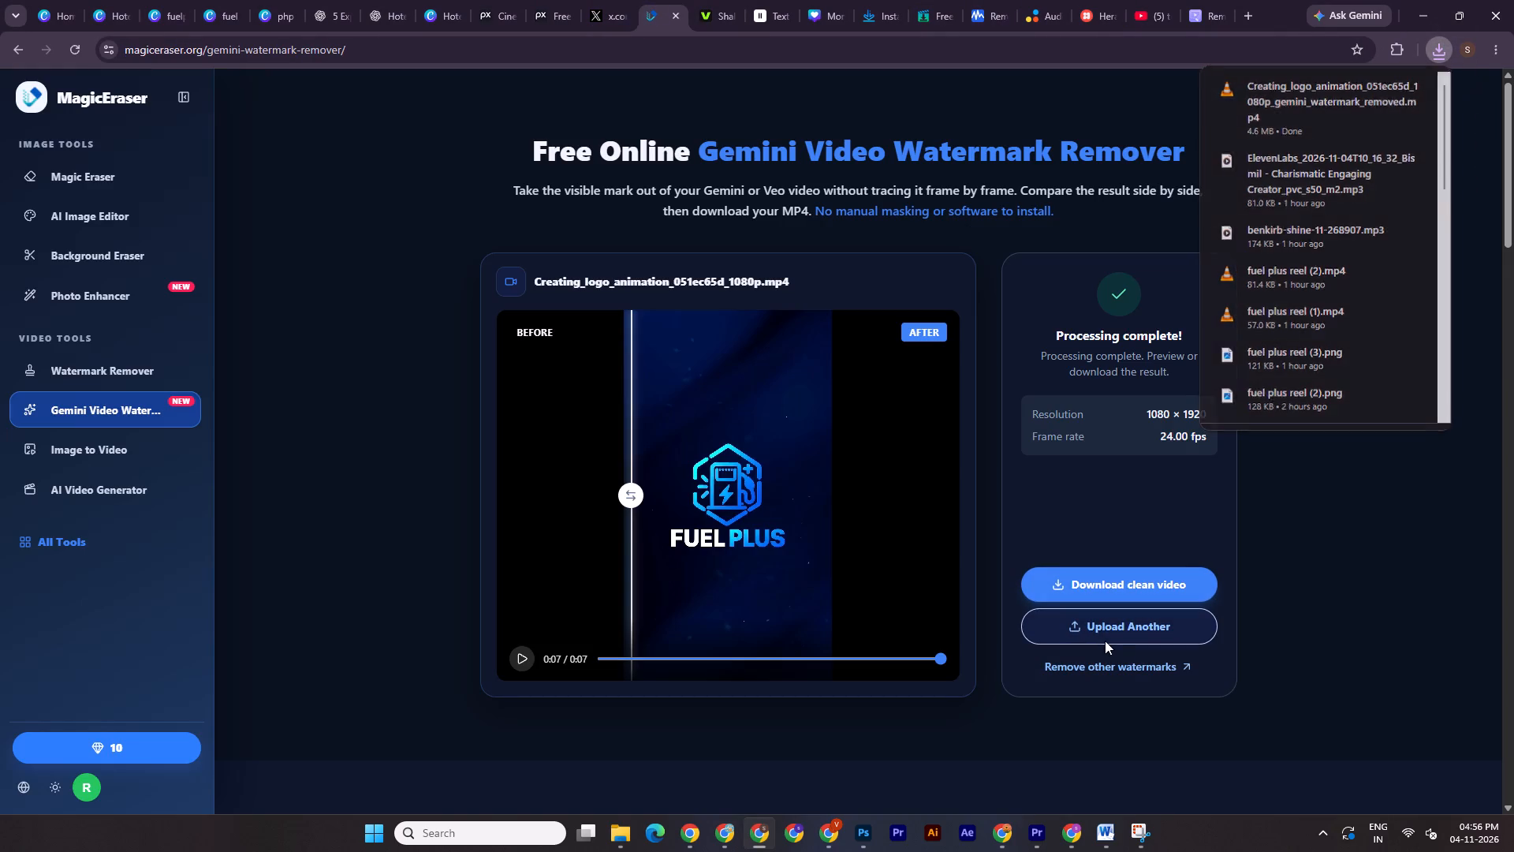
pyautogui.click(239, 217)
pyautogui.click(374, 370)
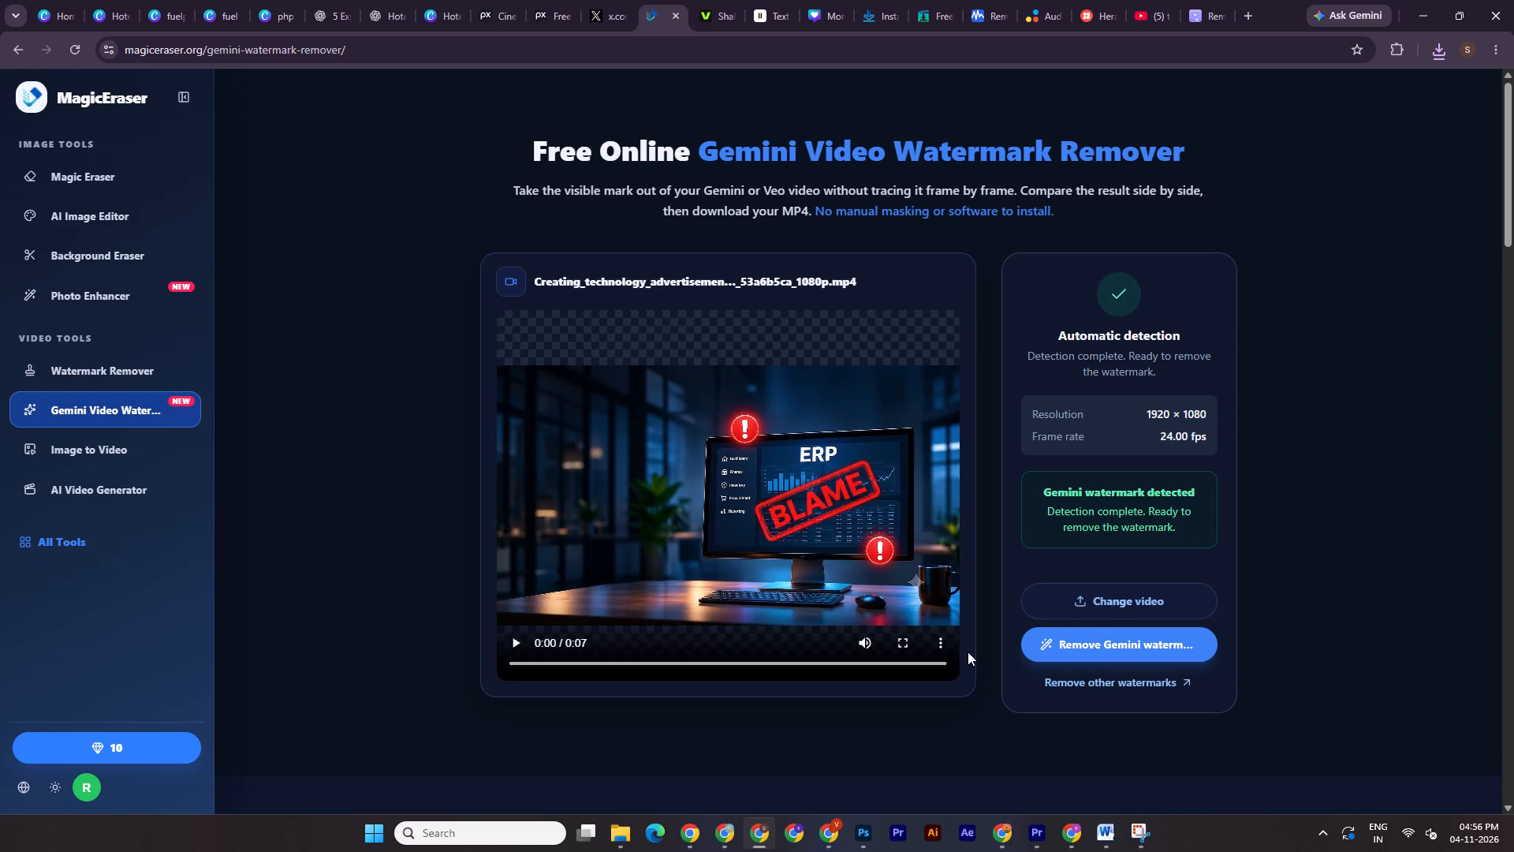
pyautogui.click(1091, 644)
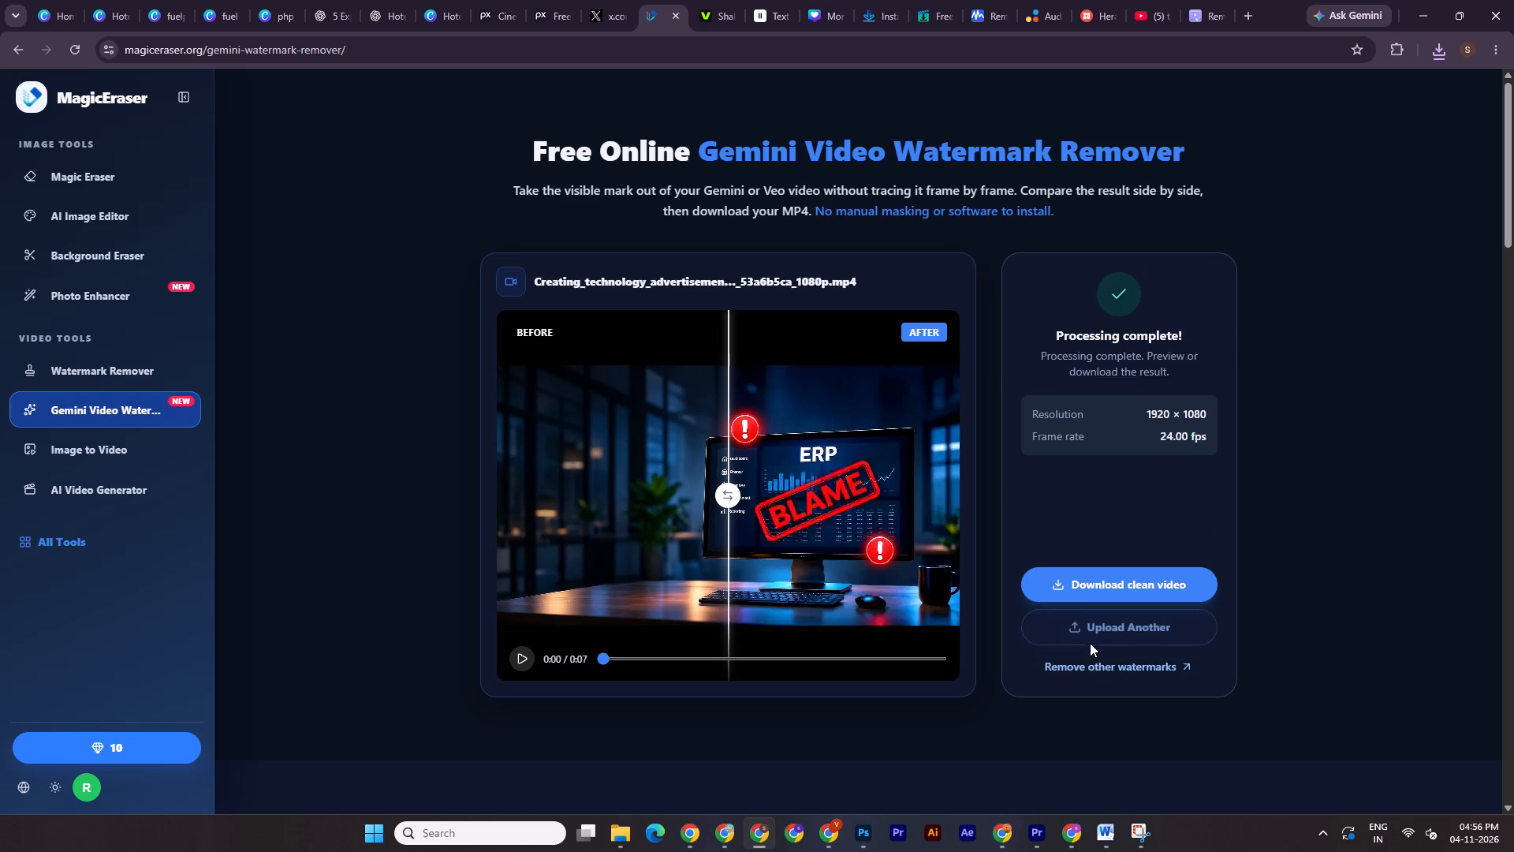
# Check the before/after comparison of the ERP clip, play it, and download the clean video.
pyautogui.moveTo(739, 499); pyautogui.dragTo(640, 484)
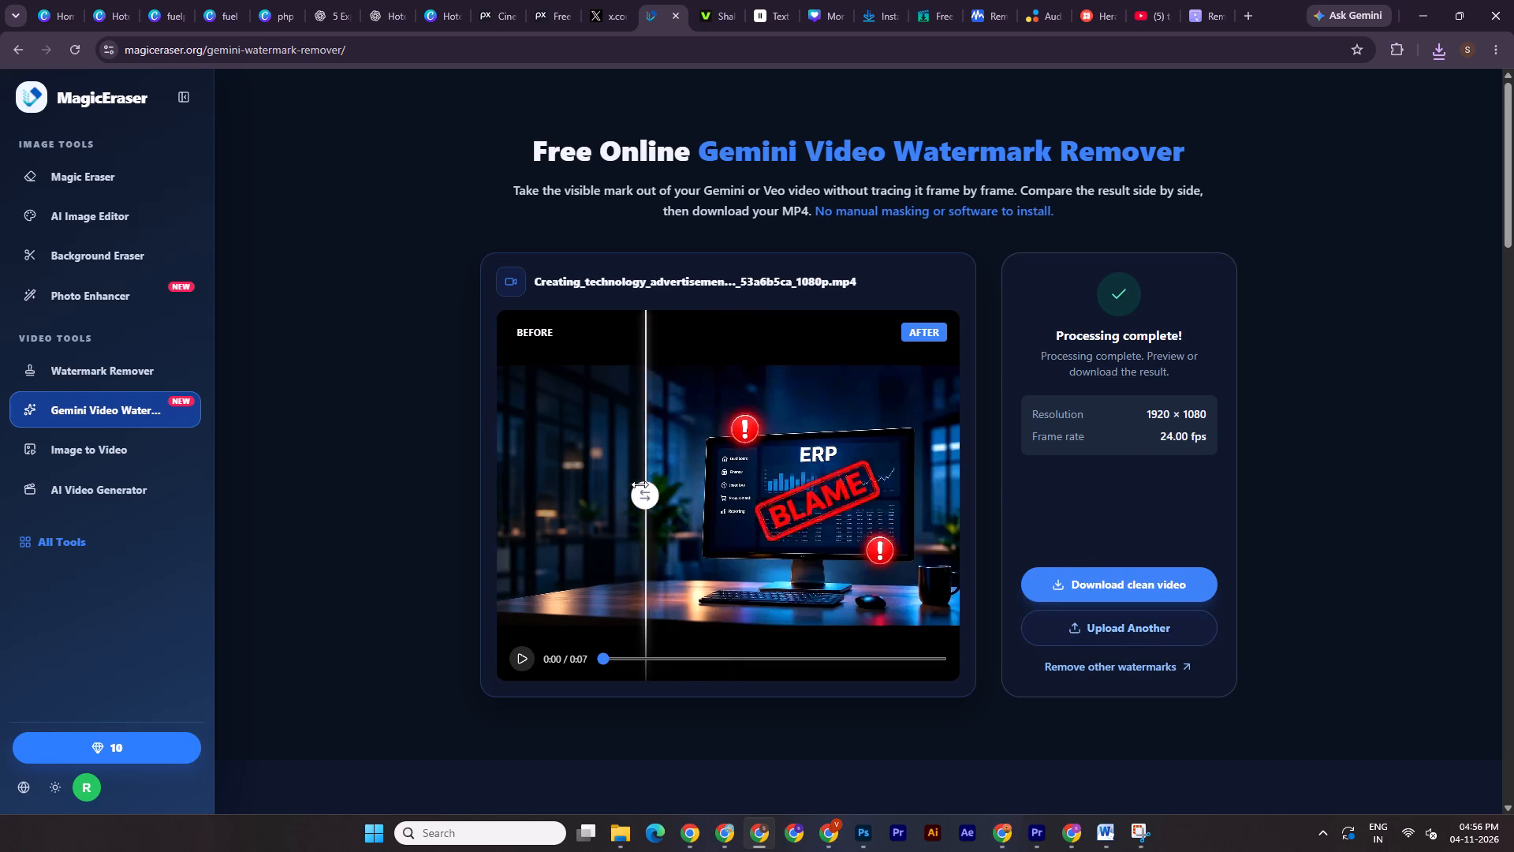
pyautogui.moveTo(640, 484); pyautogui.dragTo(613, 480)
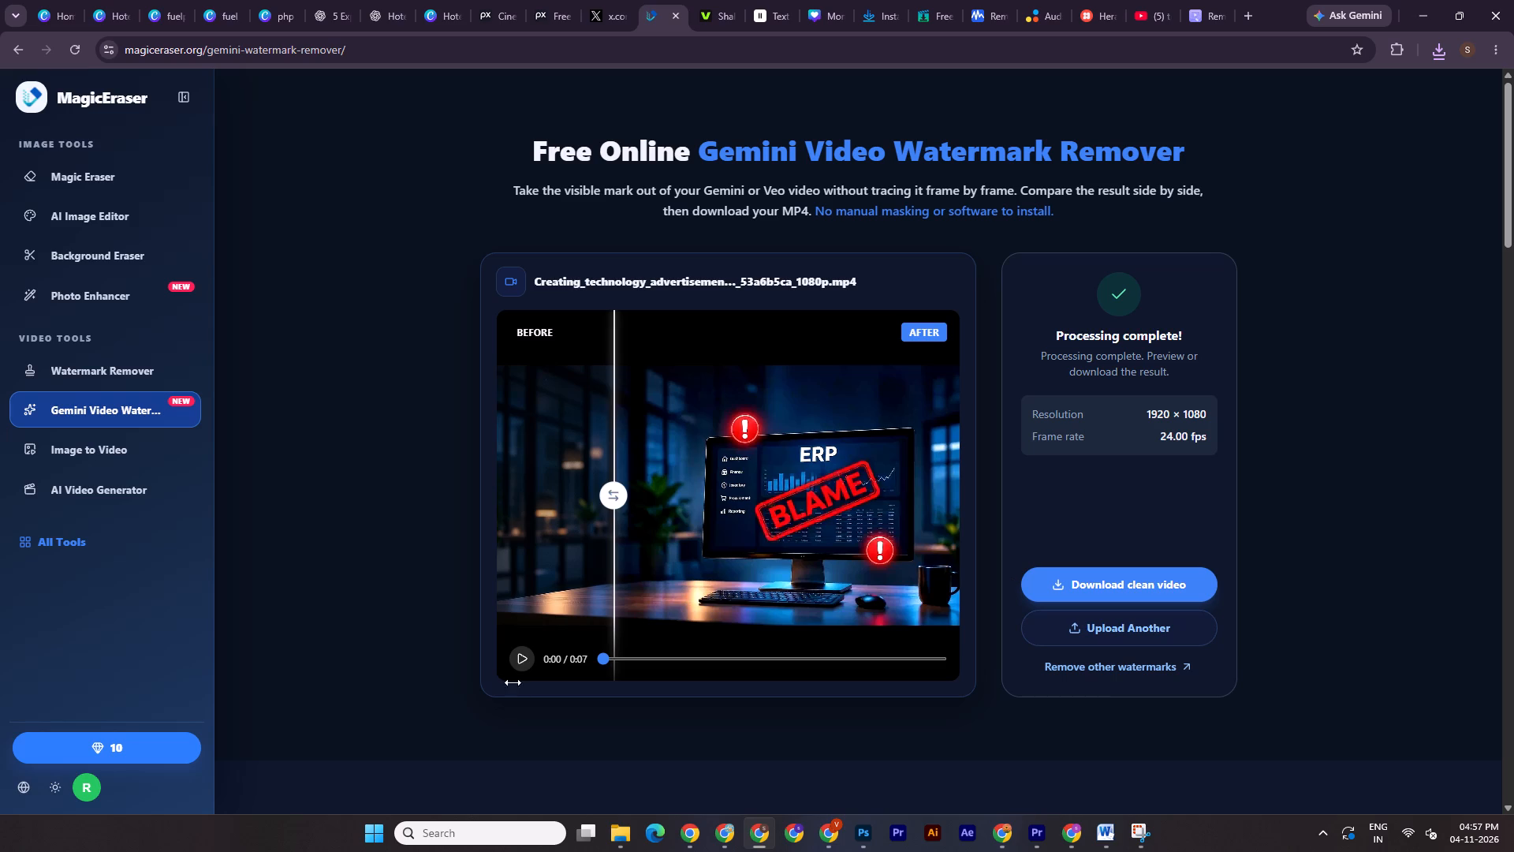
pyautogui.click(517, 656)
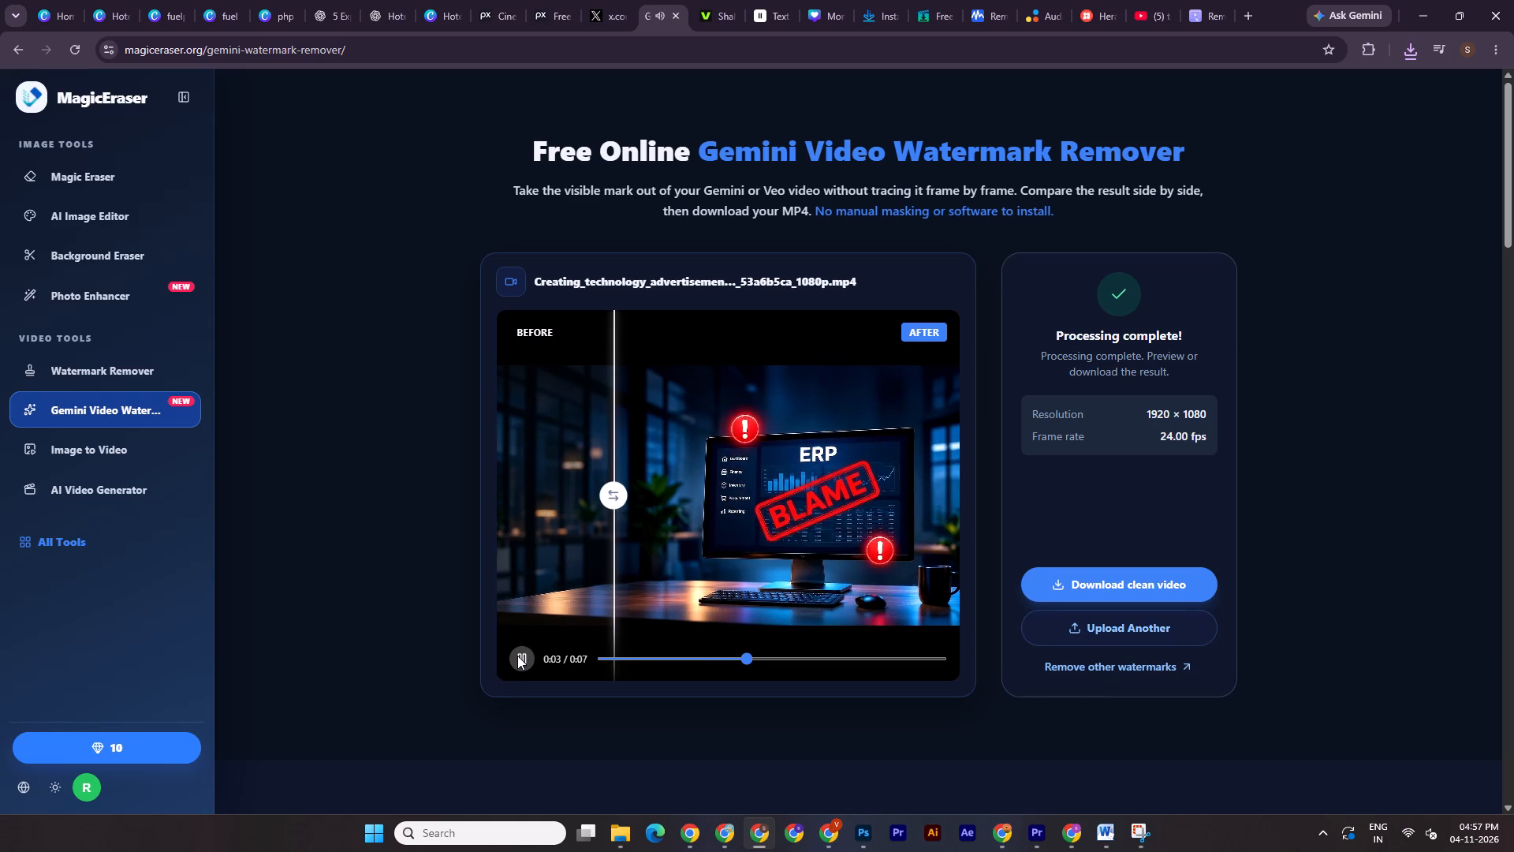
pyautogui.click(1119, 586)
# Switch to Edge, look through the Jaipur weather forecast including the following days, and close the window.
pyautogui.click(638, 827)
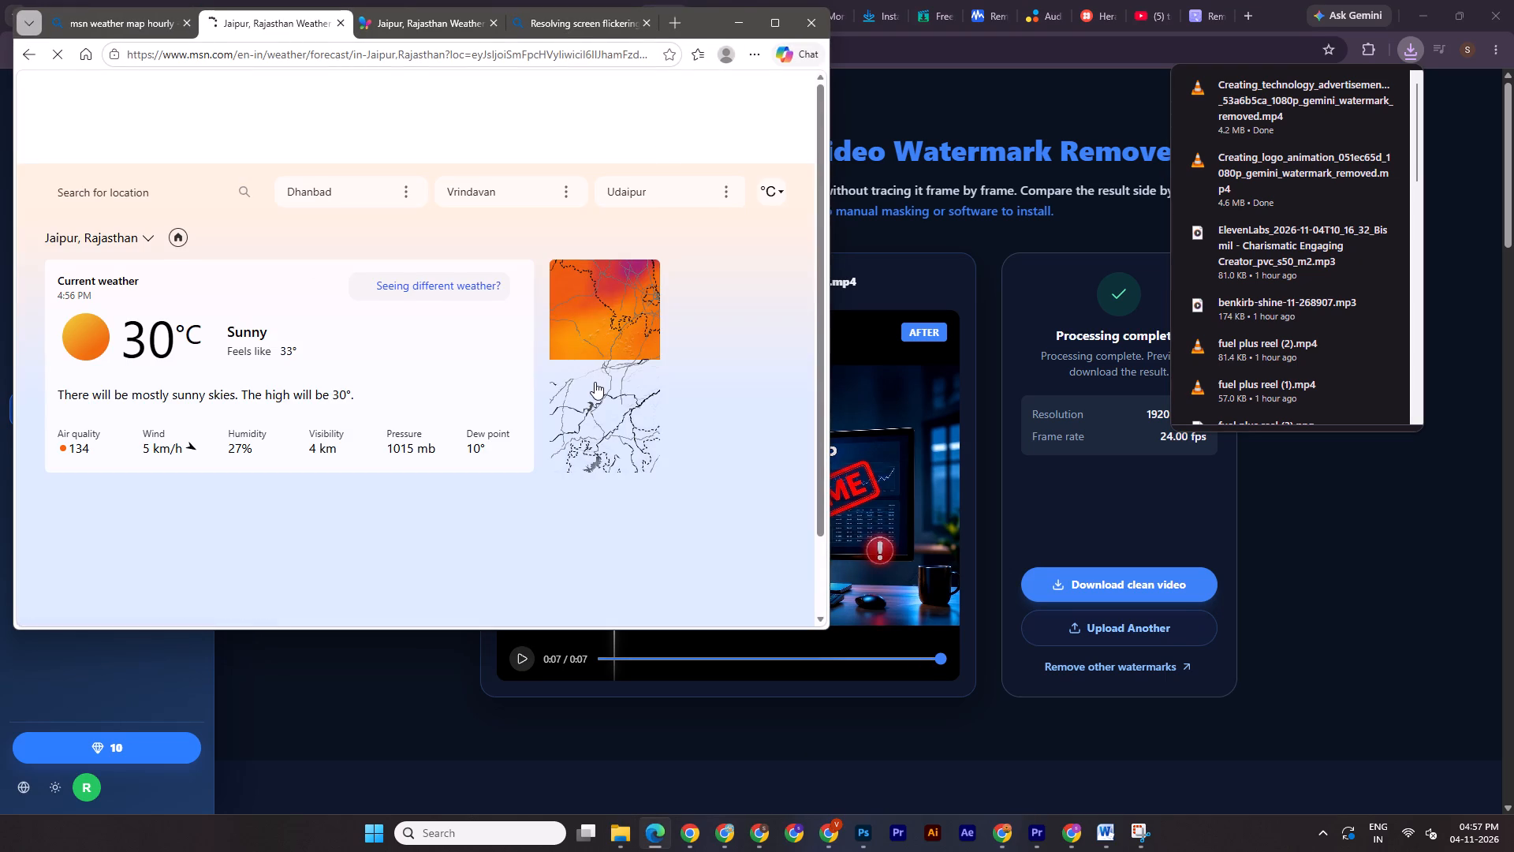
pyautogui.scroll(-6, 595, 382)
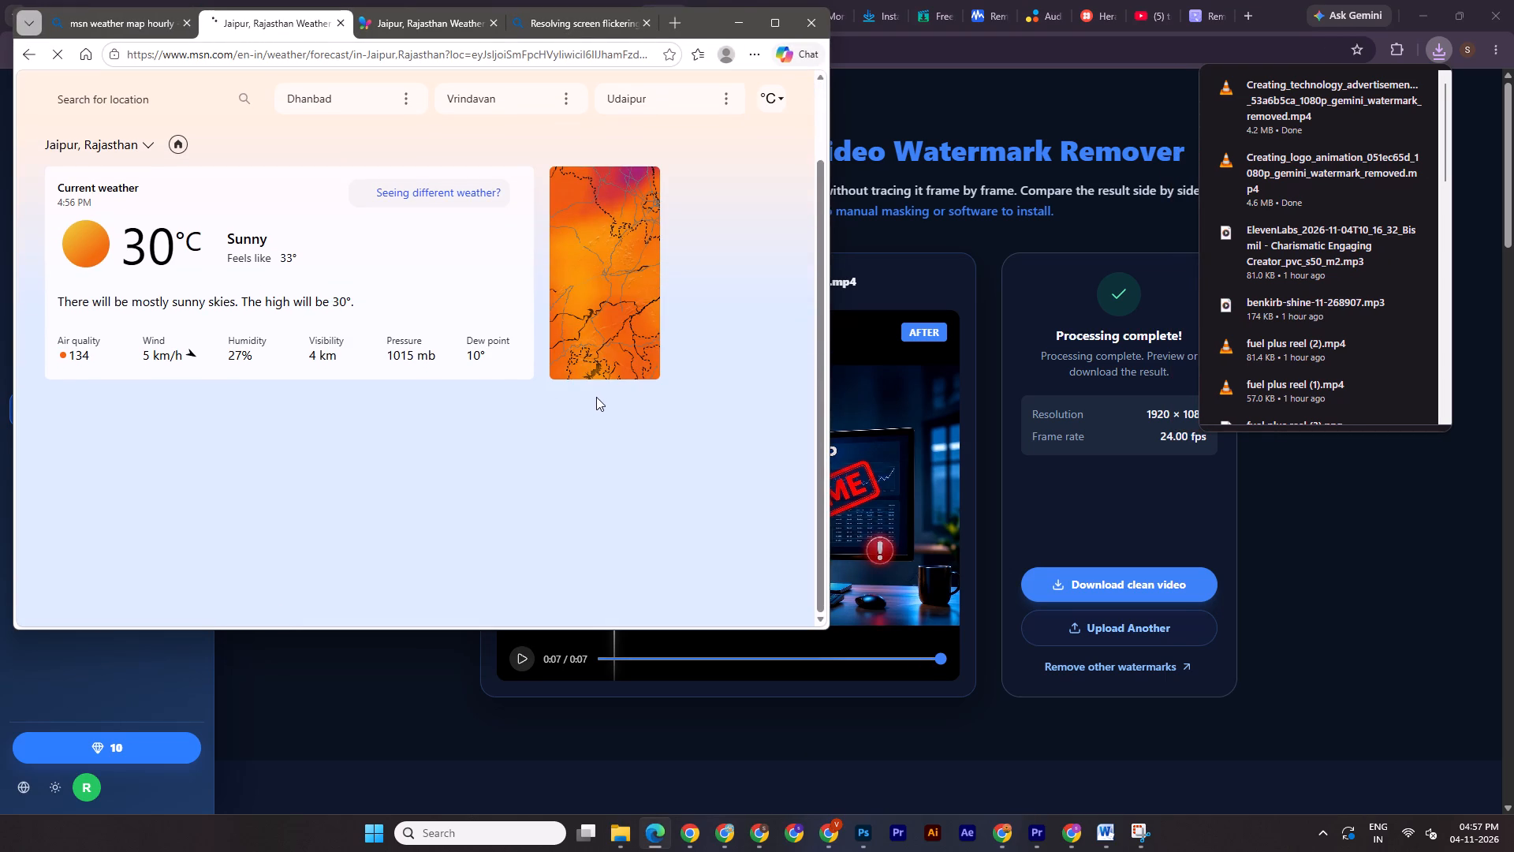
pyautogui.scroll(-3, 598, 401)
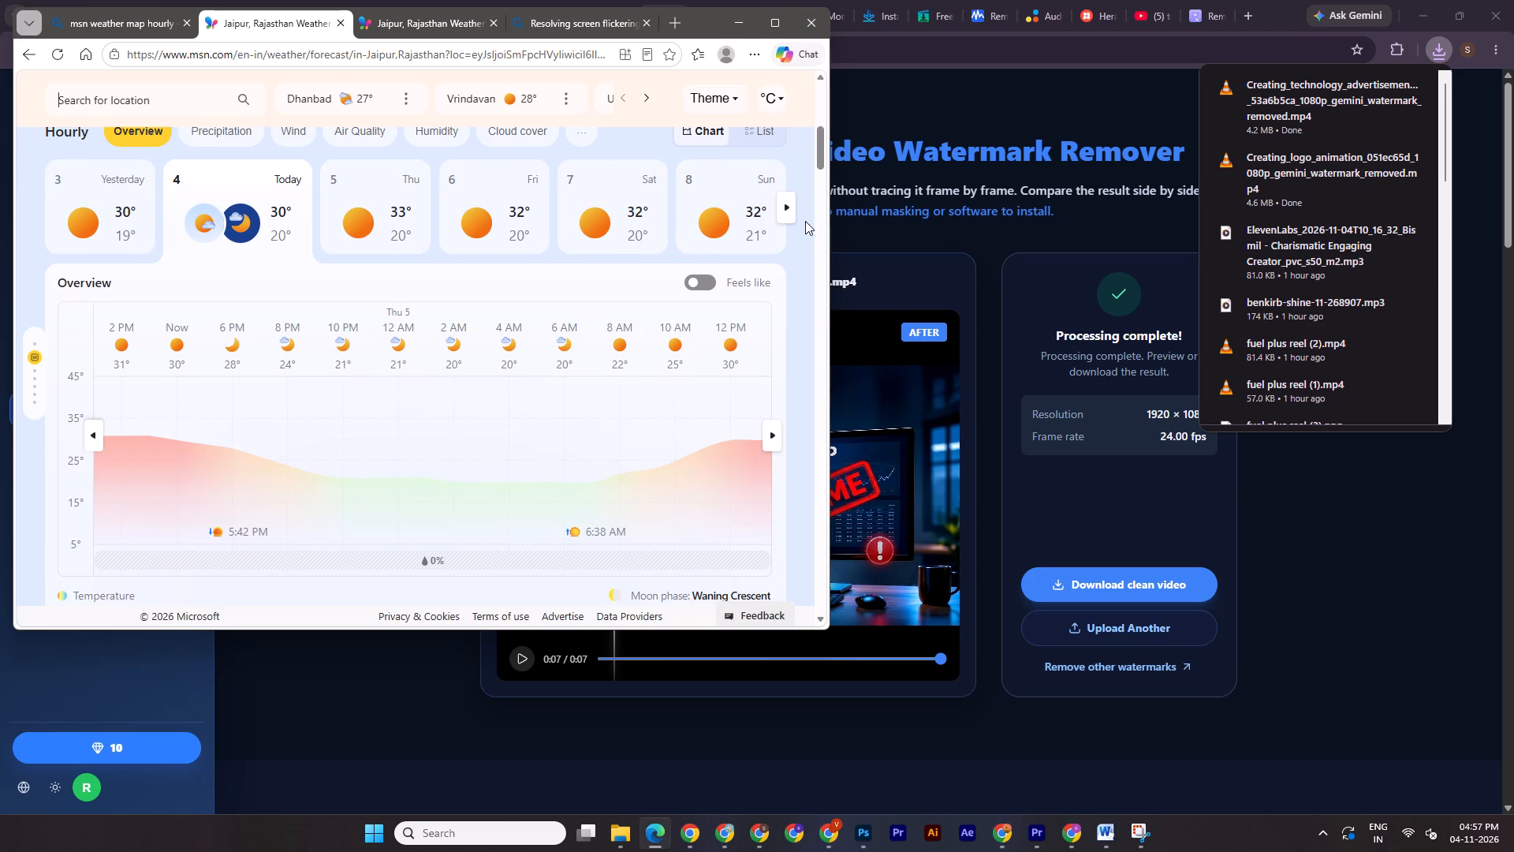
pyautogui.click(790, 202)
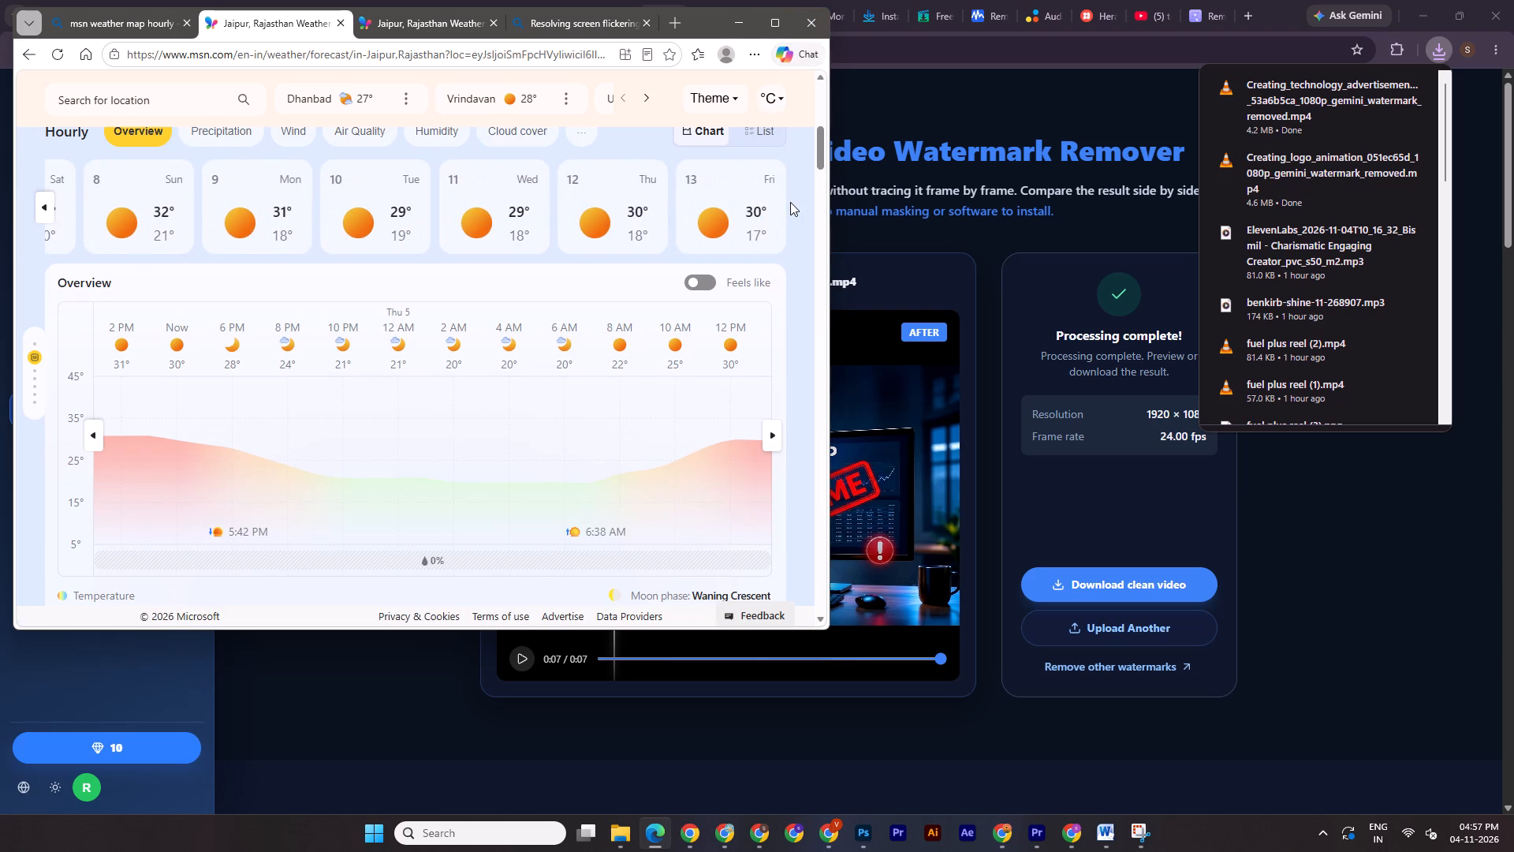
pyautogui.click(813, 21)
# Switch to the Downloads folder in File Explorer and select the watermark-removed Creating_technology_advertisement clip.
pyautogui.click(628, 834)
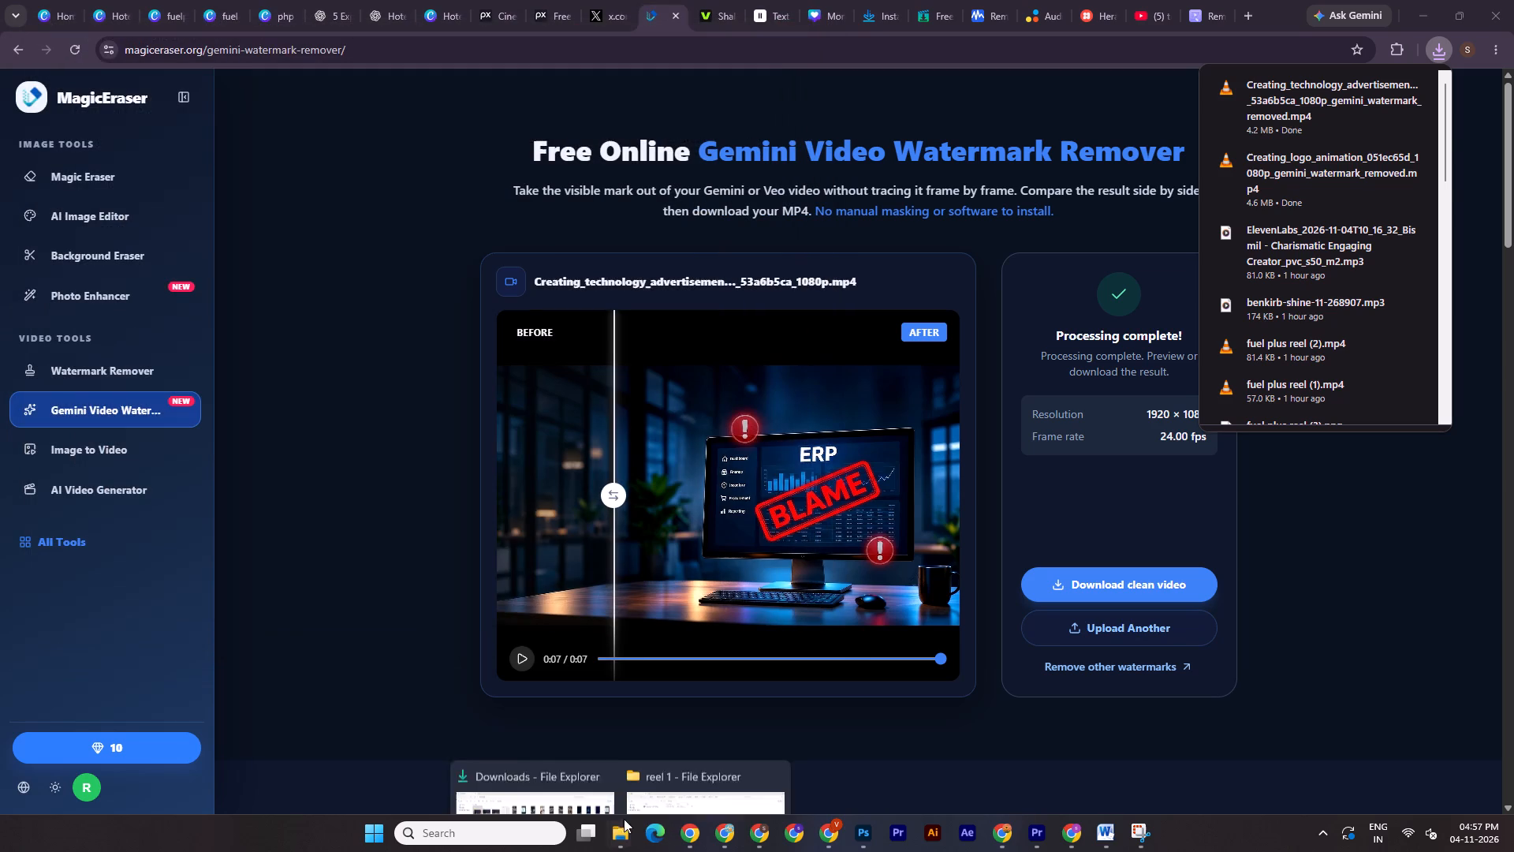
pyautogui.click(524, 770)
pyautogui.click(53, 253)
pyautogui.click(214, 186)
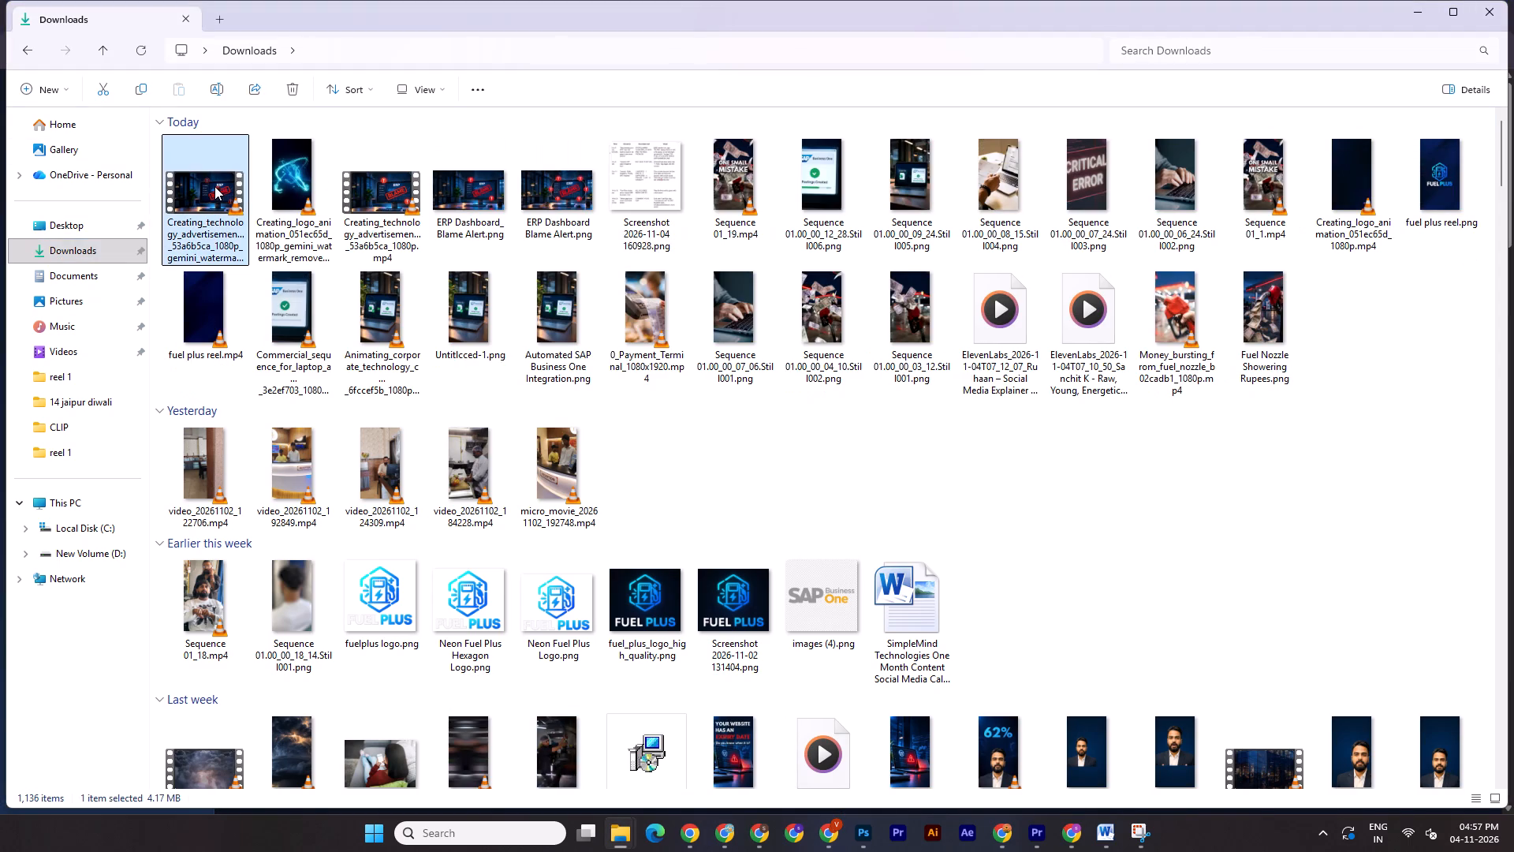
# Move the watermark-removed Creating_technology_advertisement clip from Downloads into the LinkedIn reel 1 project folder.
pyautogui.hotkey('ctrl', 'x')
pyautogui.click(618, 836)
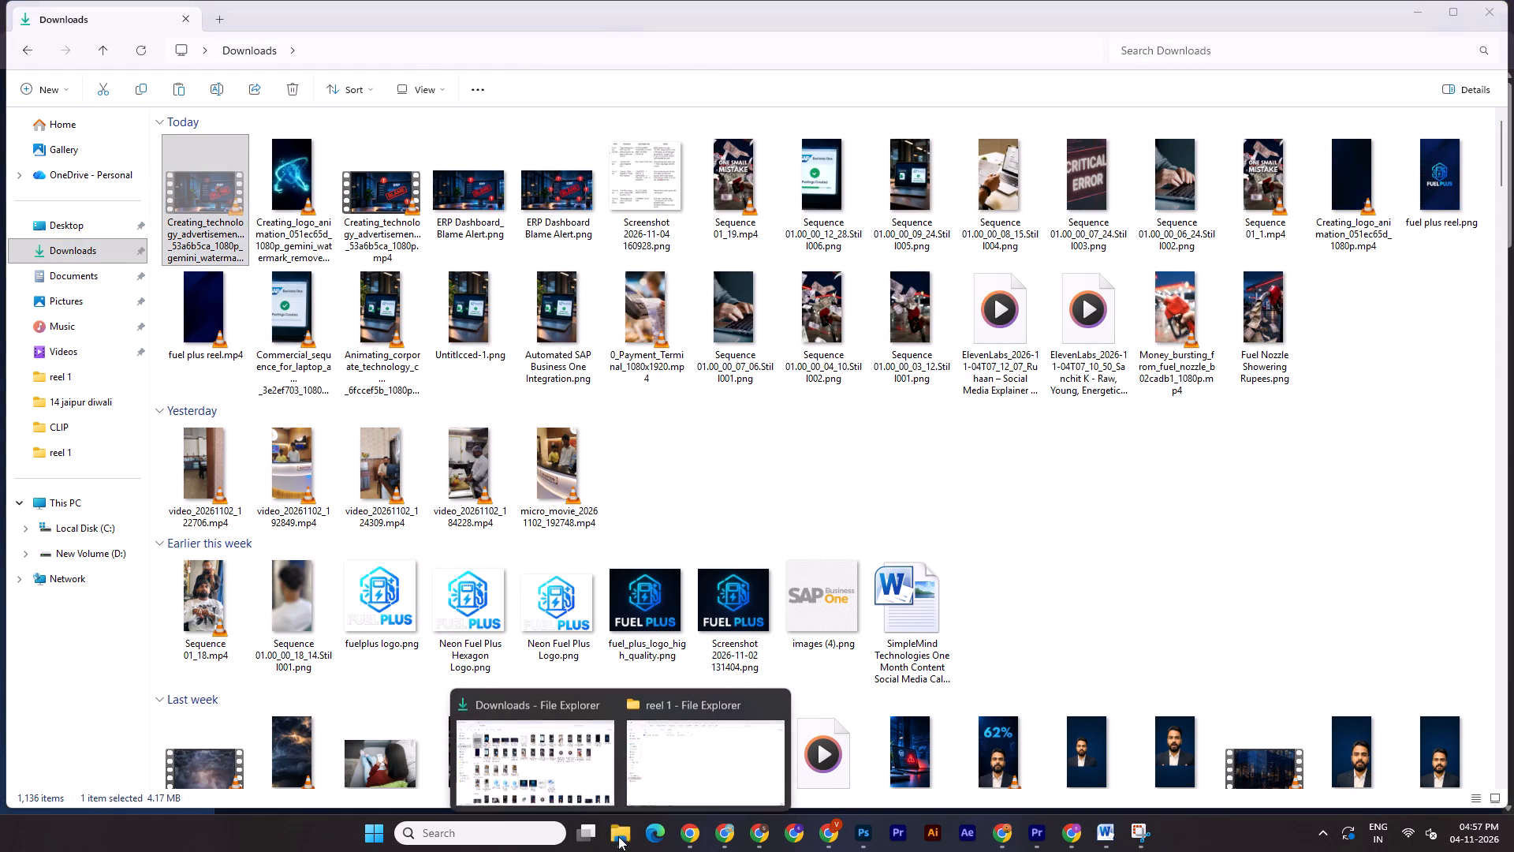
pyautogui.click(680, 750)
pyautogui.click(863, 611)
pyautogui.hotkey('ctrl', 'v')
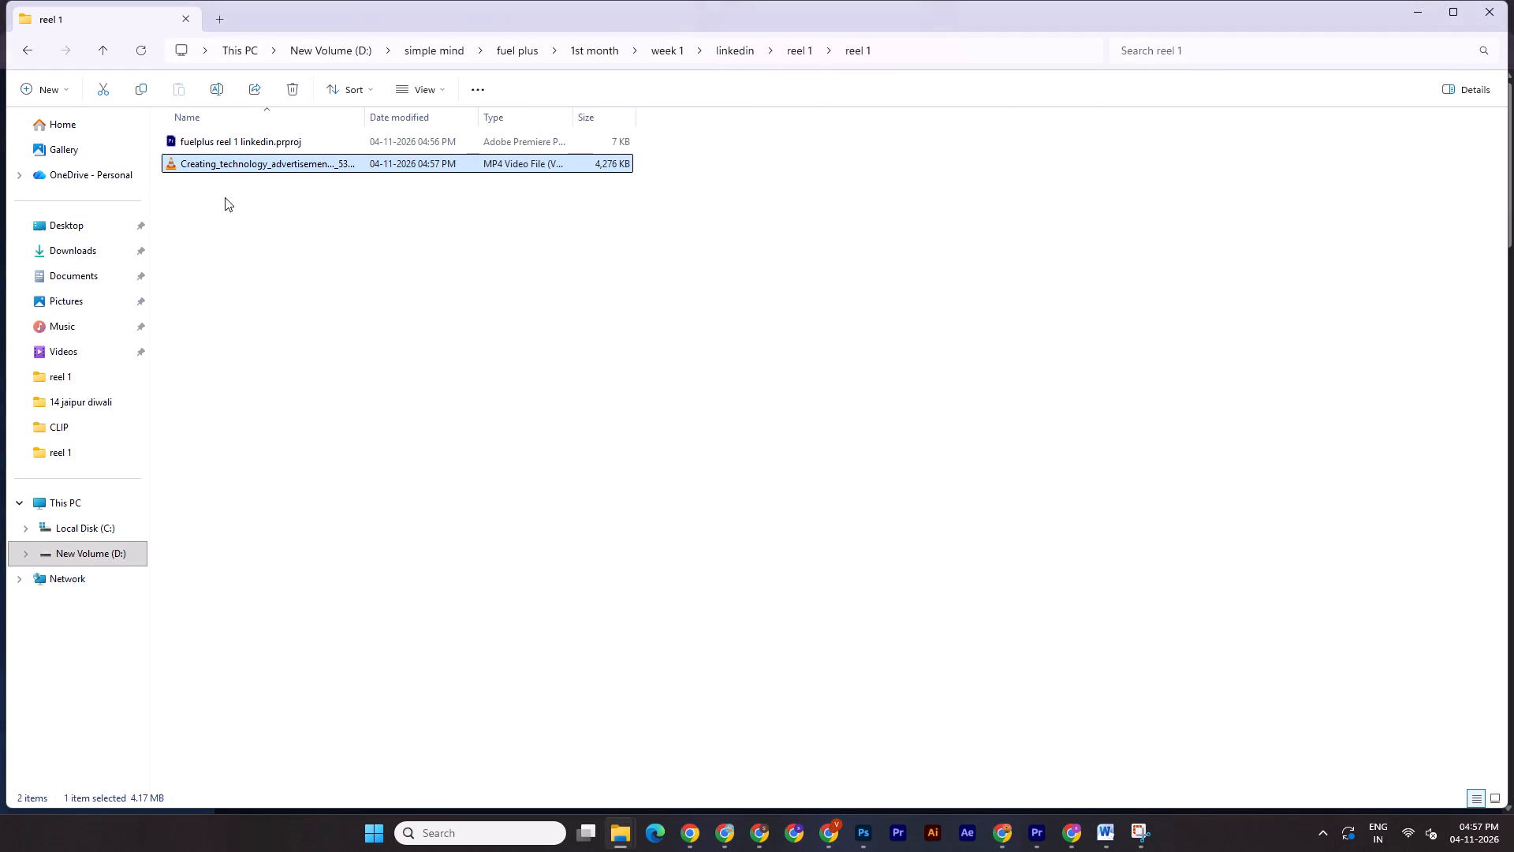
pyautogui.keyDown('ctrl'); pyautogui.scroll(20, 789, 724); pyautogui.keyUp('ctrl')
pyautogui.keyDown('ctrl'); pyautogui.scroll(12, 789, 724); pyautogui.keyUp('ctrl')
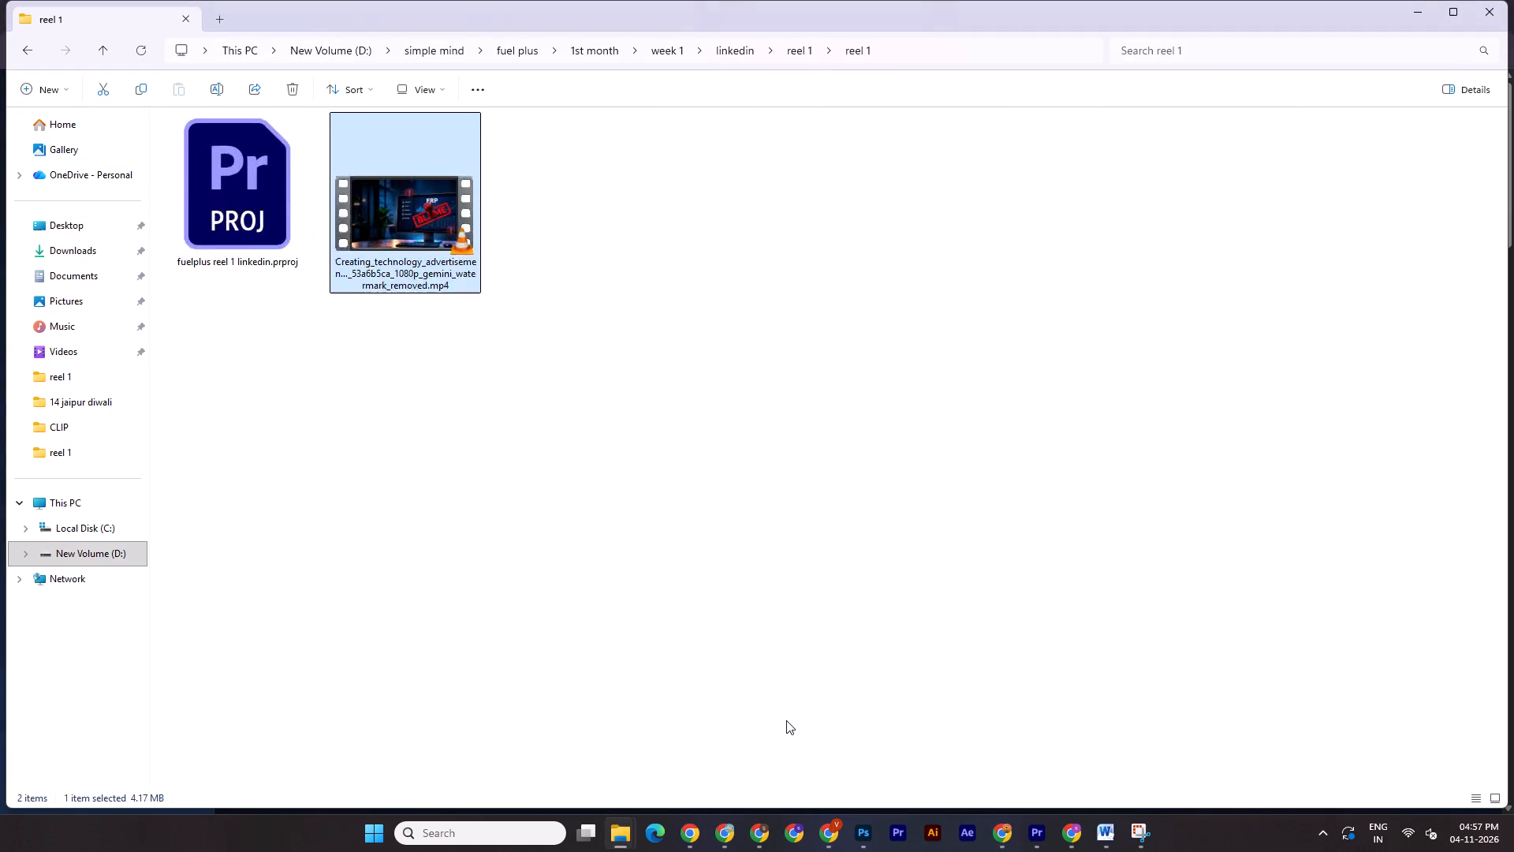
pyautogui.keyDown('ctrl'); pyautogui.scroll(16, 786, 720); pyautogui.keyUp('ctrl')
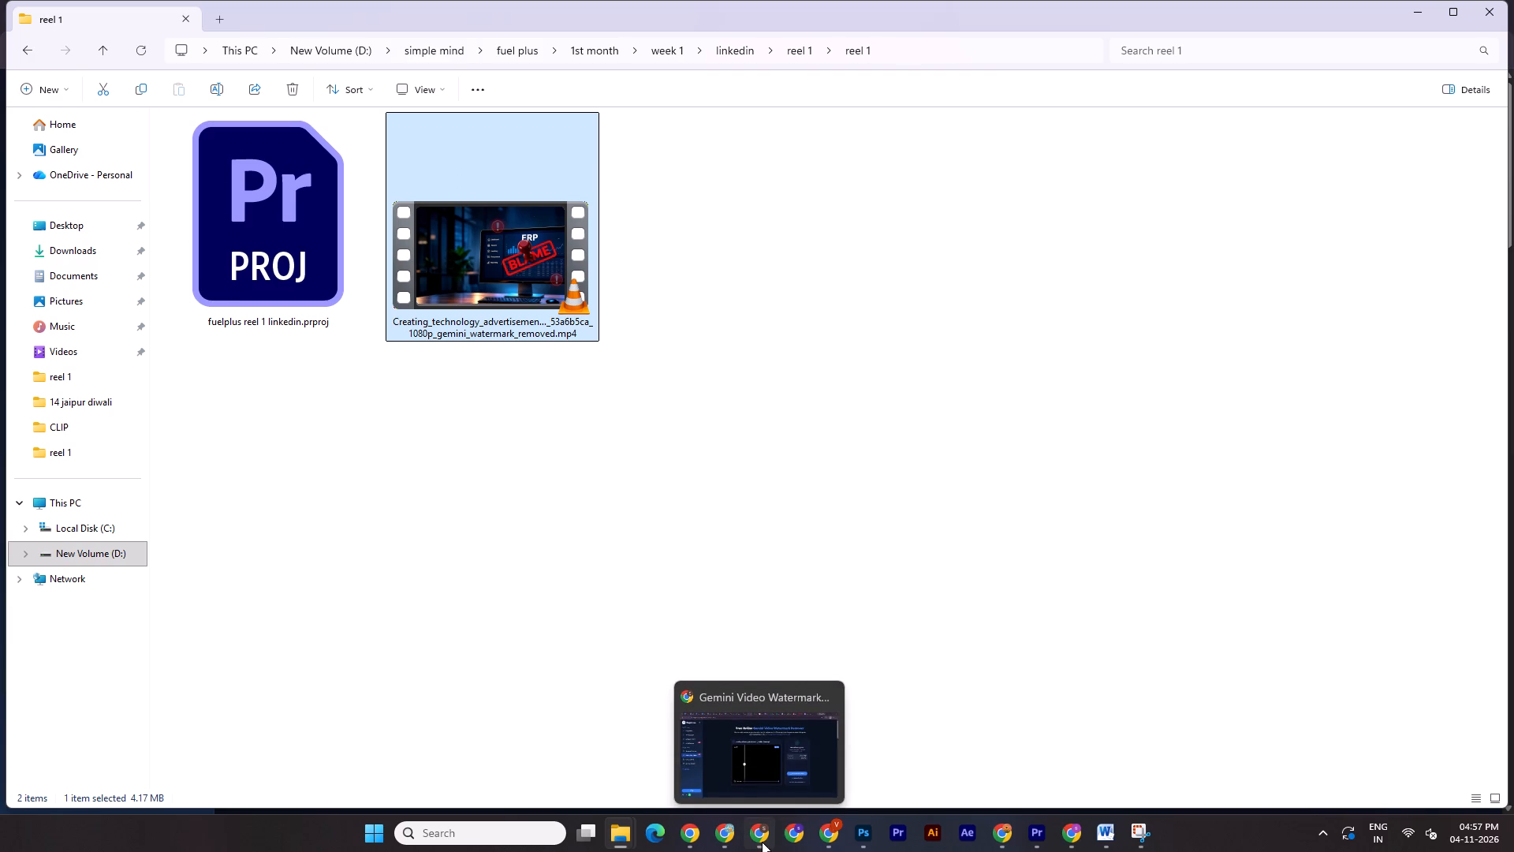
# Switch to the content calendar in Word and check the Video 1 table of on-screen text and visual direction.
pyautogui.click(1068, 836)
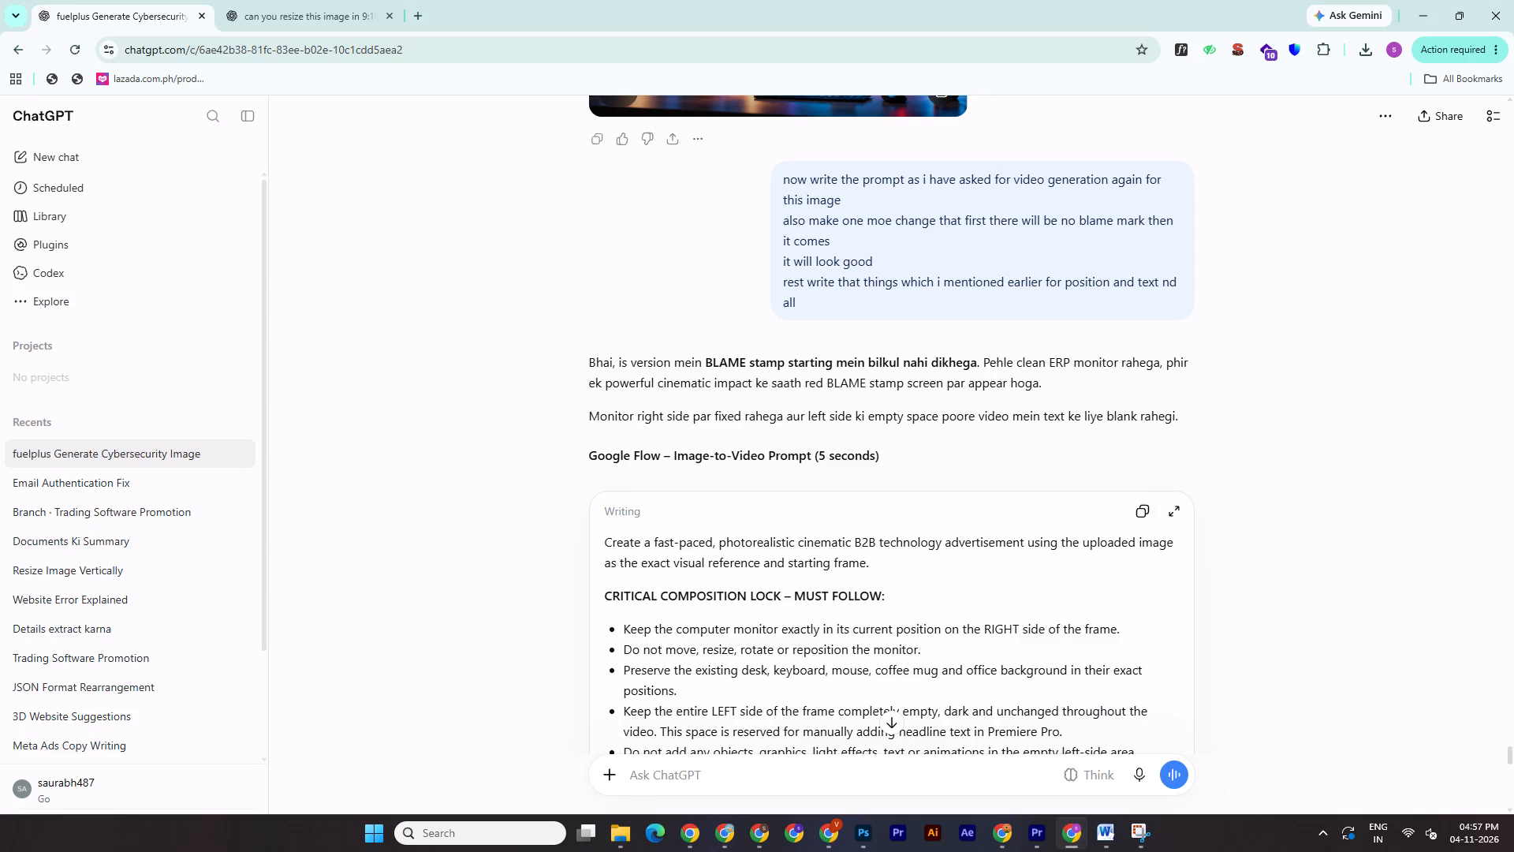
pyautogui.click(1117, 831)
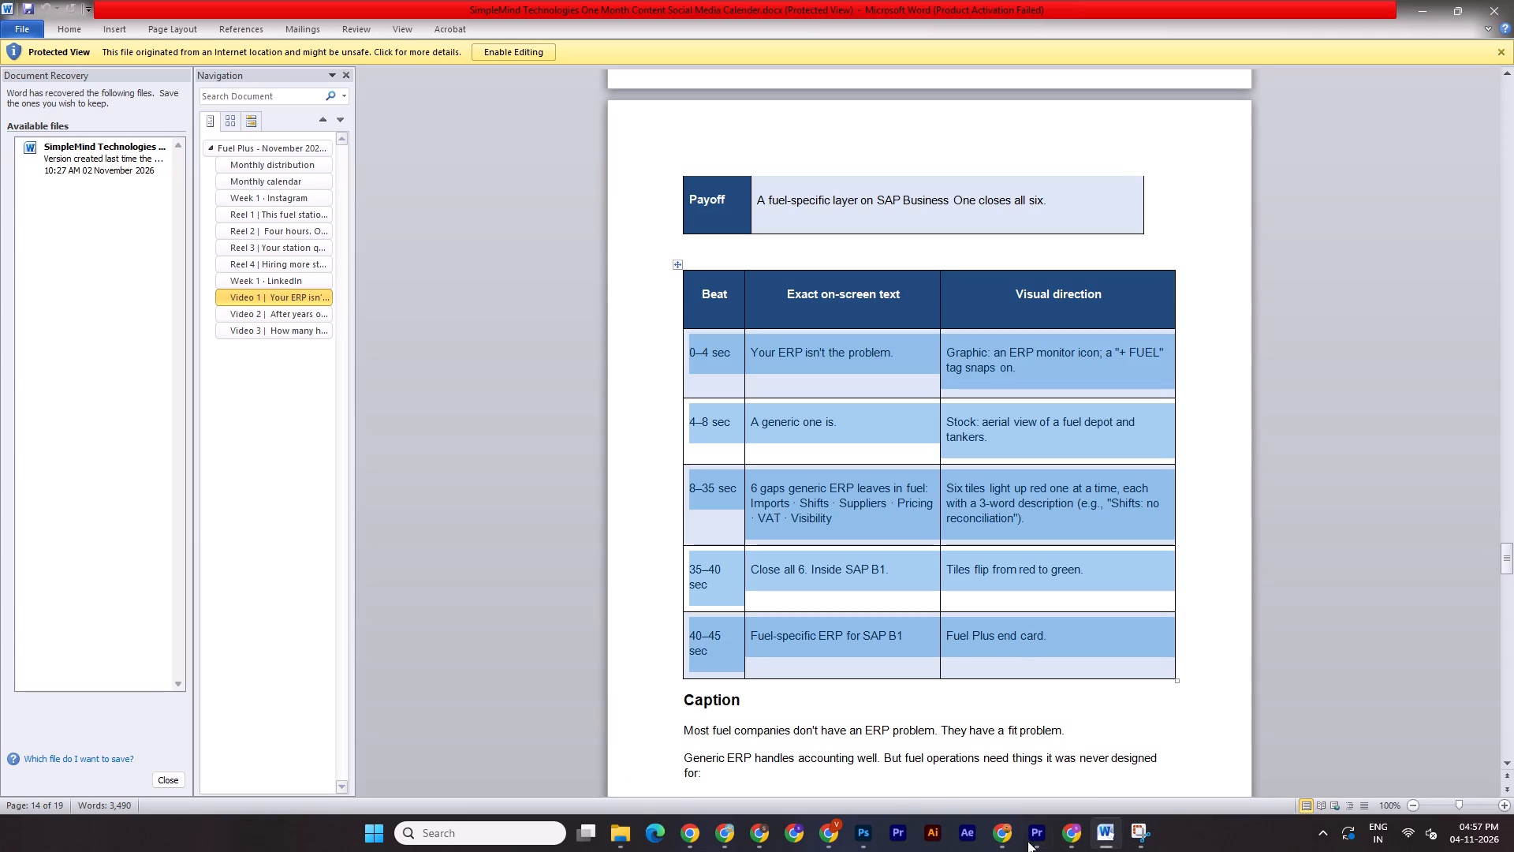
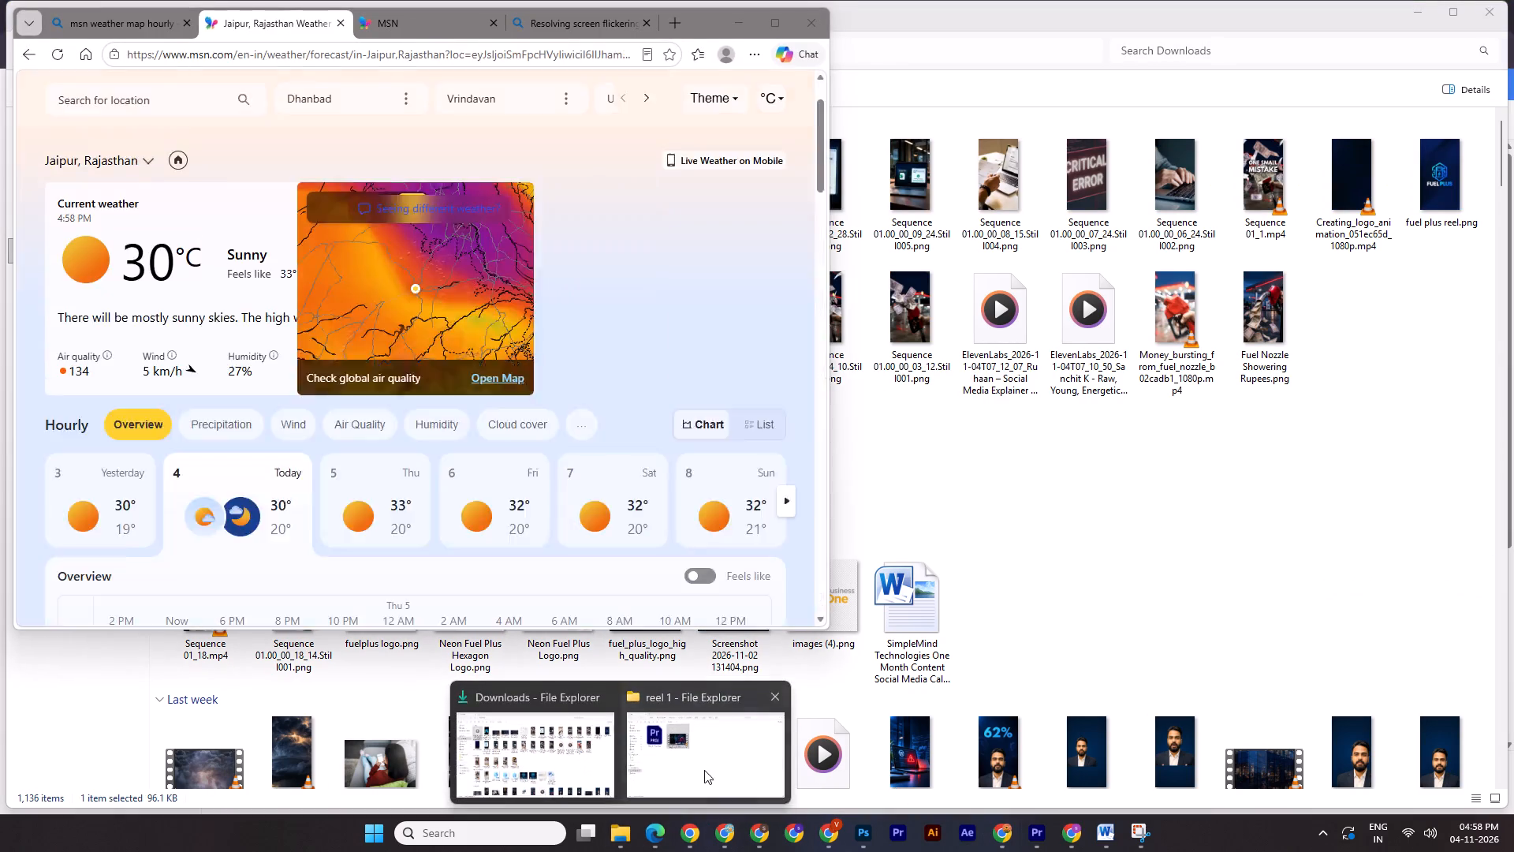
pyautogui.click(781, 708)
pyautogui.hotkey('ctrl', 'v')
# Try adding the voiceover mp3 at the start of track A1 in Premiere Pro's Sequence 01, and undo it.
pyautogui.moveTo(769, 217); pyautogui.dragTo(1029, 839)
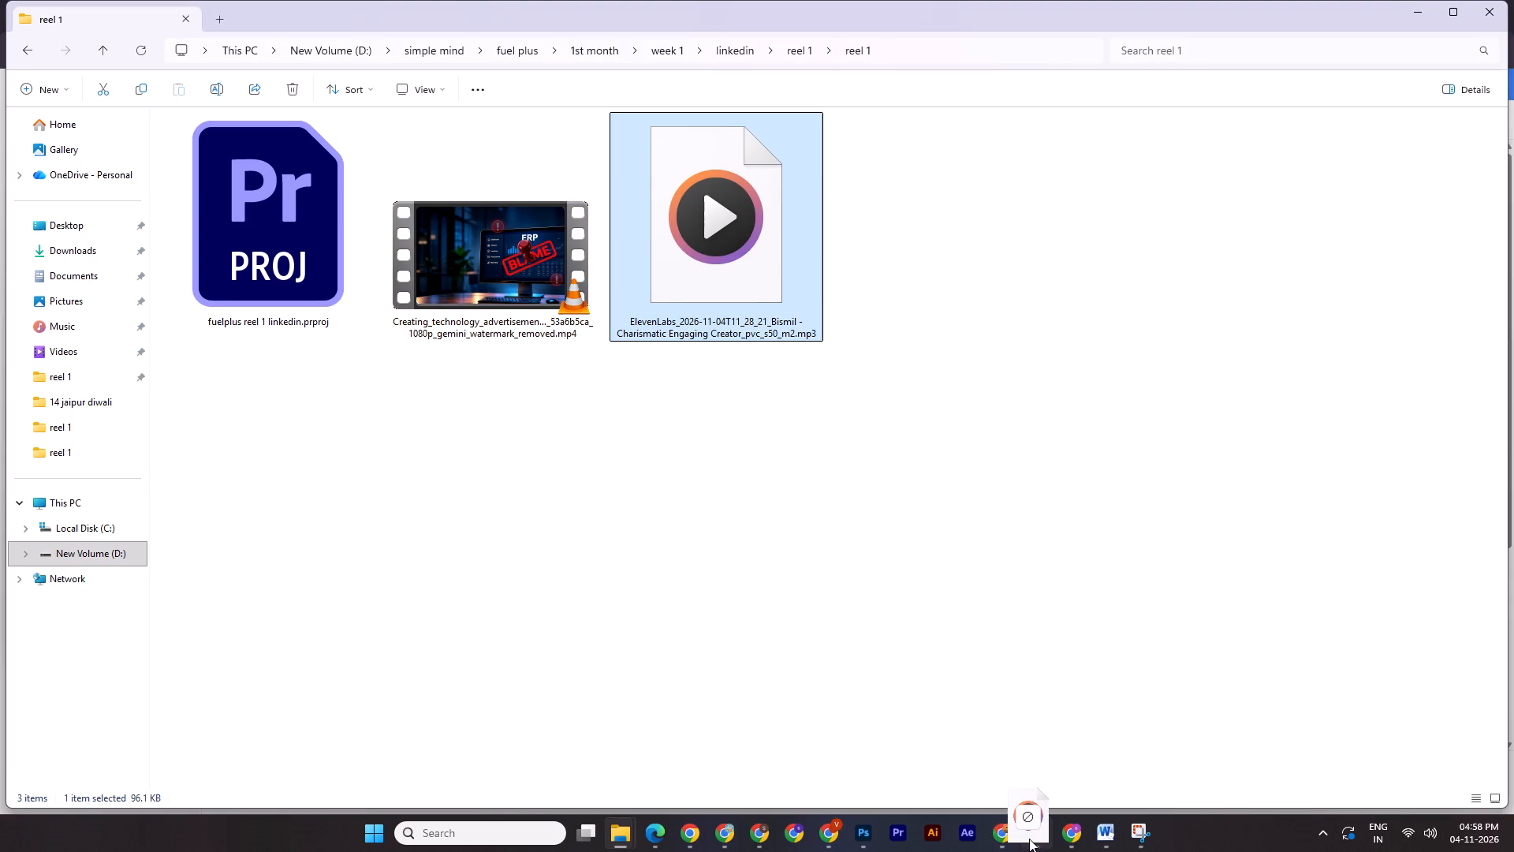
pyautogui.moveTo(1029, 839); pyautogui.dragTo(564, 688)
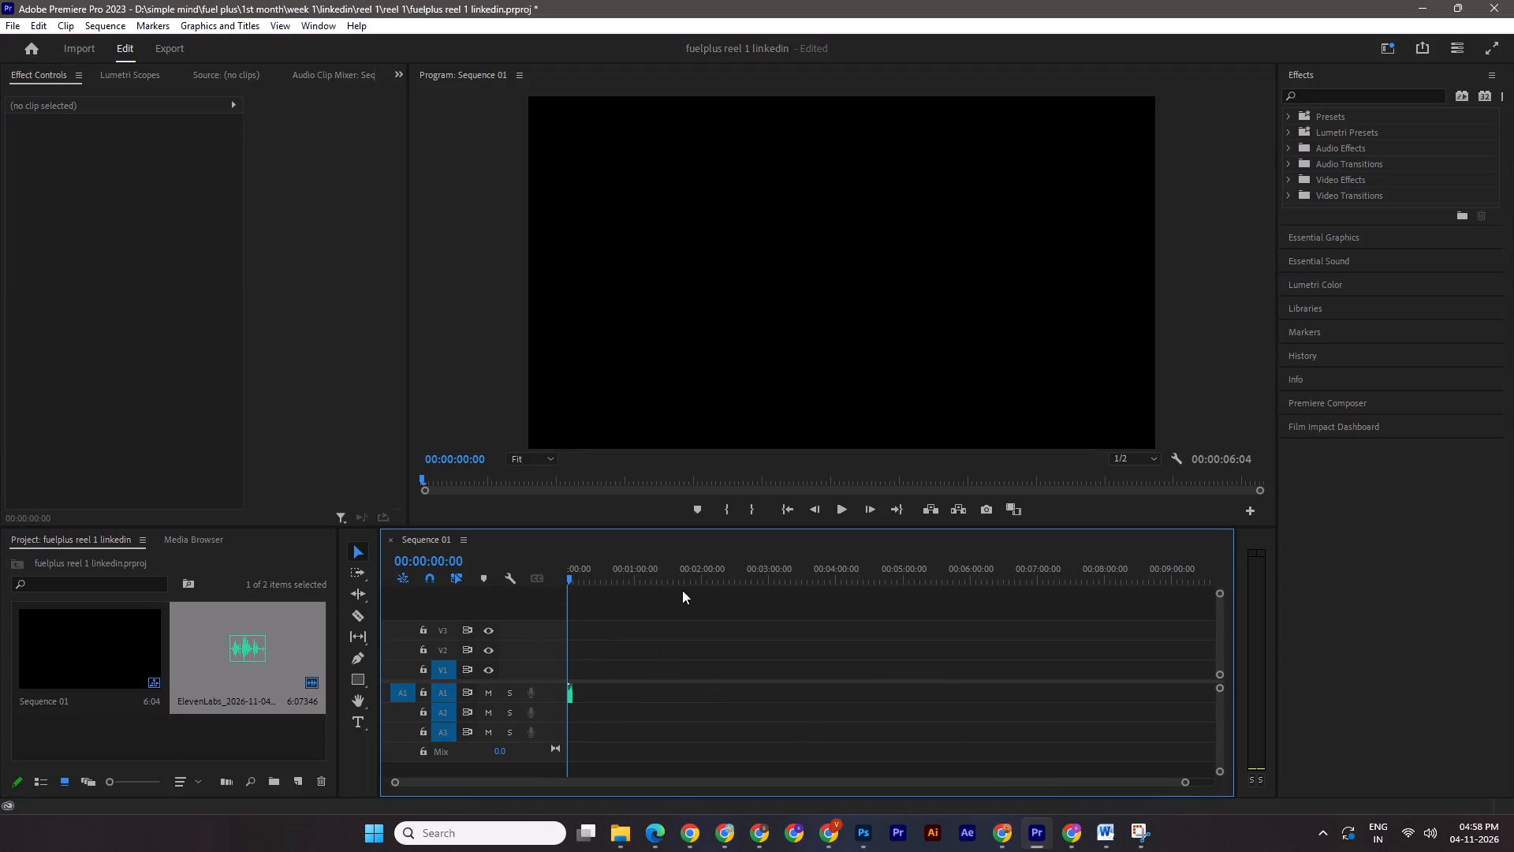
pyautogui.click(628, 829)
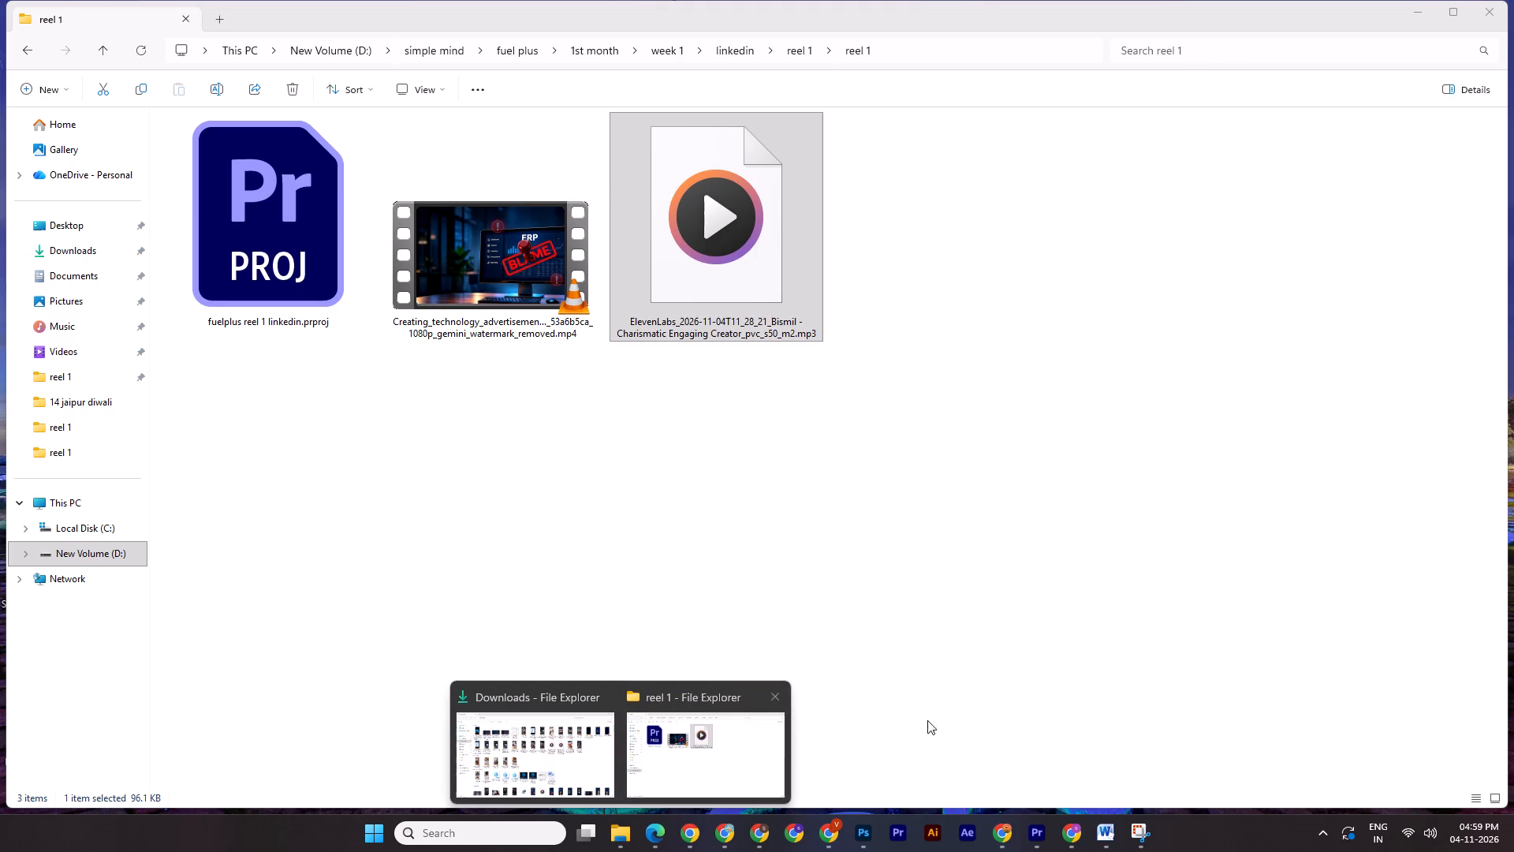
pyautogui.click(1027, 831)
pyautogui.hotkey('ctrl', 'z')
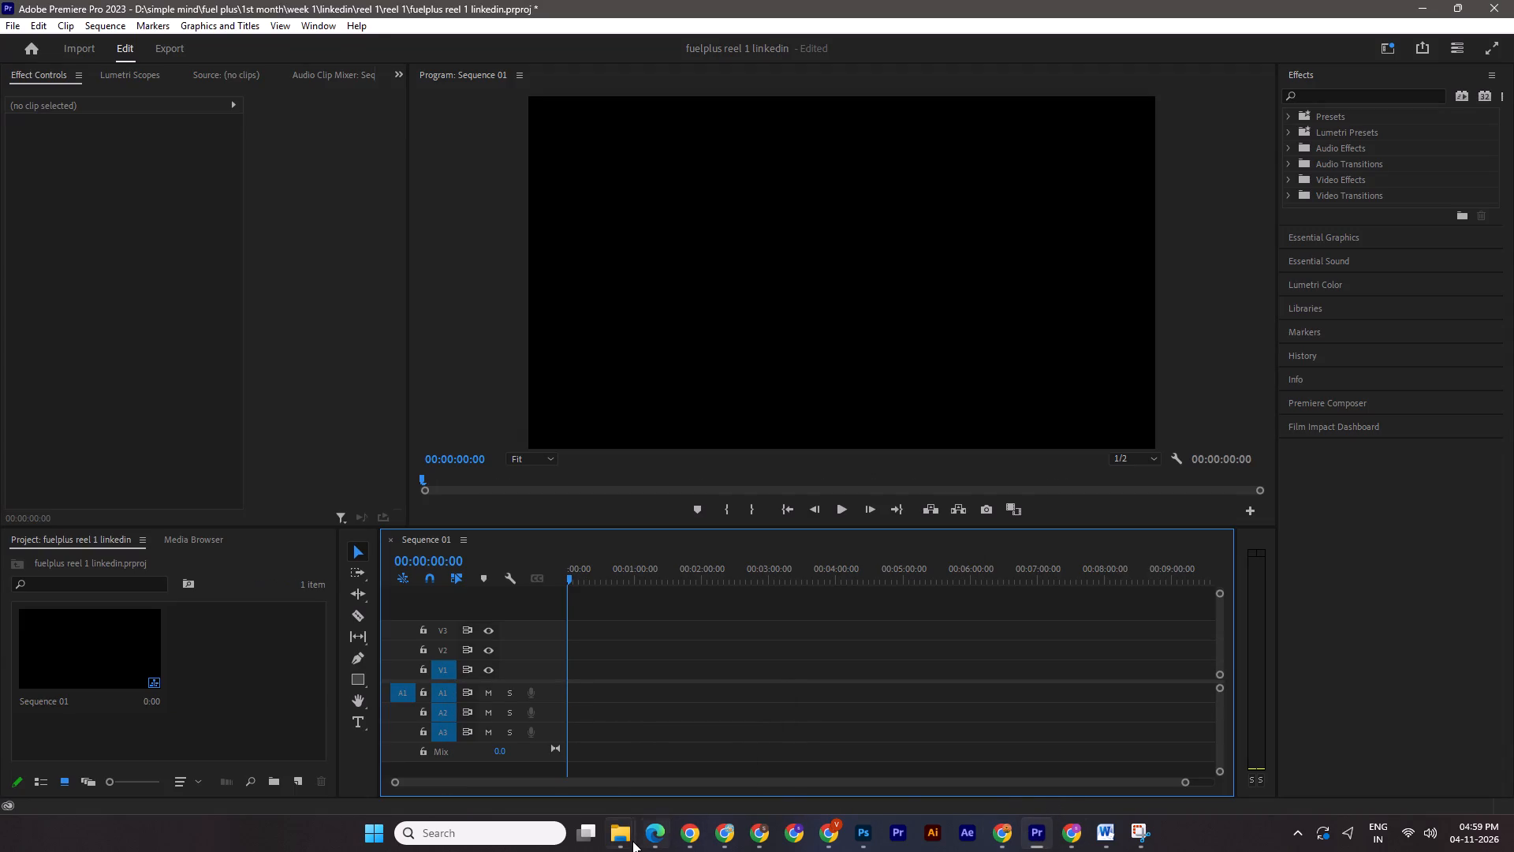
# Import the watermark-removed ERP BLAME clip and place it at the start of Sequence 01 on V1, keeping the existing sequence settings.
pyautogui.click(632, 841)
pyautogui.moveTo(725, 782); pyautogui.dragTo(720, 764)
pyautogui.moveTo(510, 290); pyautogui.dragTo(1042, 831)
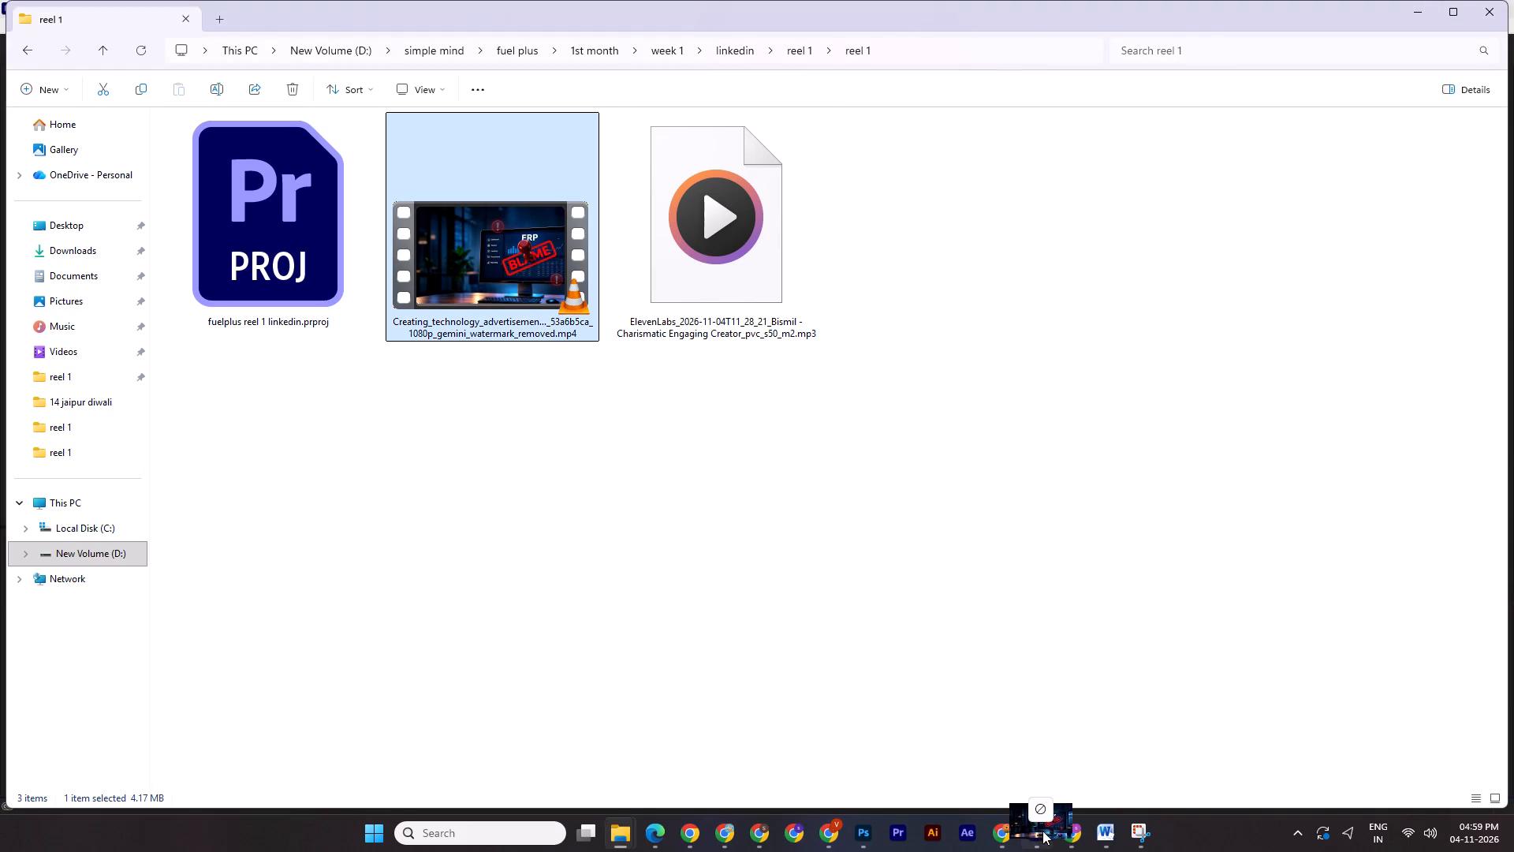
pyautogui.moveTo(1042, 831); pyautogui.dragTo(300, 681)
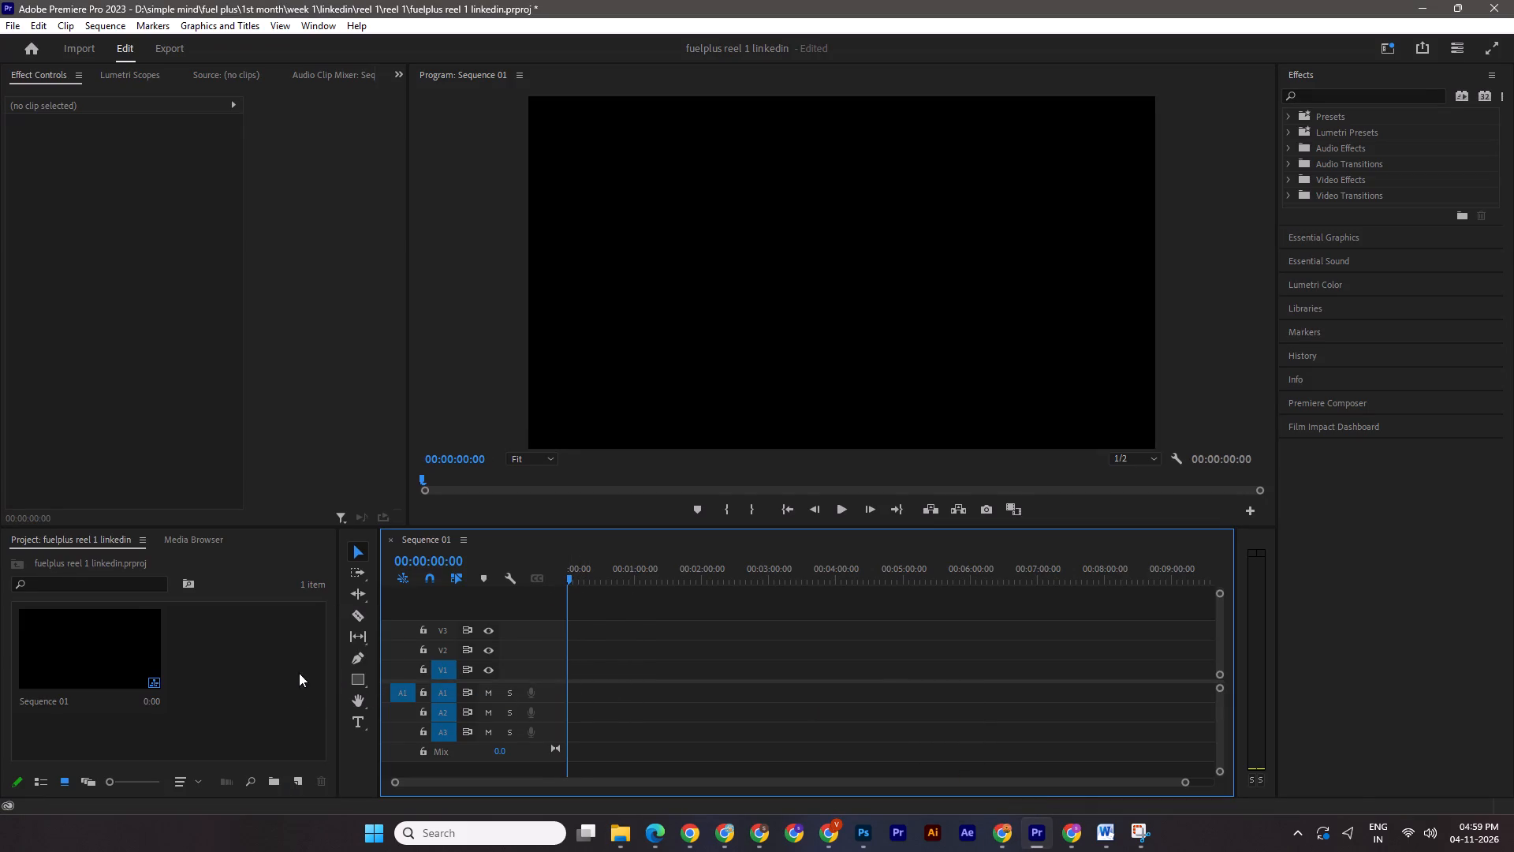
pyautogui.moveTo(255, 668); pyautogui.dragTo(552, 691)
pyautogui.click(909, 450)
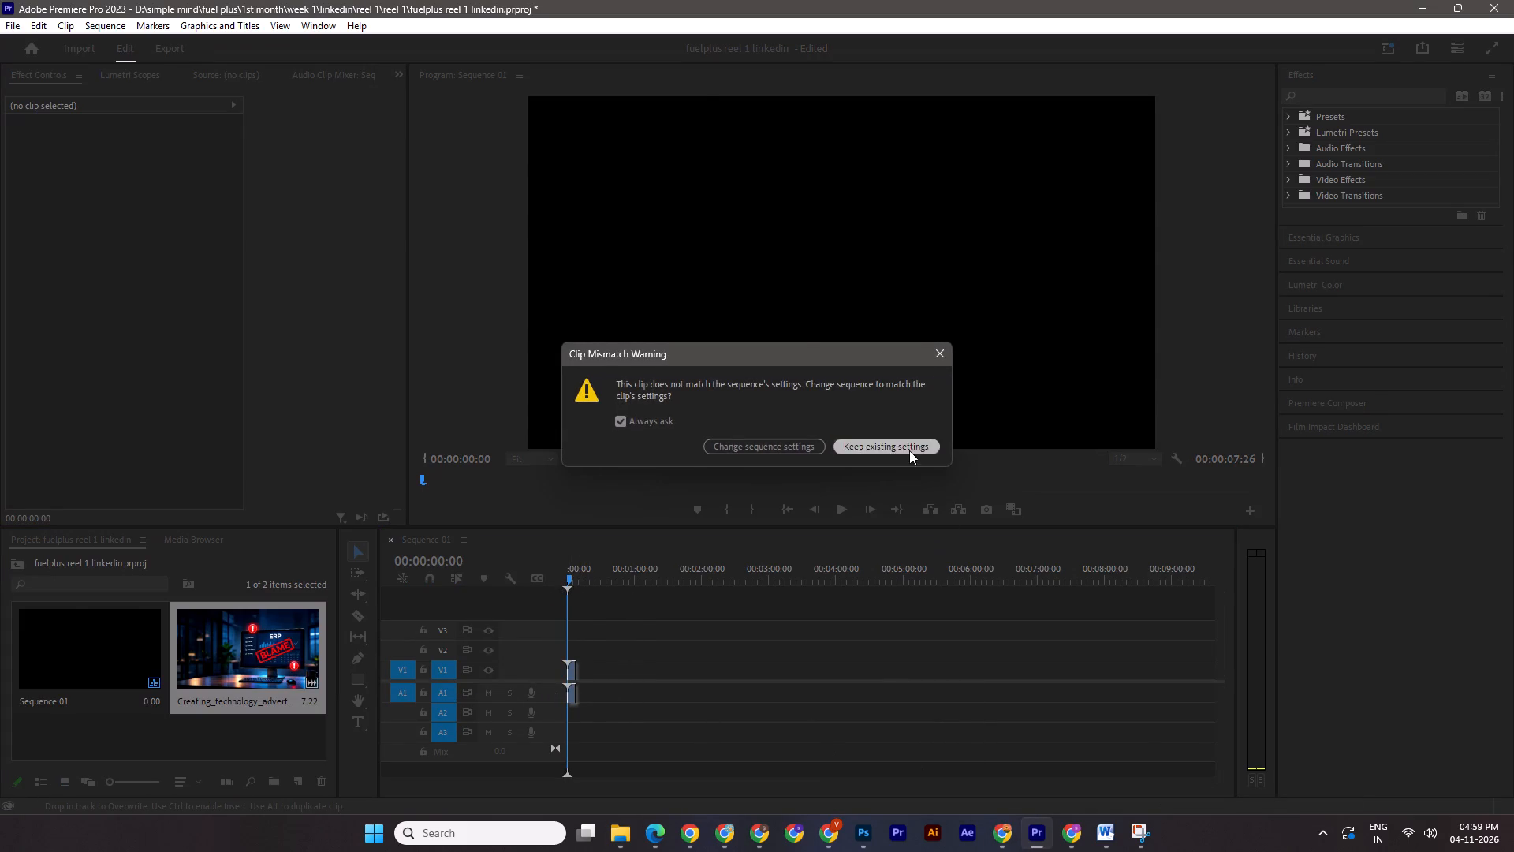
# Add the ElevenLabs voiceover mp3 from the reel 1 folder to track A2 at the start, beneath the ERP clip.
pyautogui.moveTo(1187, 780); pyautogui.dragTo(865, 770)
pyautogui.click(628, 839)
pyautogui.click(534, 746)
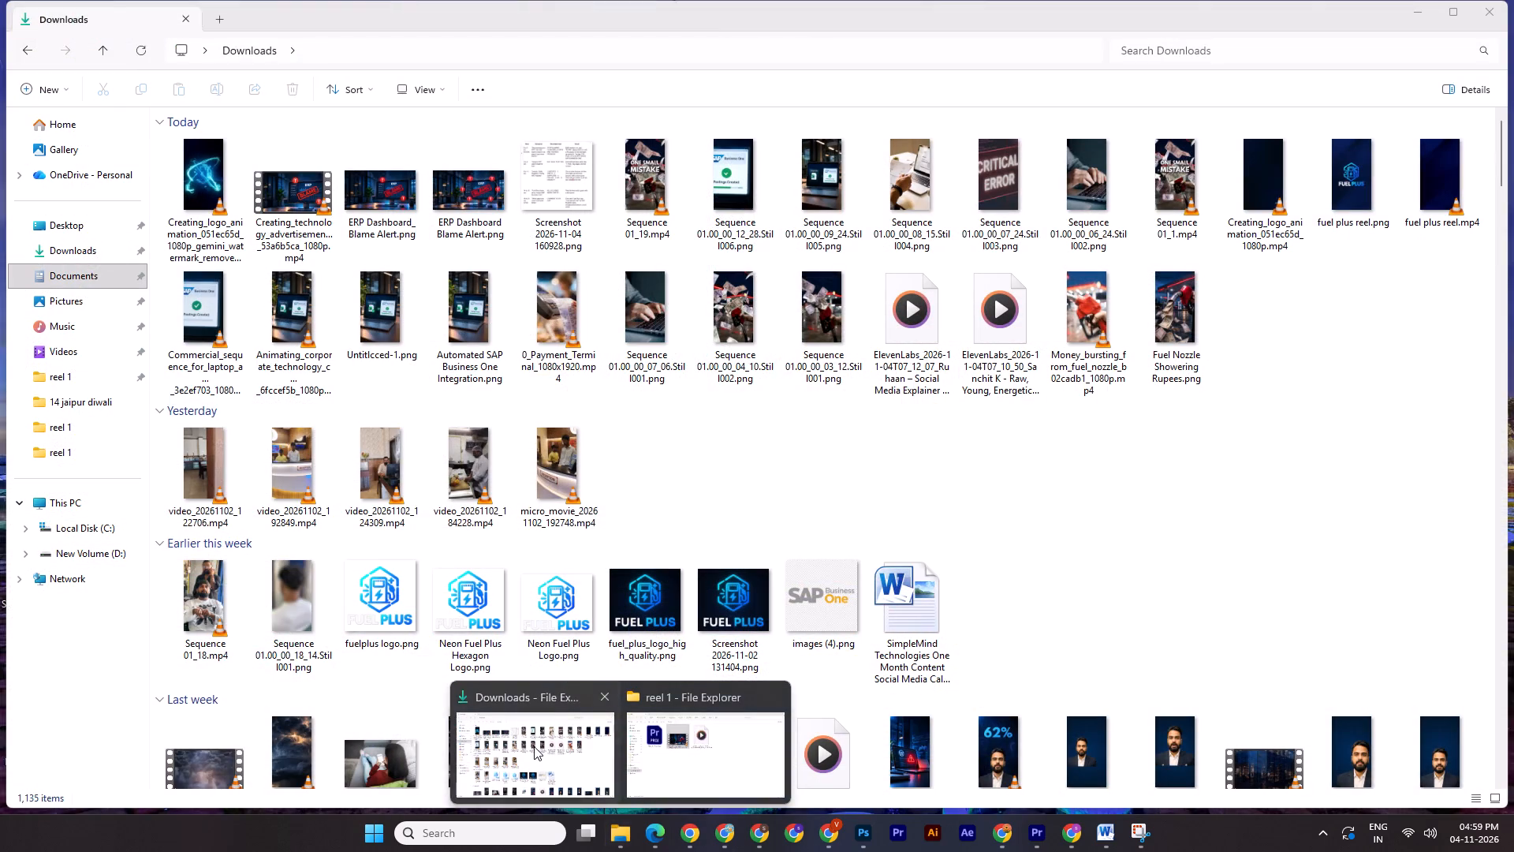
pyautogui.click(617, 833)
pyautogui.click(730, 768)
pyautogui.moveTo(722, 271); pyautogui.dragTo(1002, 772)
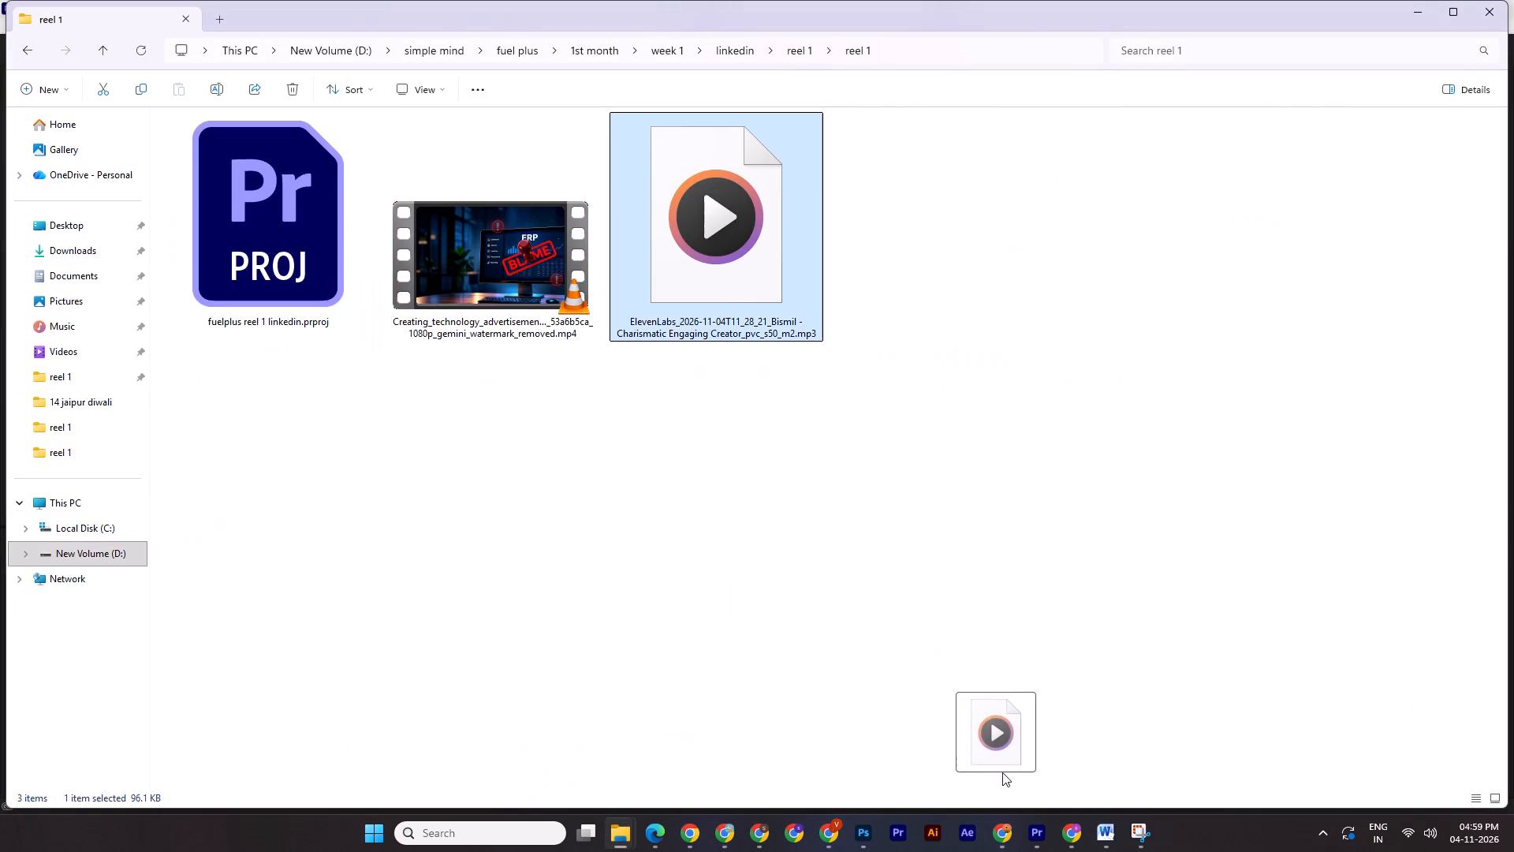
pyautogui.moveTo(1002, 772); pyautogui.dragTo(572, 708)
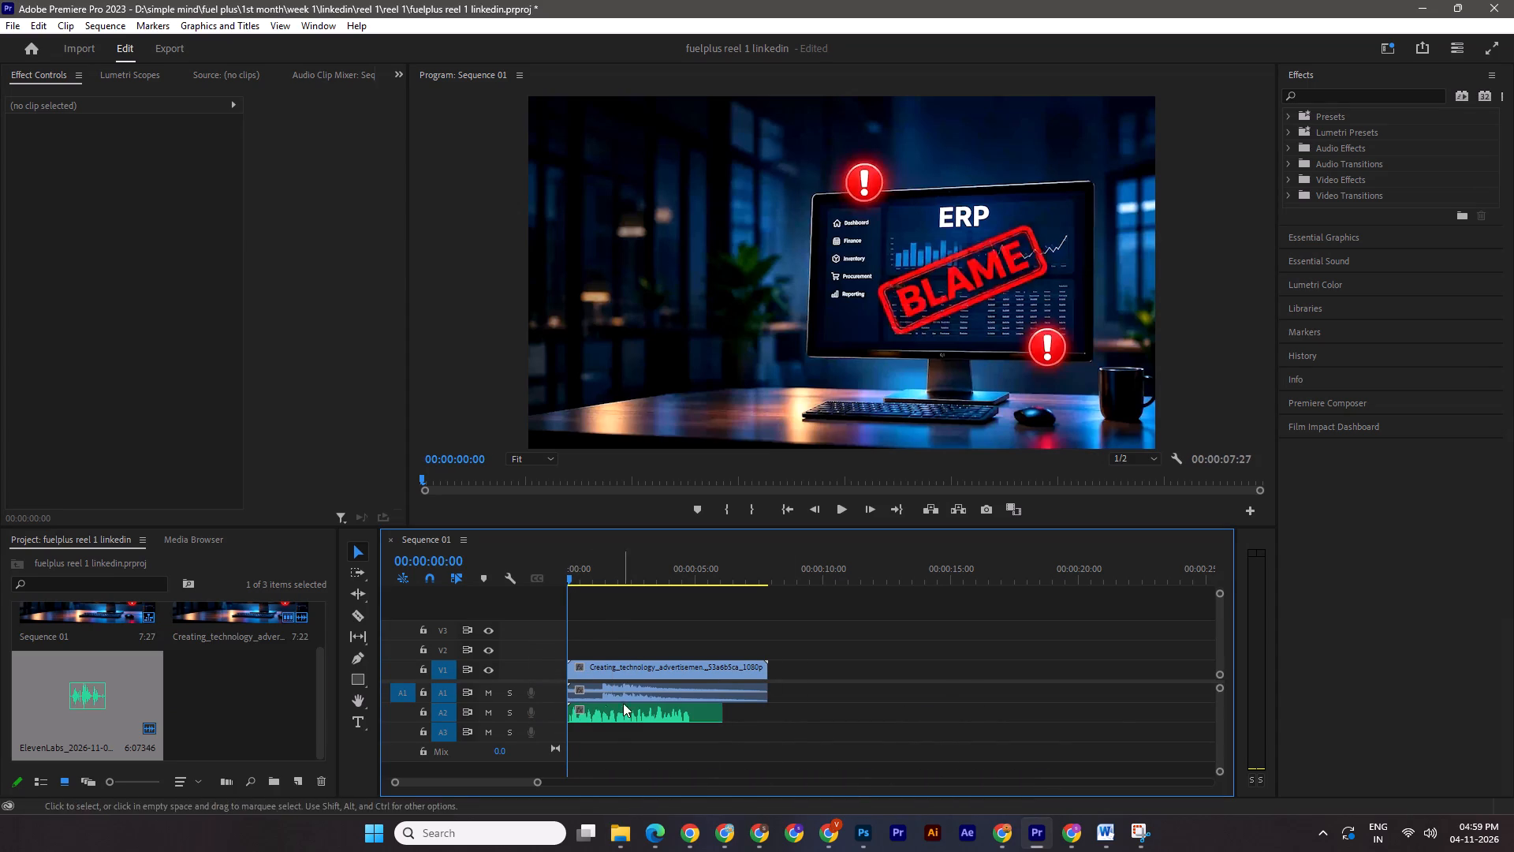
# Enlarge the audio tracks and play the opening of the sequence with the voiceover.
pyautogui.click(1222, 771)
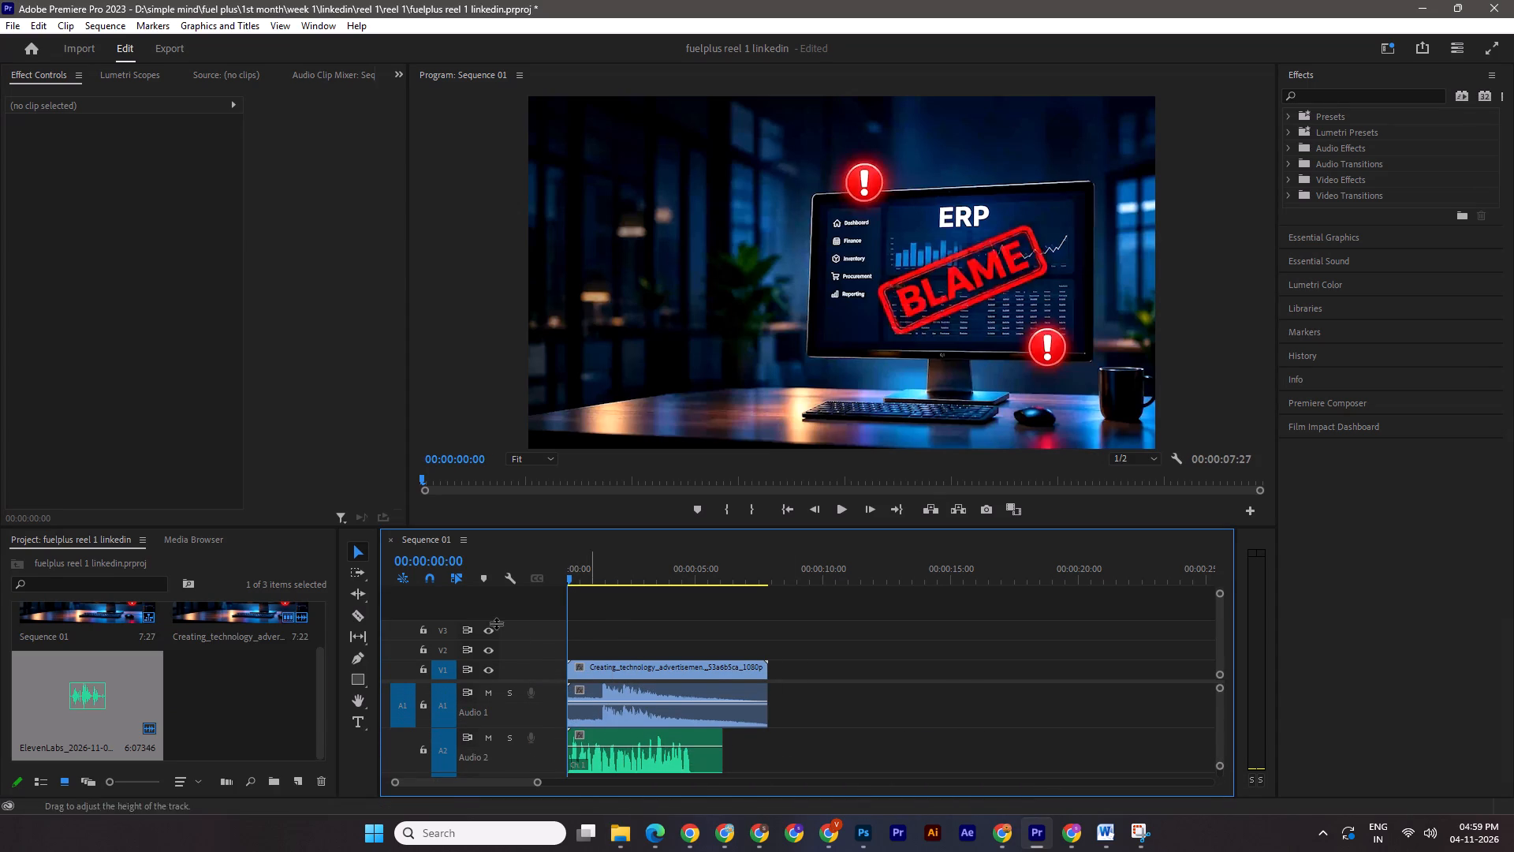
pyautogui.press('space')
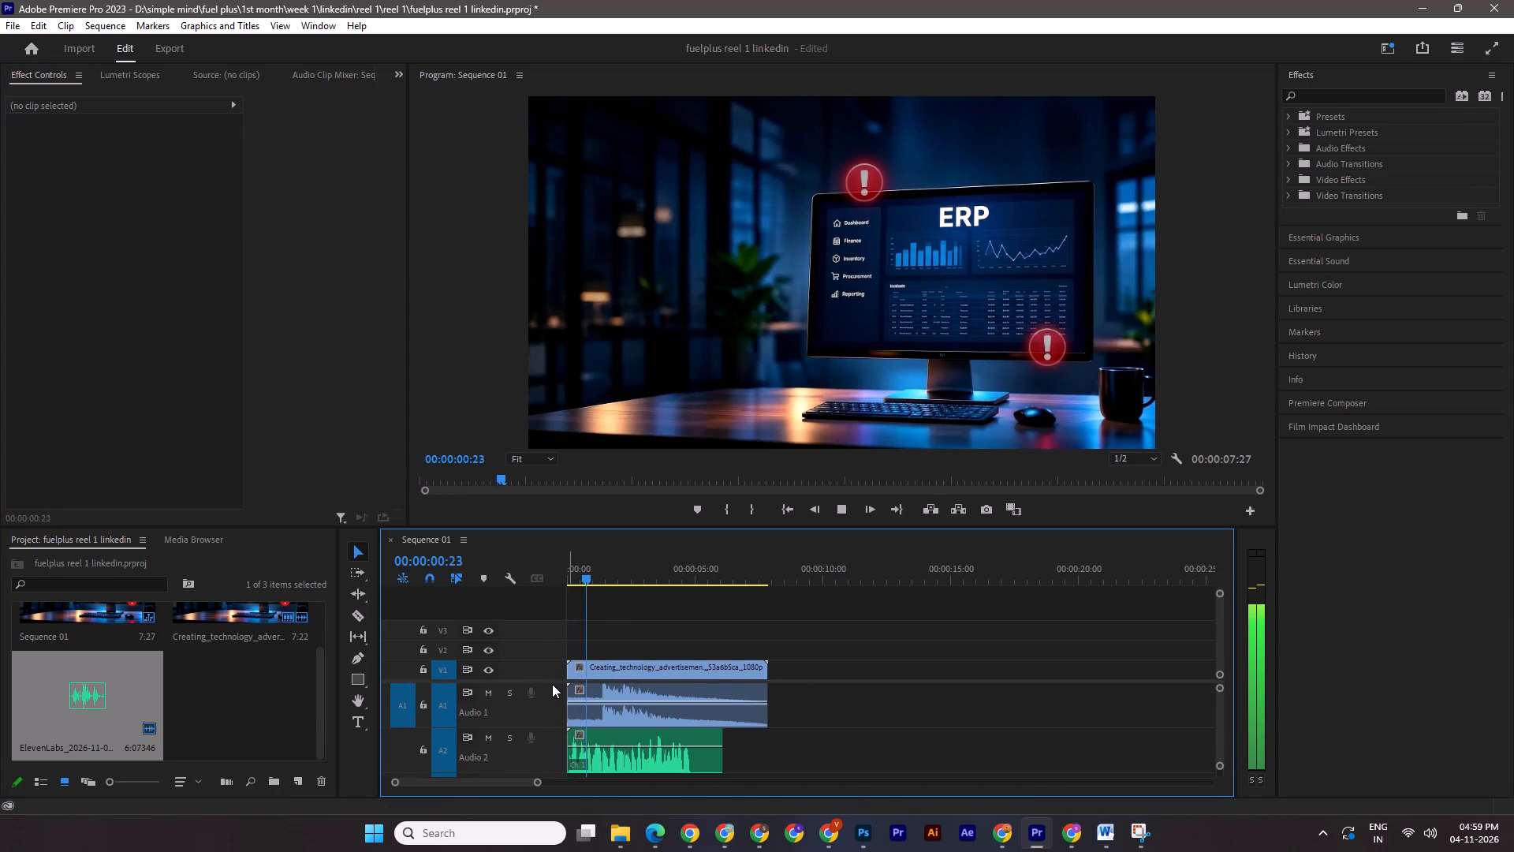
pyautogui.press('space')
# Save the project, restart Premiere Pro, and reopen the recent project fuelplus reel 1 linkedin.
pyautogui.hotkey('ctrl', 's')
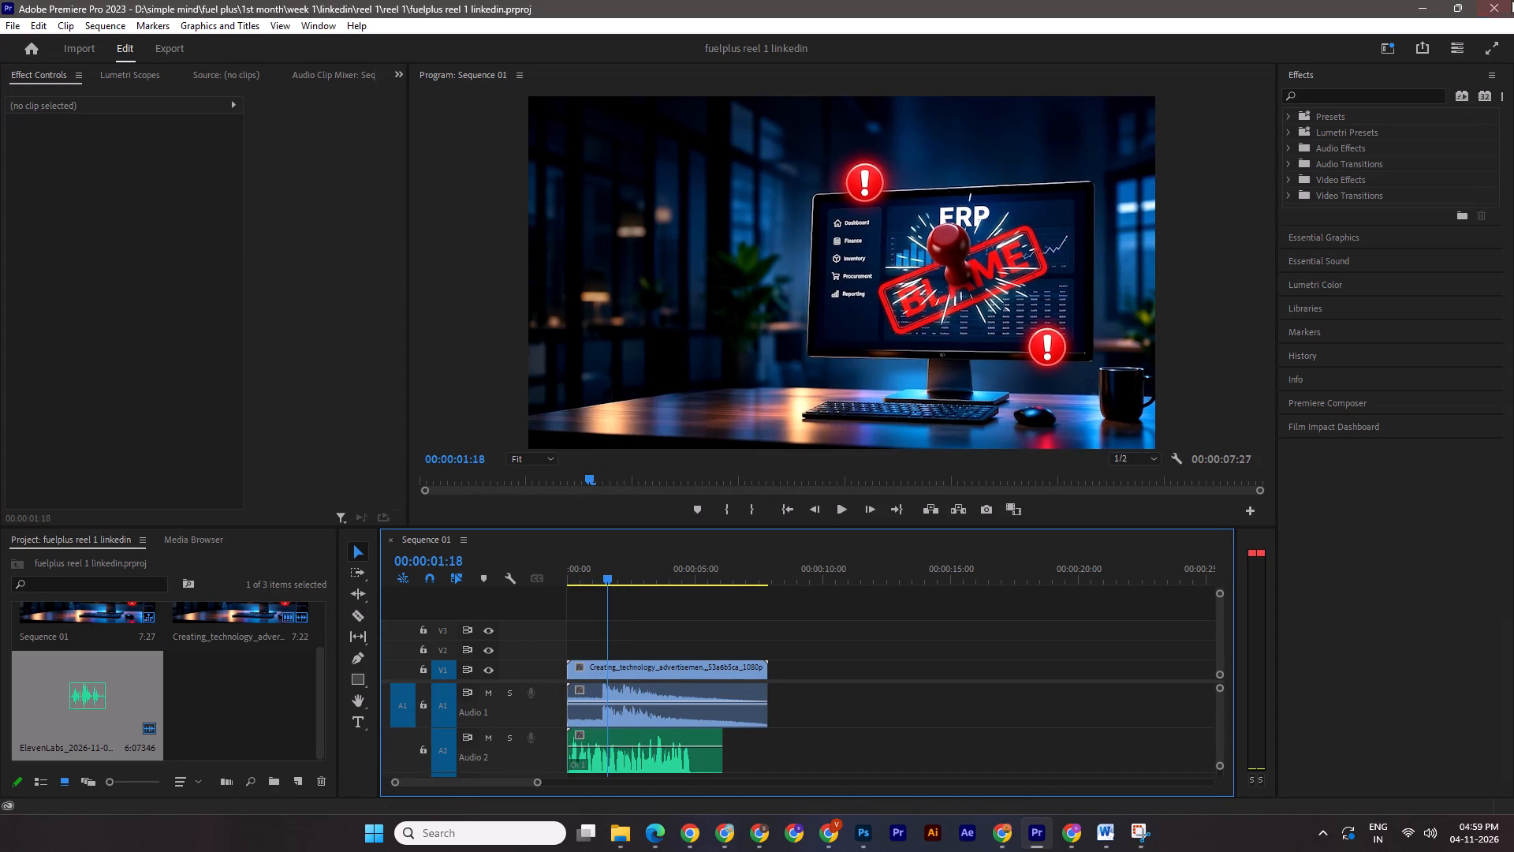
pyautogui.click(1494, 0)
pyautogui.click(1035, 838)
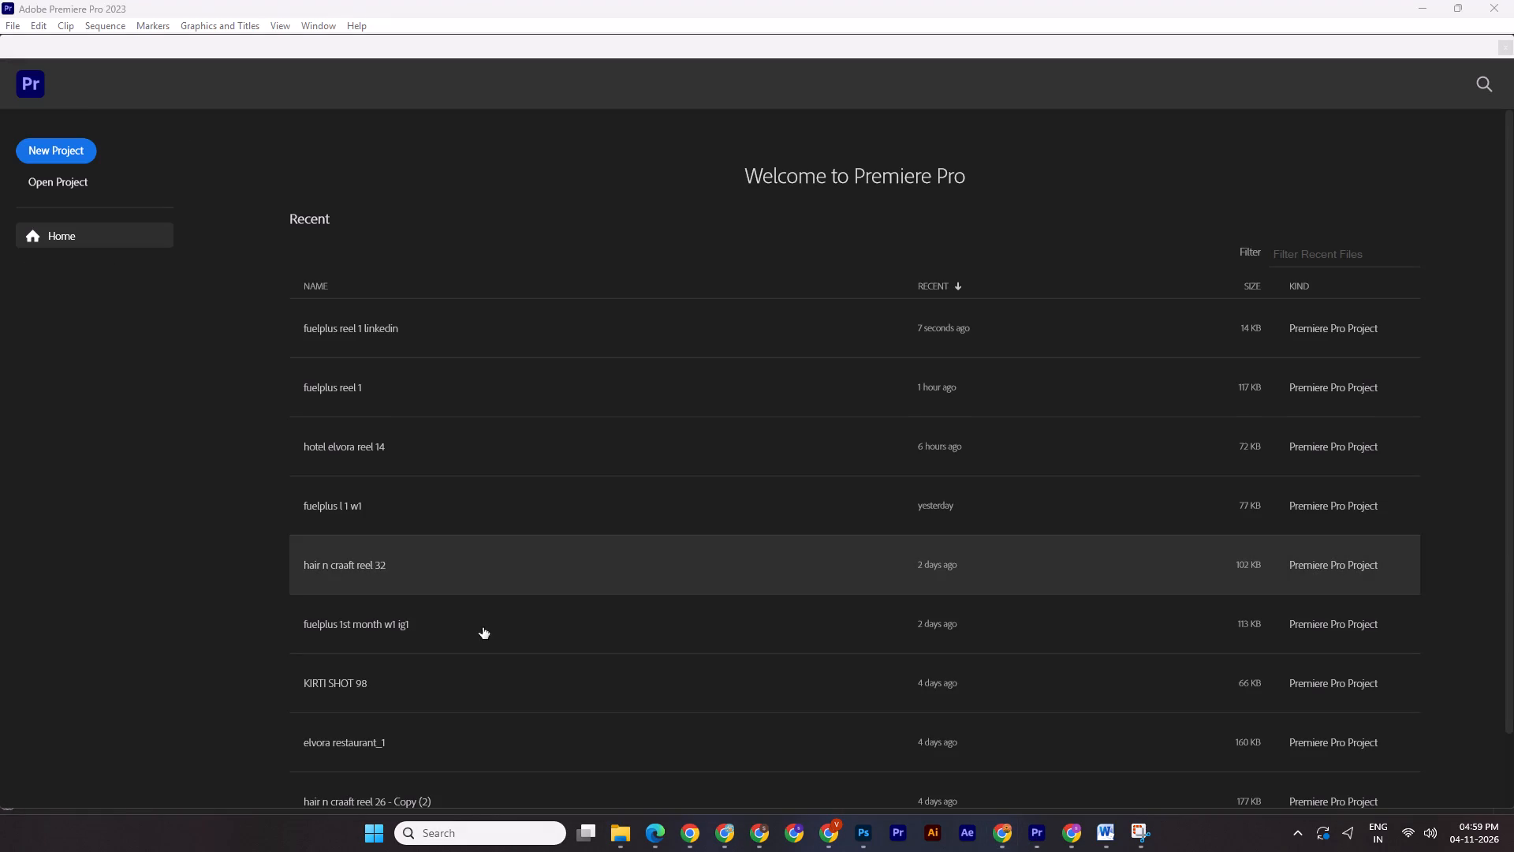
pyautogui.click(369, 342)
pyautogui.click(369, 342)
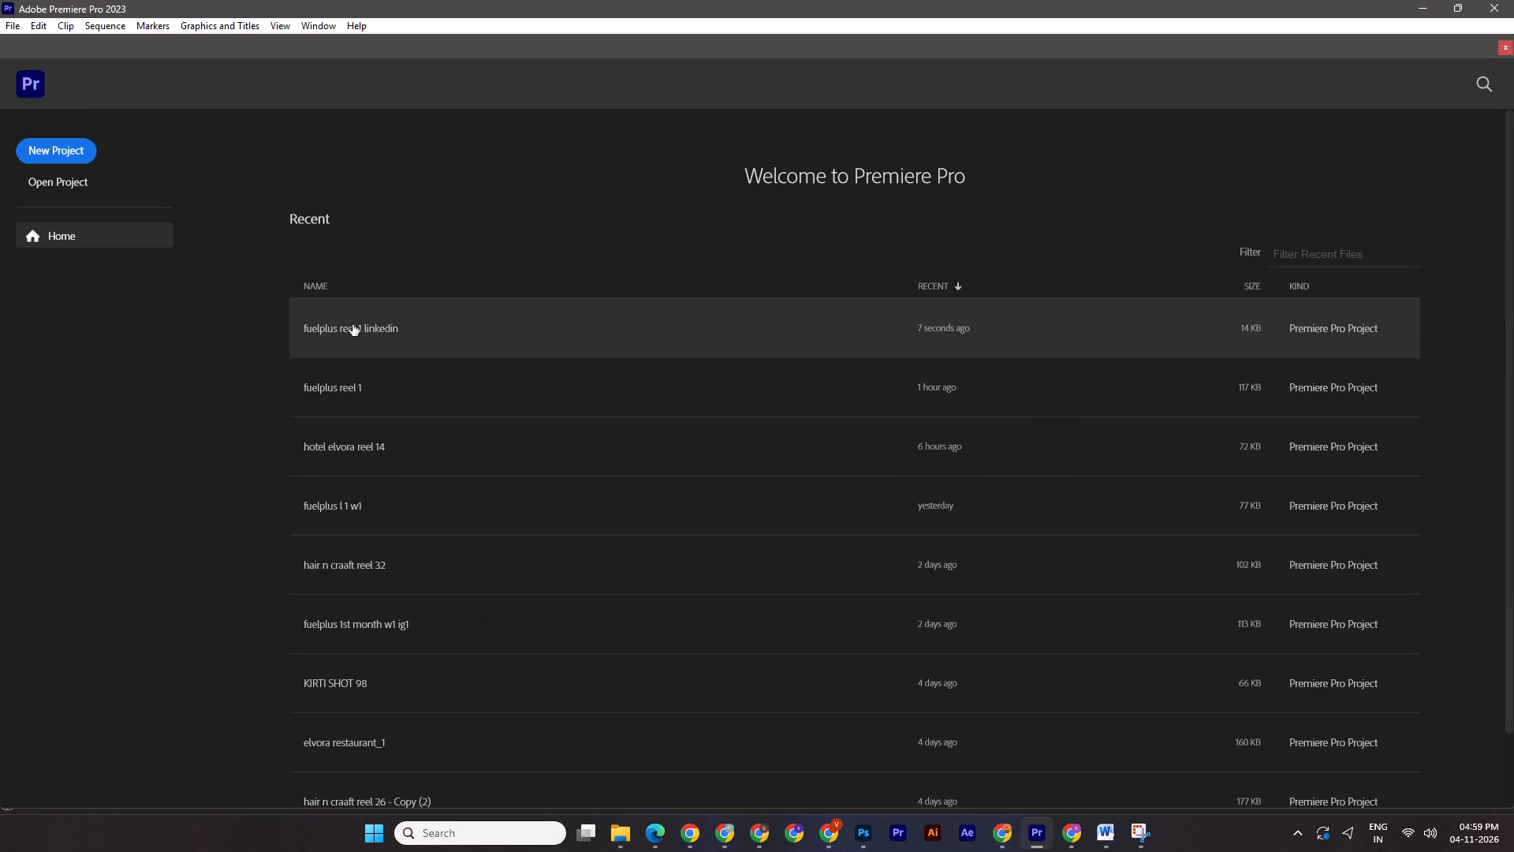
pyautogui.click(359, 327)
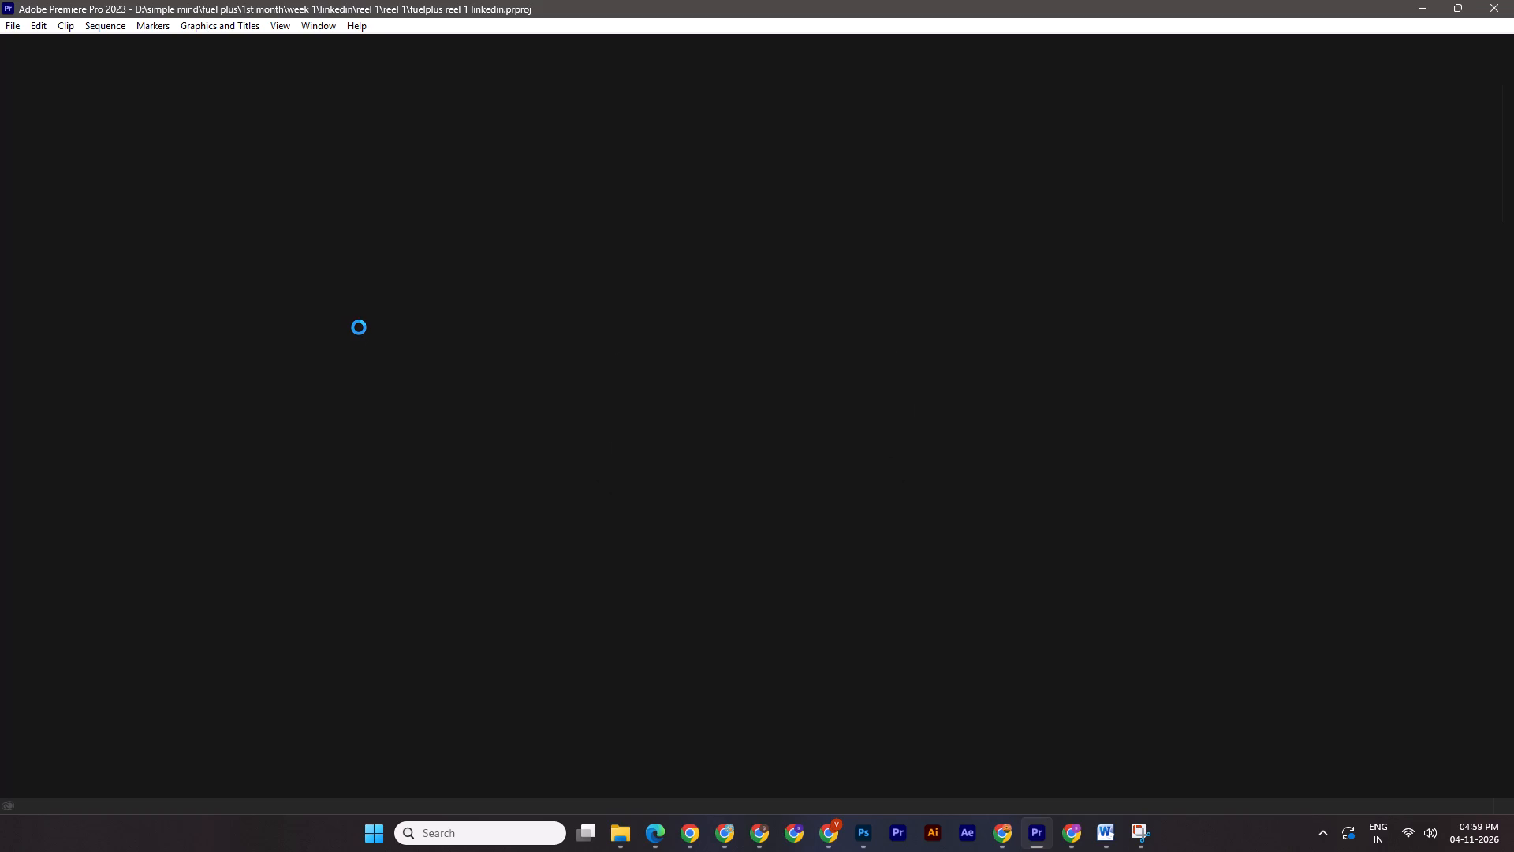
# Save the project and play Sequence 01 from the start to check the clip's sound against the voiceover.
pyautogui.moveTo(602, 574); pyautogui.dragTo(532, 572)
pyautogui.hotkey('ctrl', 's')
pyautogui.press('space')
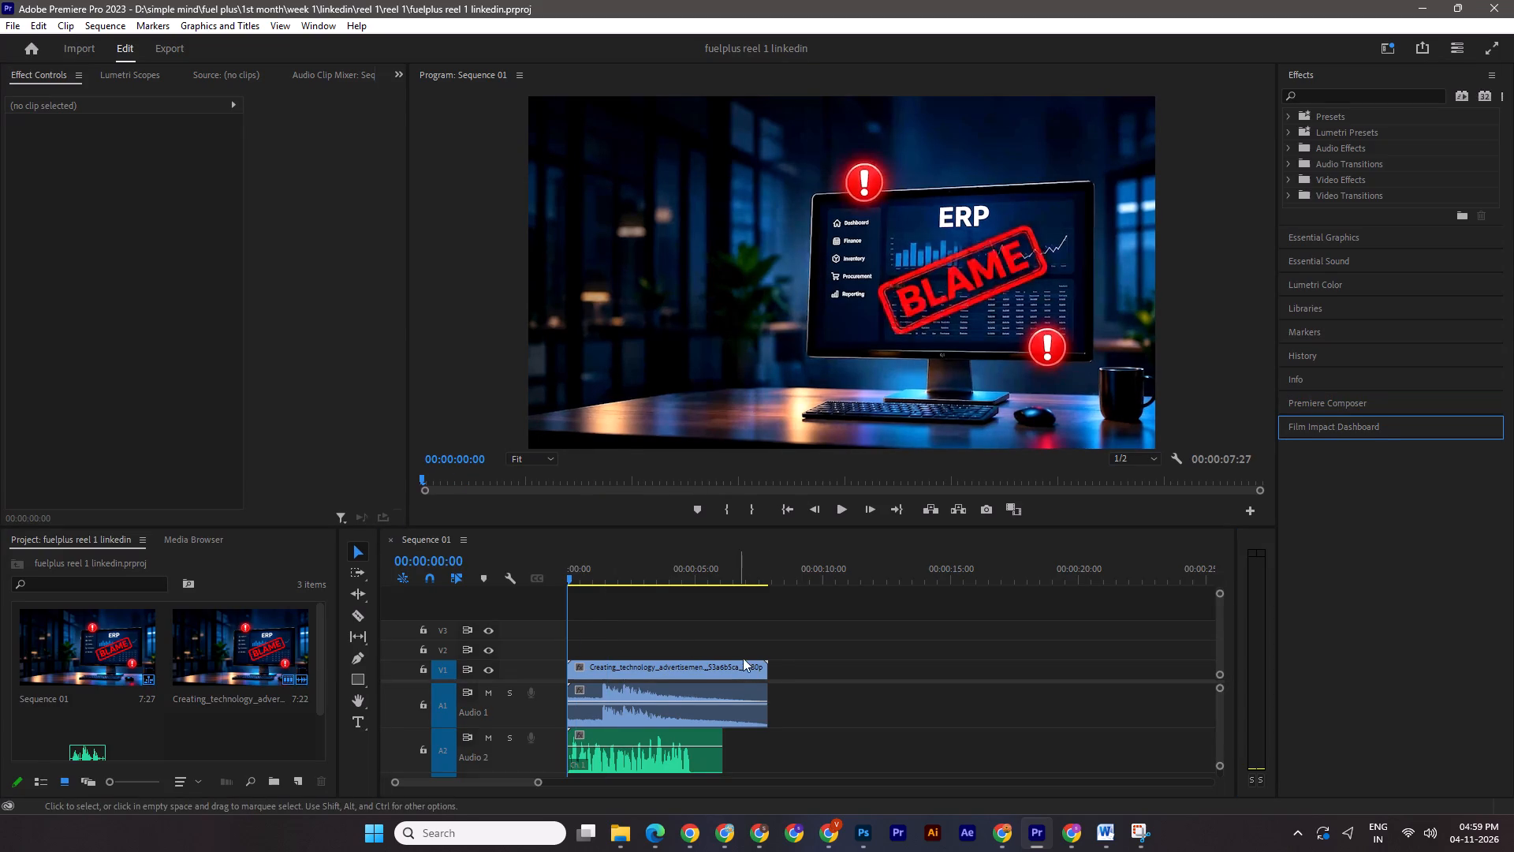
pyautogui.press('space')
pyautogui.click(848, 508)
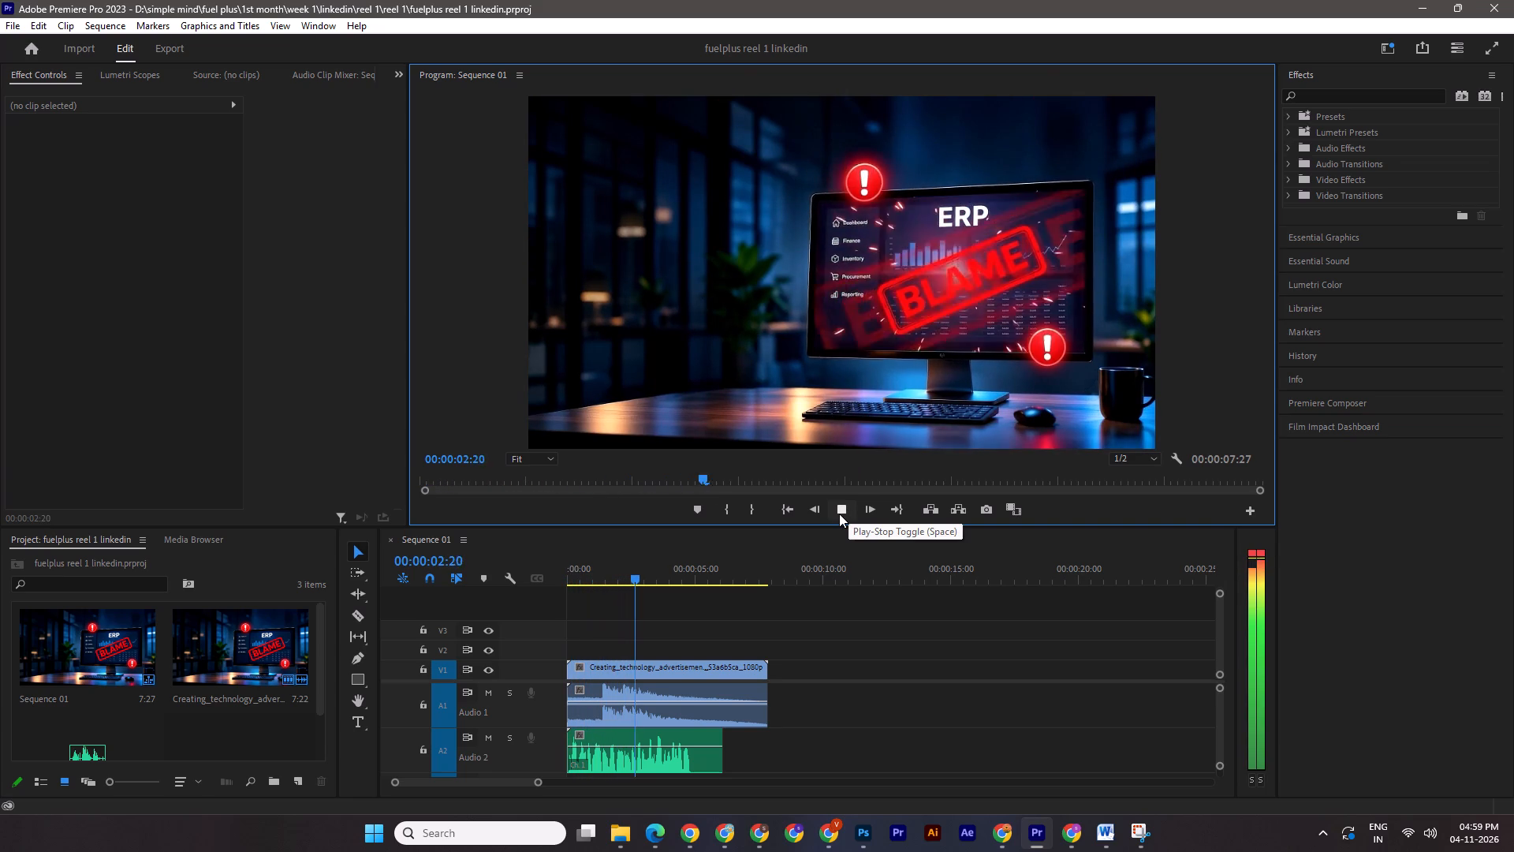
pyautogui.click(839, 514)
# Lower the volume of the ERP clip's audio on track A1 and return the playhead to the start.
pyautogui.moveTo(731, 704); pyautogui.dragTo(721, 707)
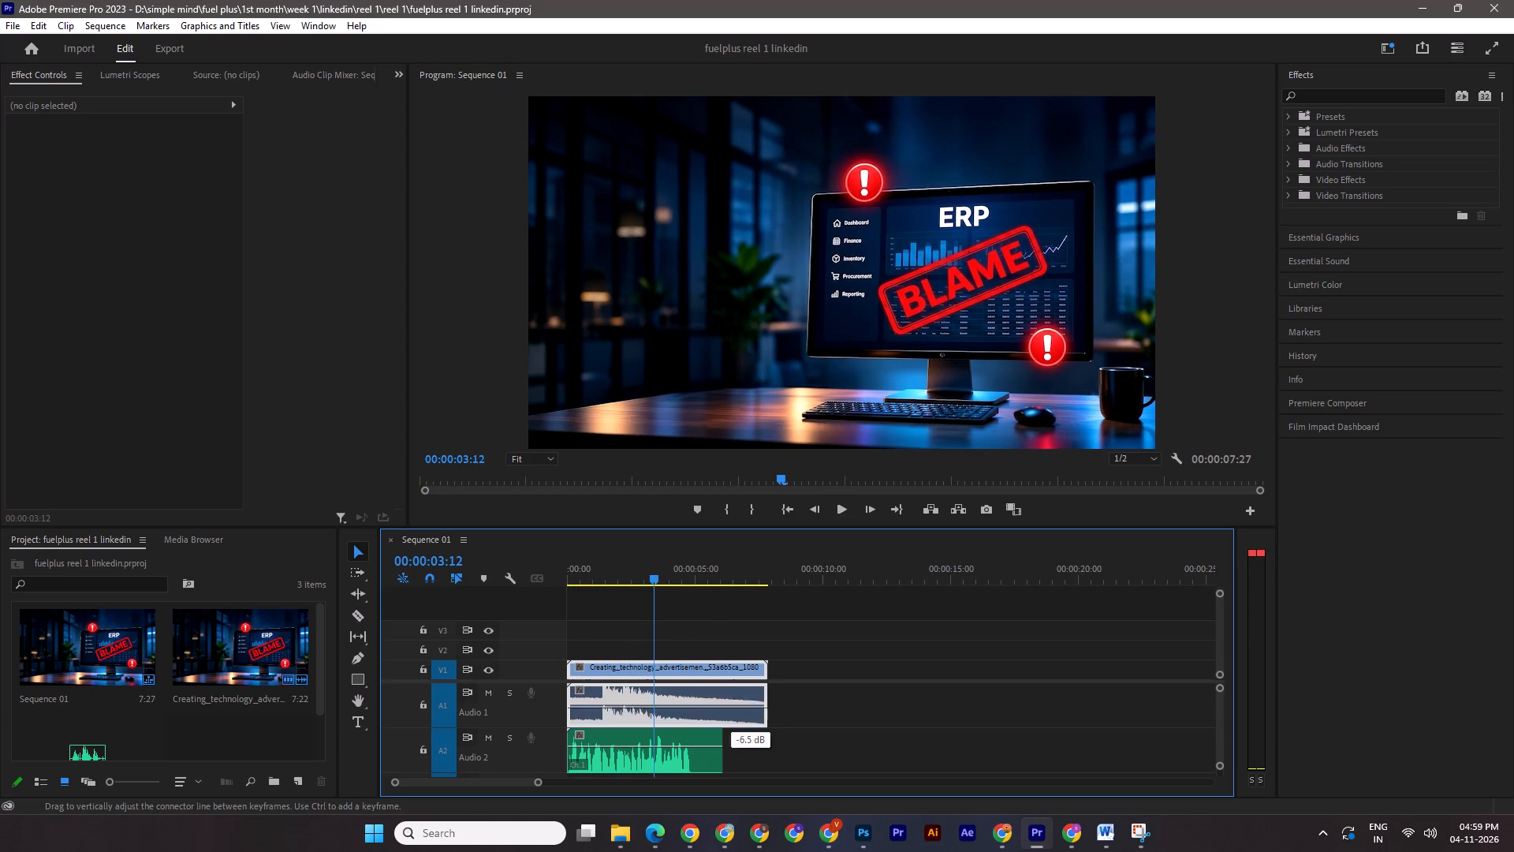
pyautogui.moveTo(721, 707); pyautogui.dragTo(699, 716)
pyautogui.moveTo(651, 580); pyautogui.dragTo(483, 574)
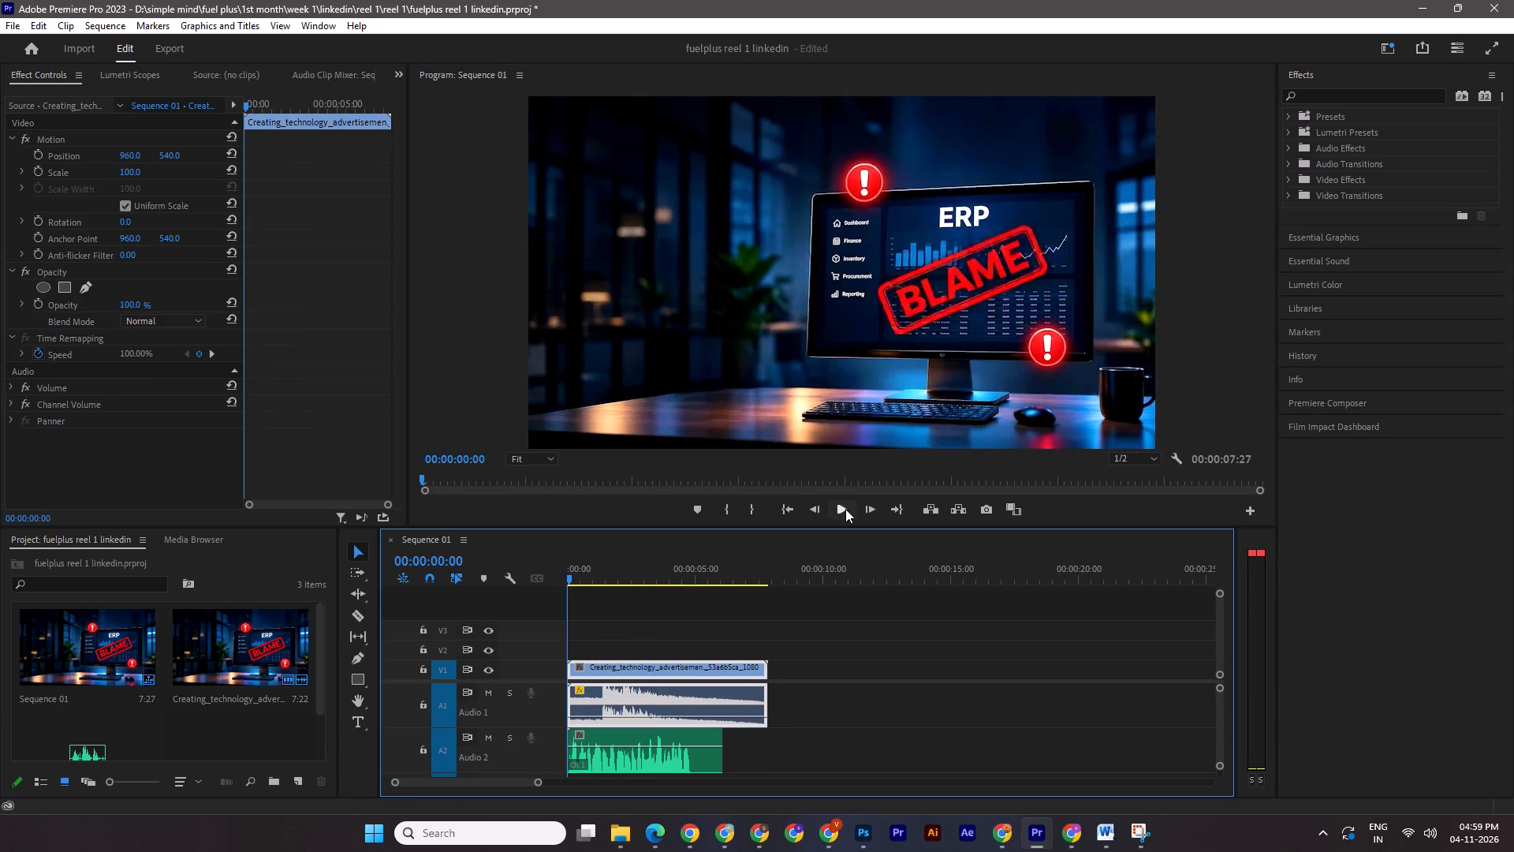
# Play the sequence from the start while raising the voiceover's volume on track A2, and stop playback near the voiceover's end.
pyautogui.click(837, 509)
pyautogui.moveTo(648, 745); pyautogui.dragTo(654, 744)
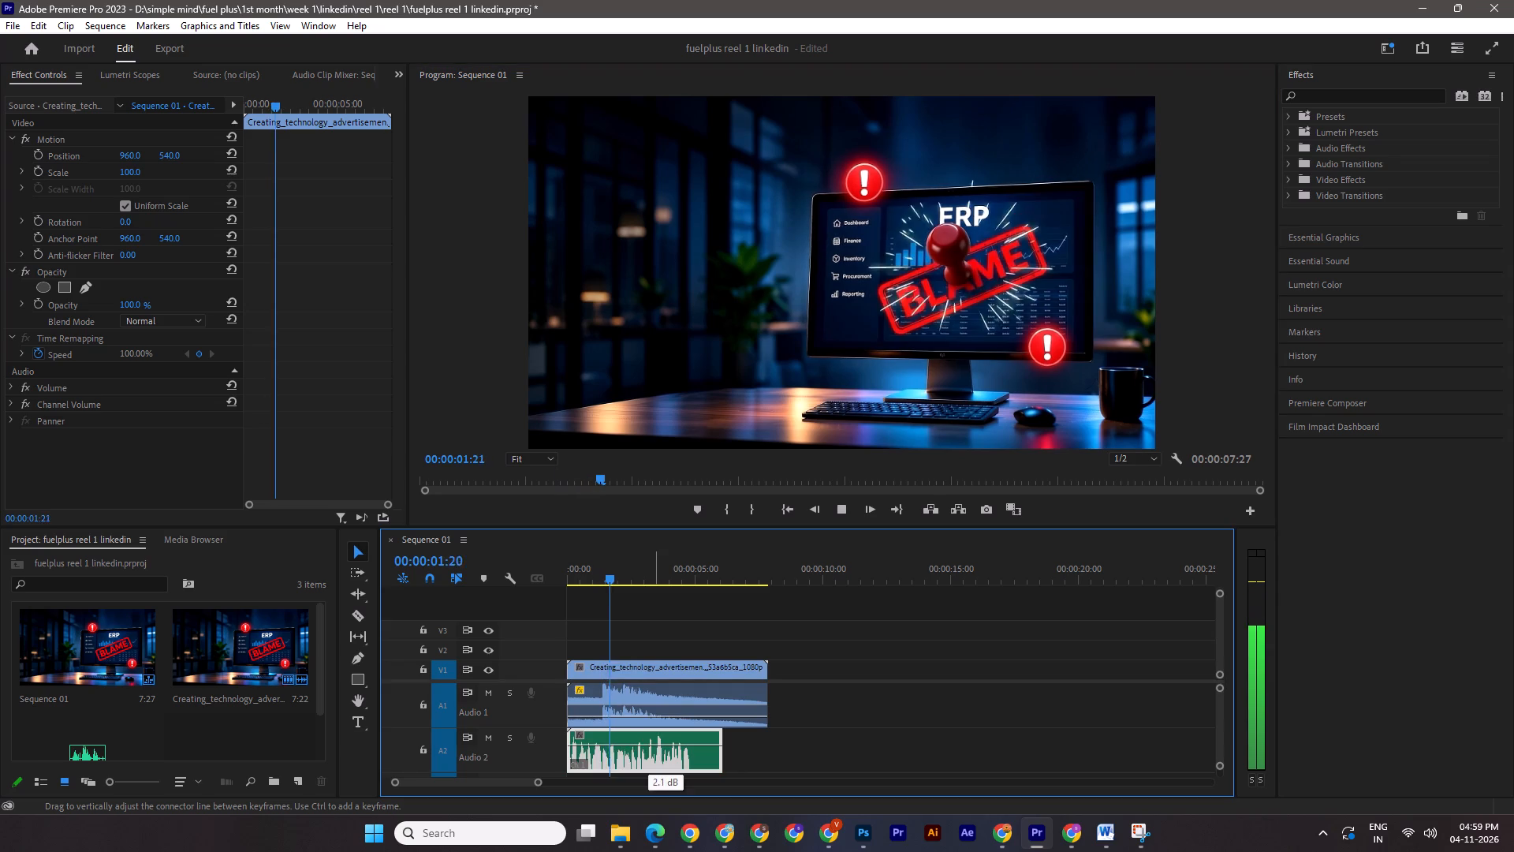
pyautogui.moveTo(654, 744); pyautogui.dragTo(665, 742)
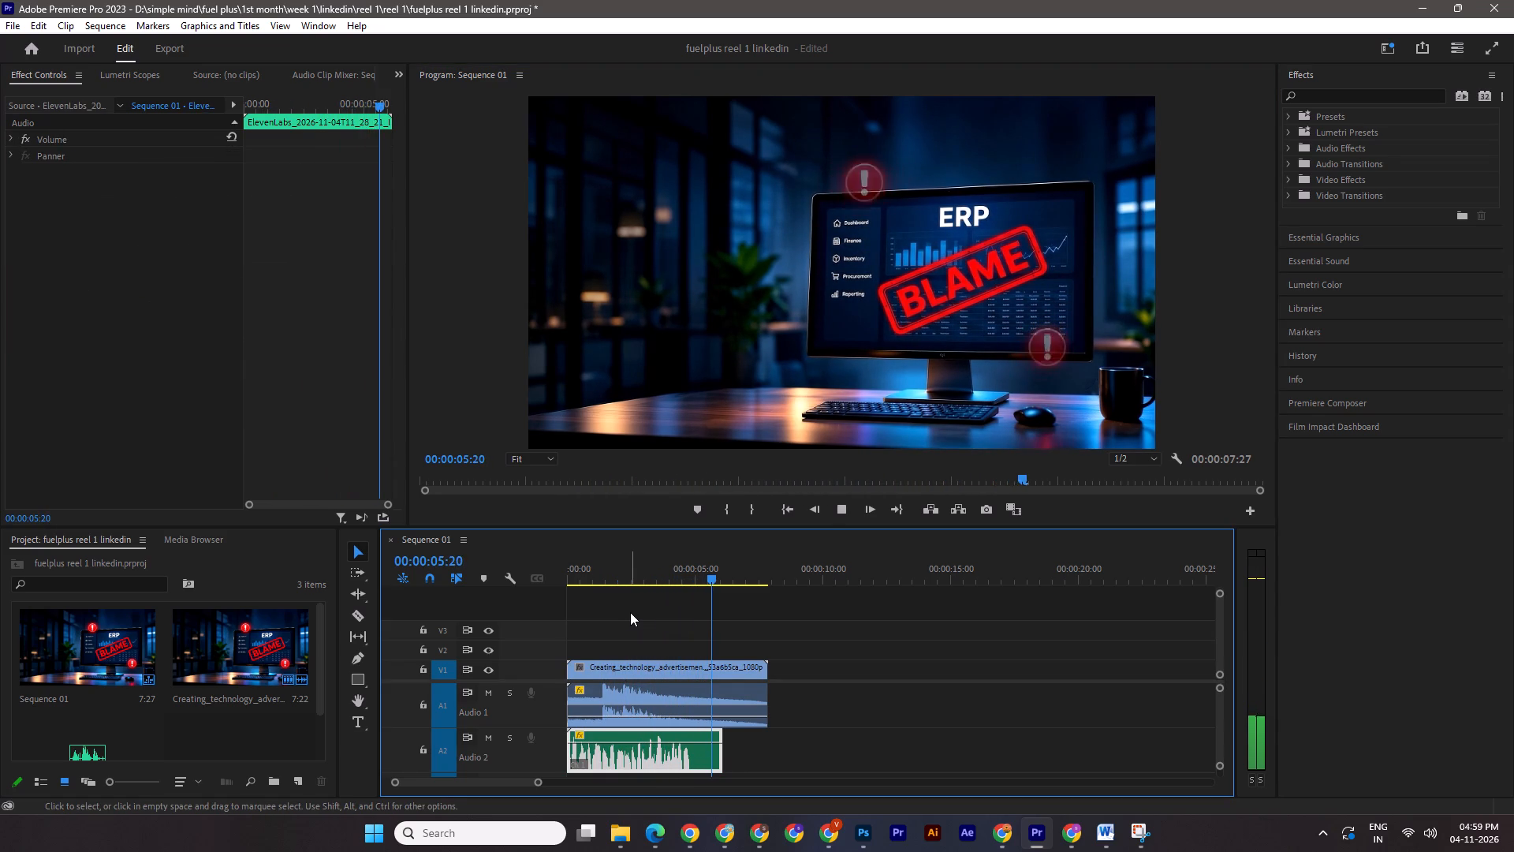
pyautogui.press('space')
# Trim the ERP clip's video and audio to end with the voiceover at 00:00:06:04 and save the project.
pyautogui.keyDown('shift'); pyautogui.moveTo(712, 577); pyautogui.dragTo(721, 579); pyautogui.keyUp('shift')
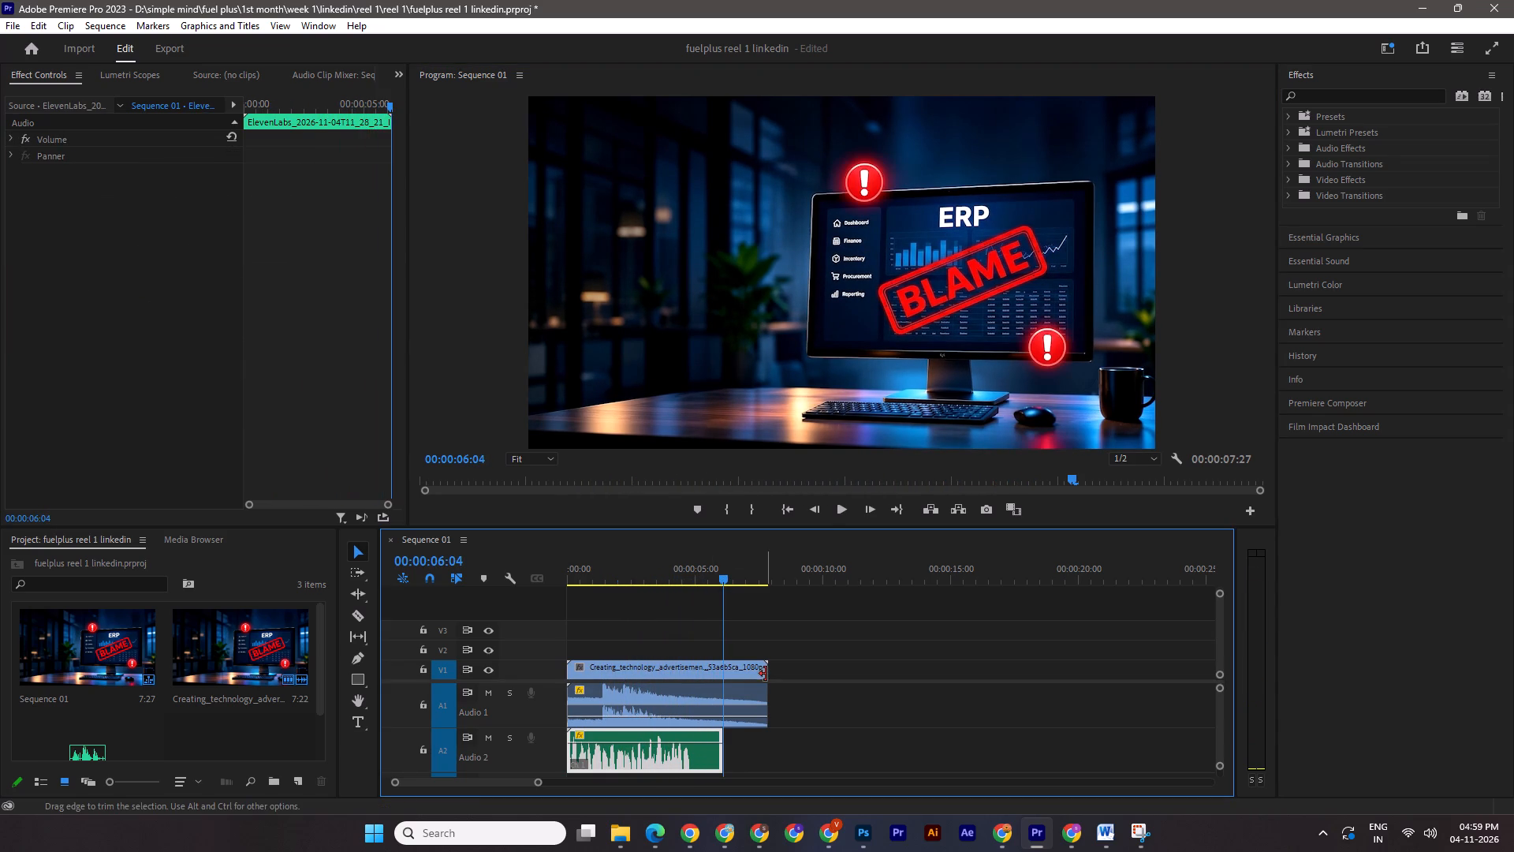
pyautogui.moveTo(766, 674); pyautogui.dragTo(723, 674)
pyautogui.hotkey('ctrl', 's')
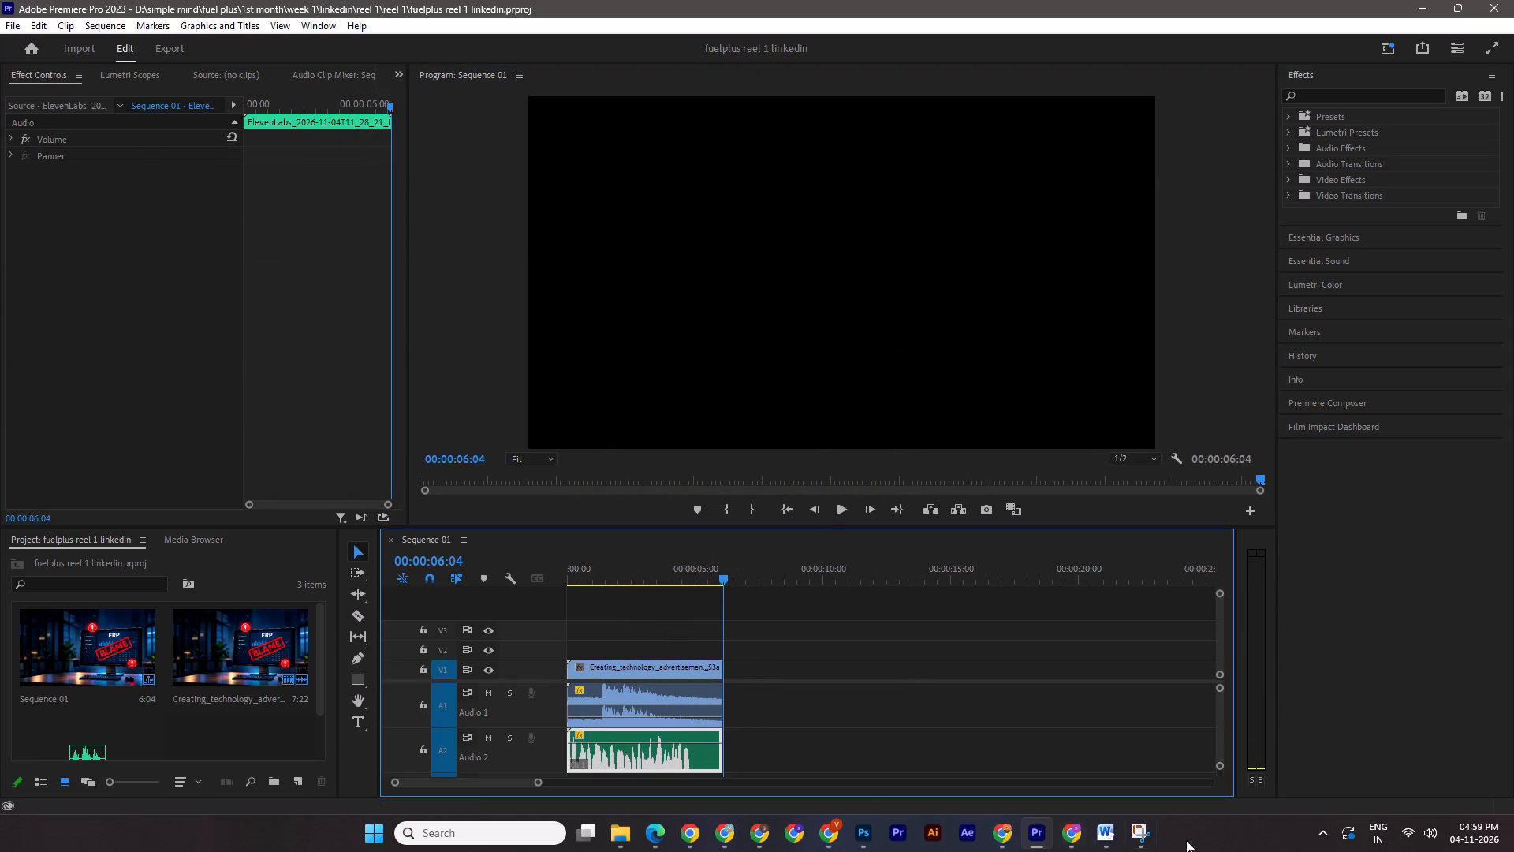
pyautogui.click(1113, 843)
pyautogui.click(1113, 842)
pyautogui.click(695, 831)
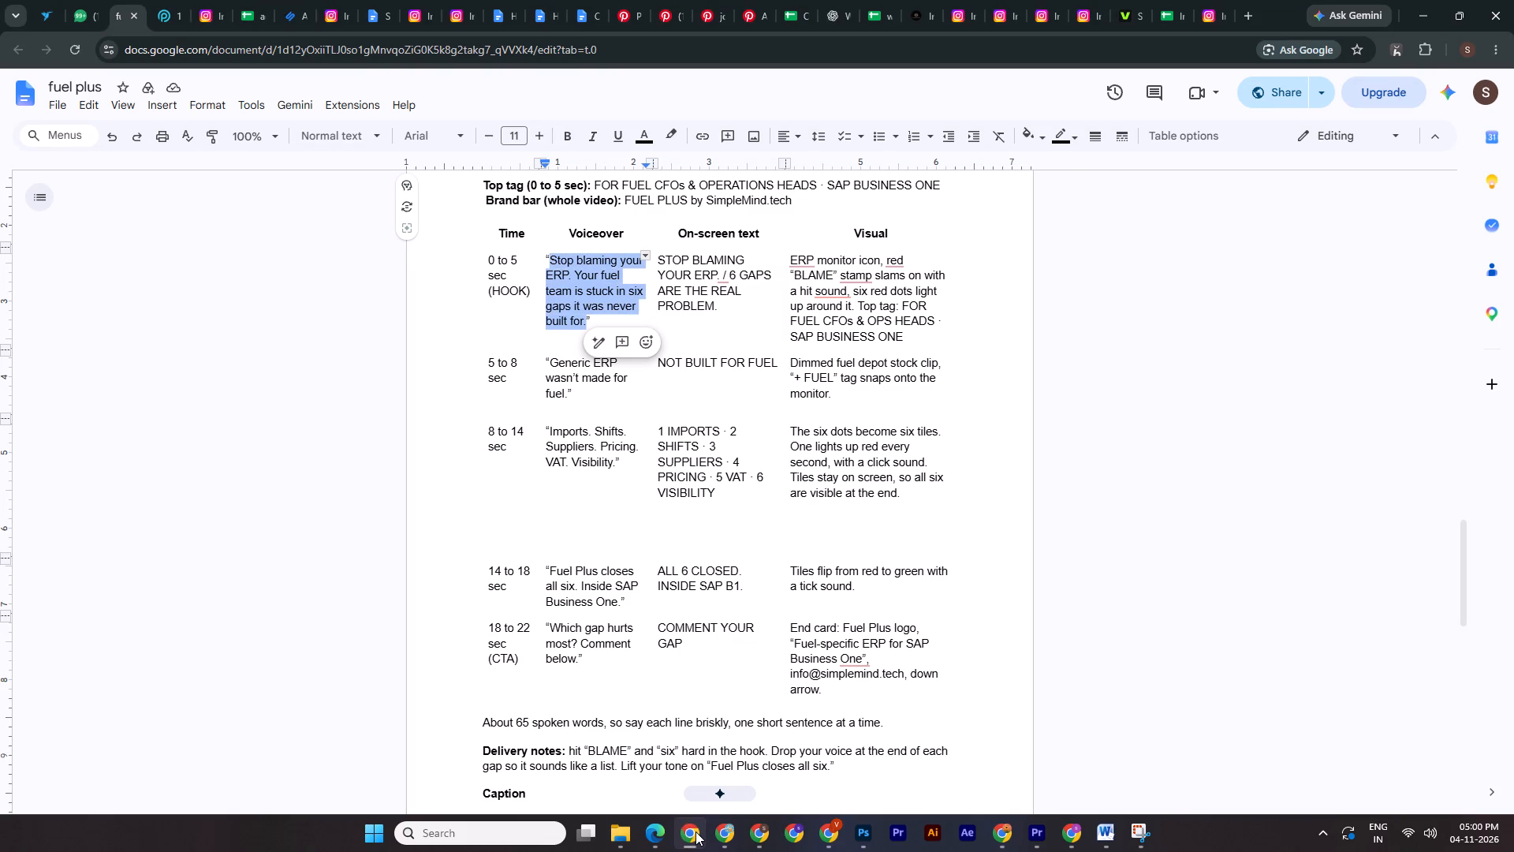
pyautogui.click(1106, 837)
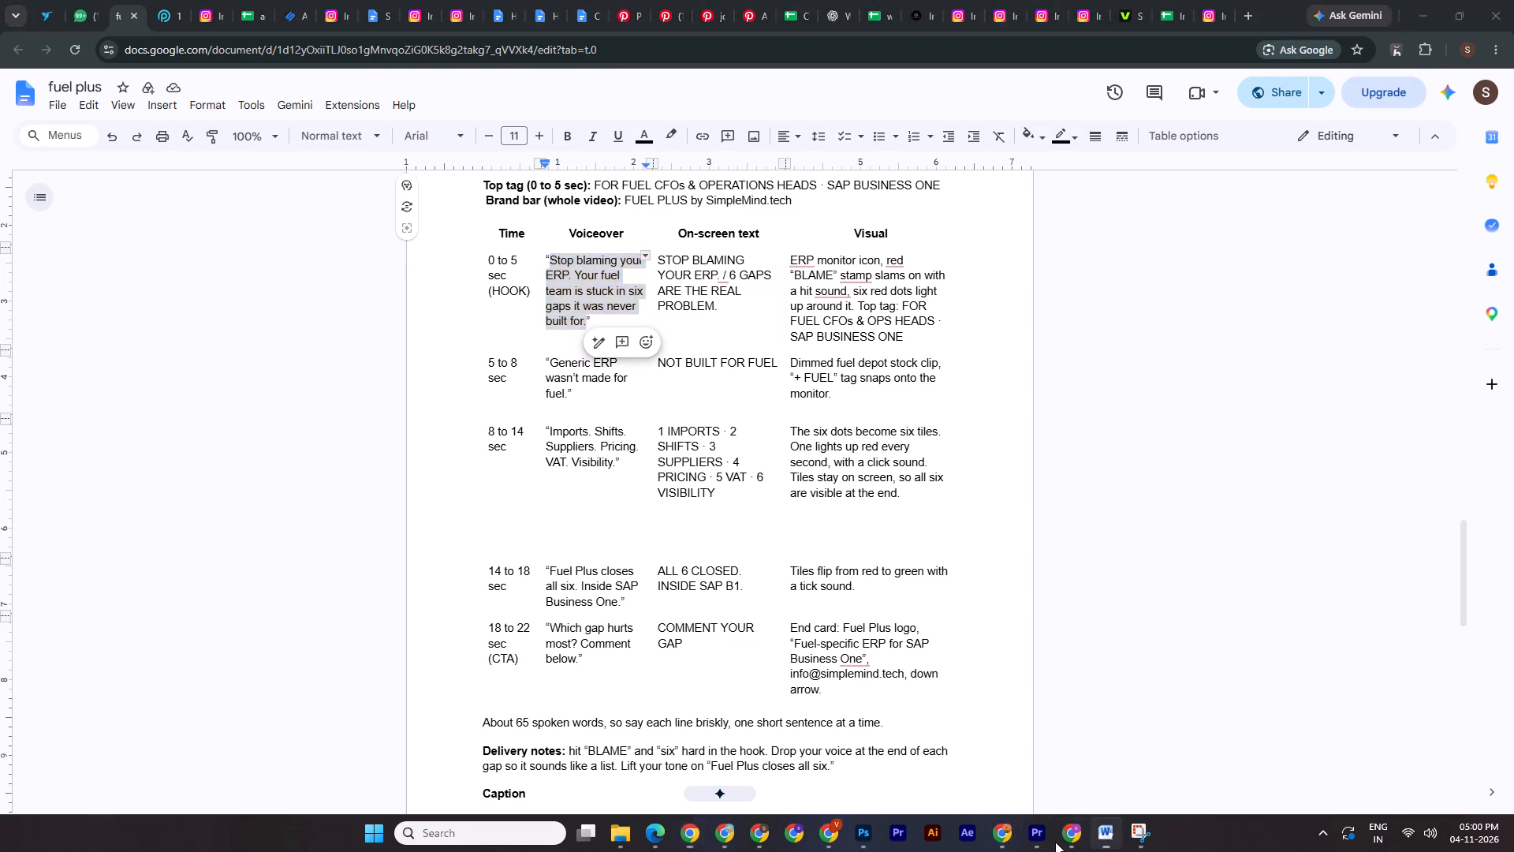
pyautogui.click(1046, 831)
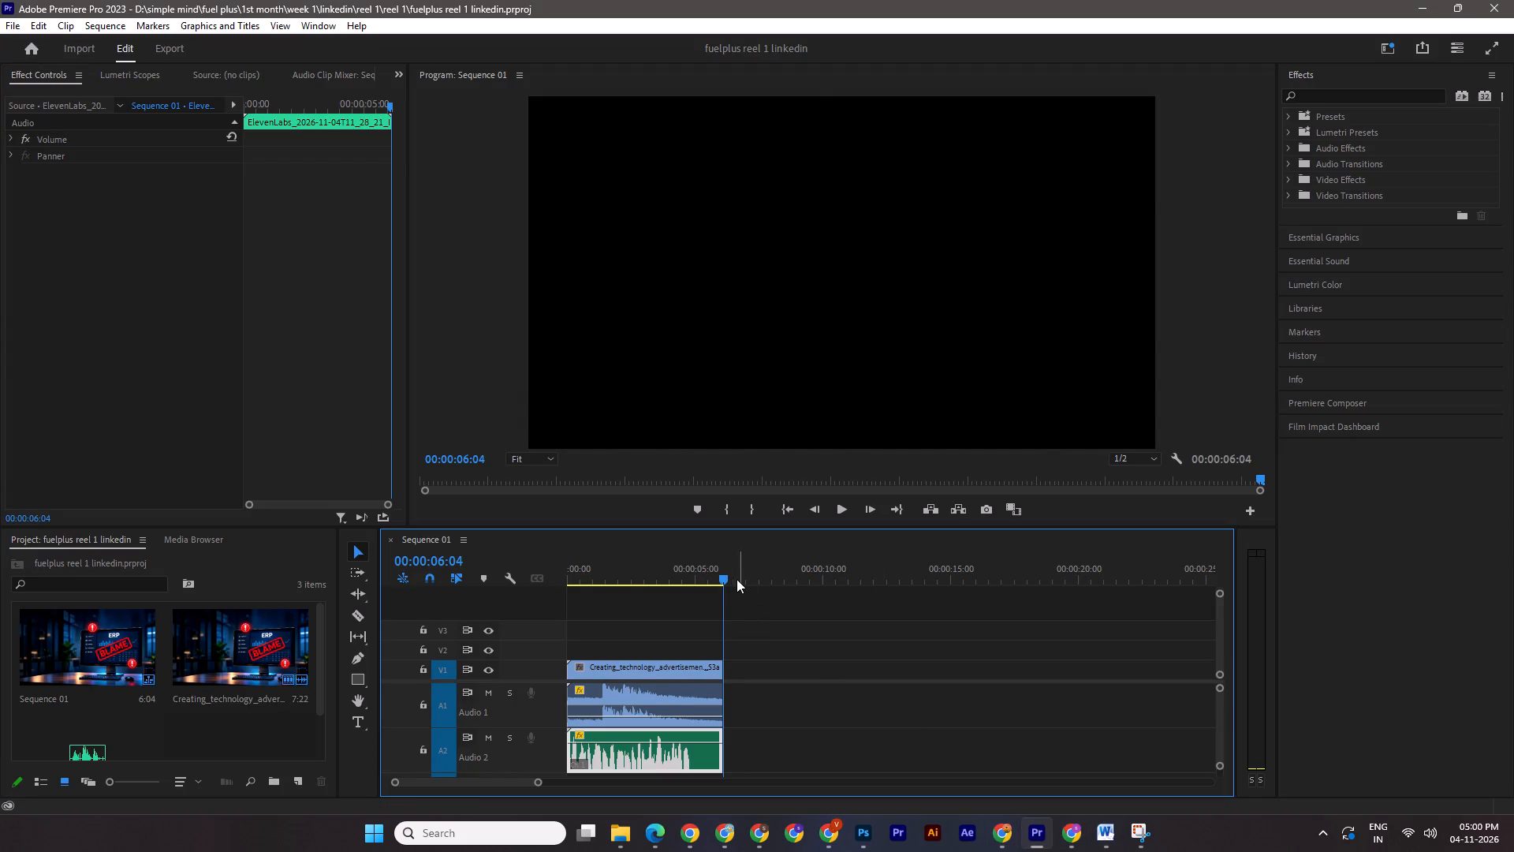
pyautogui.moveTo(728, 577); pyautogui.dragTo(605, 574)
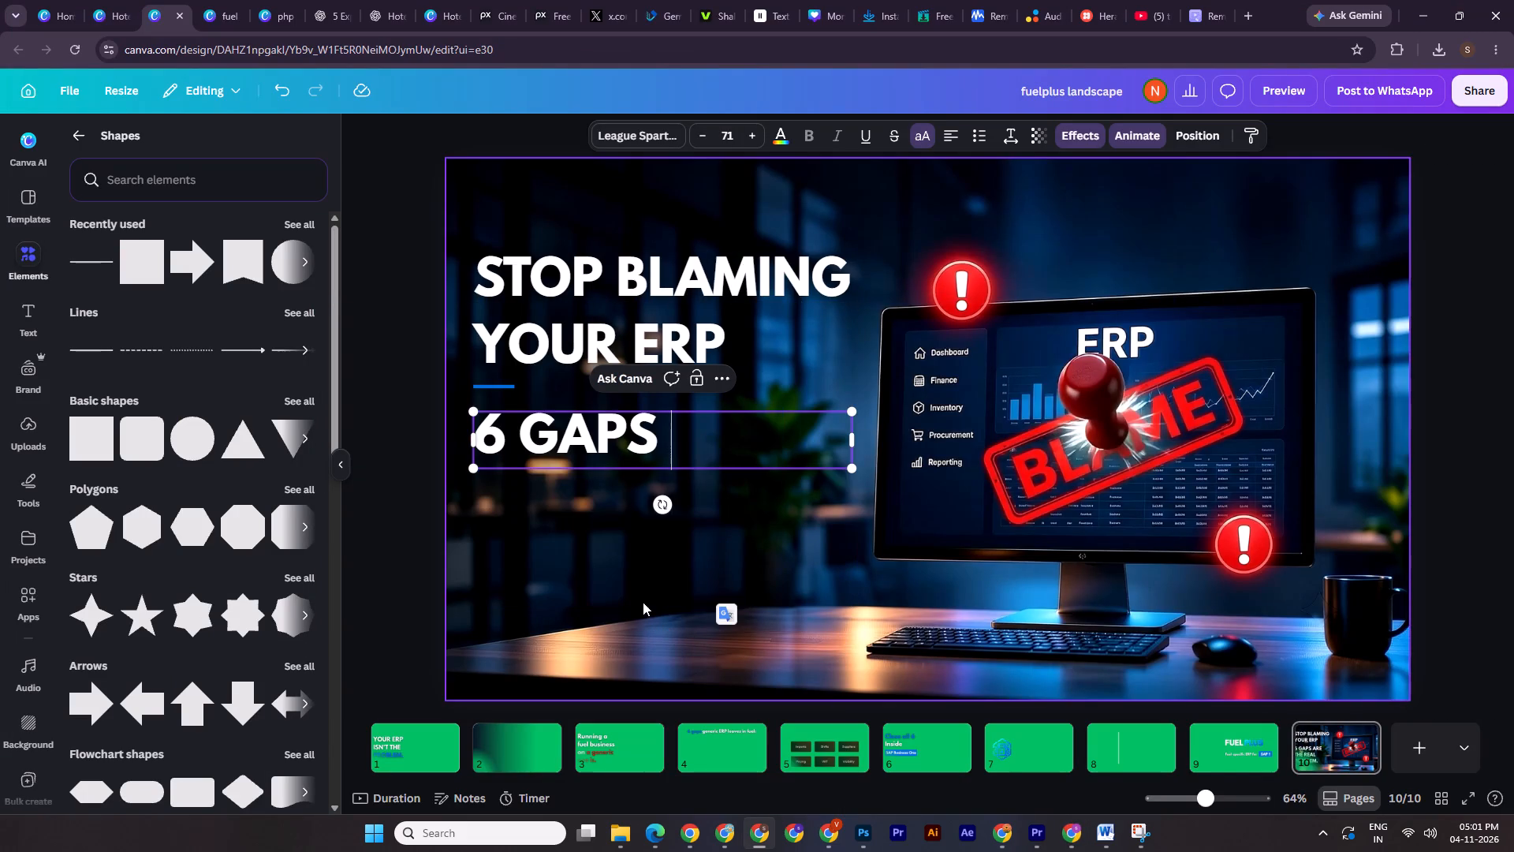
pyautogui.press('BackSpace')
pyautogui.click(400, 479)
pyautogui.click(553, 454)
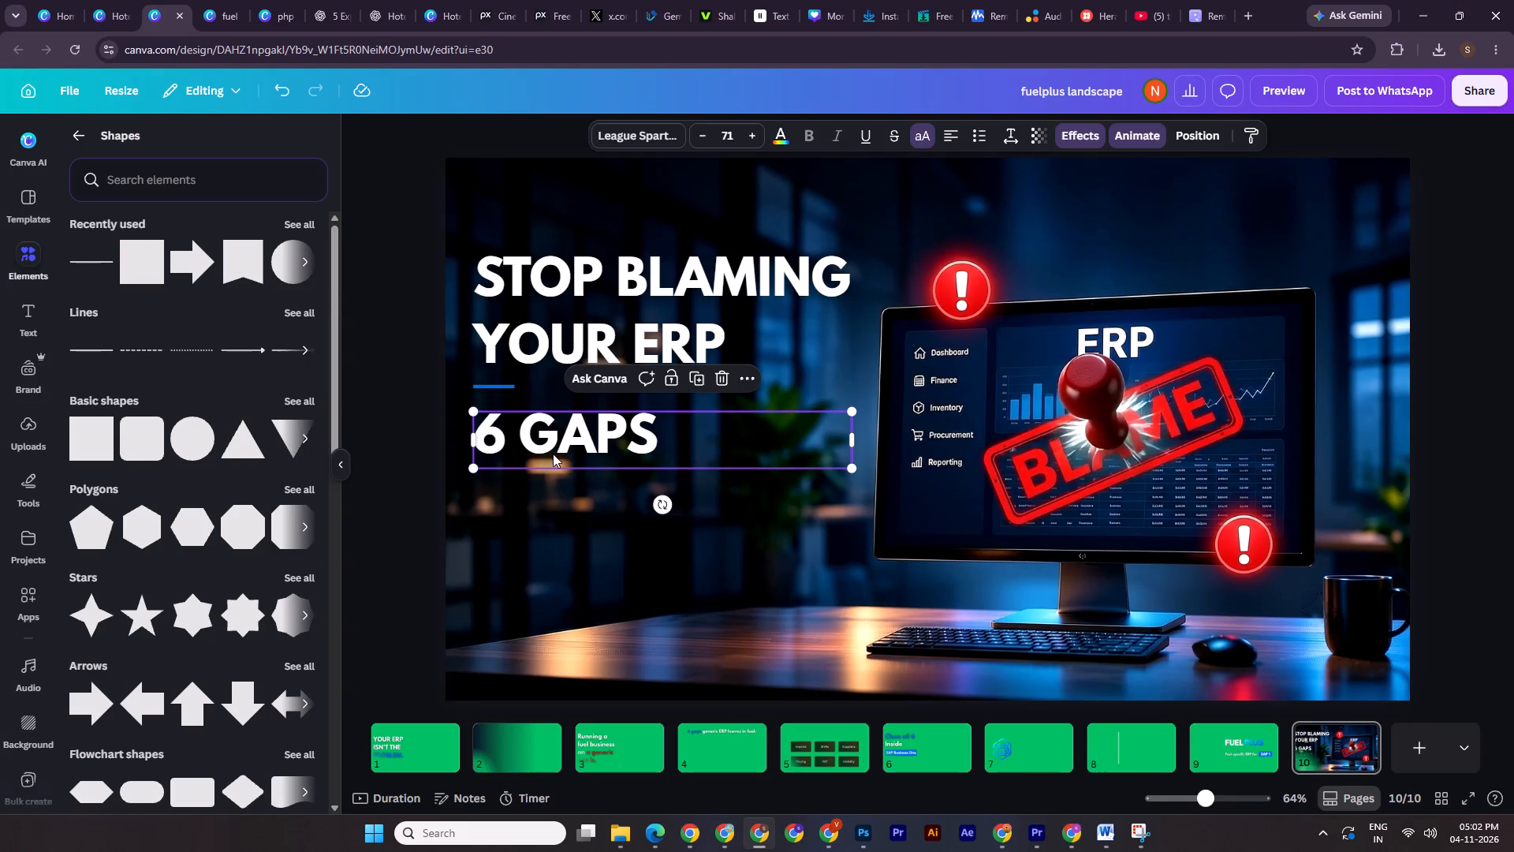
pyautogui.click(698, 369)
pyautogui.click(557, 585)
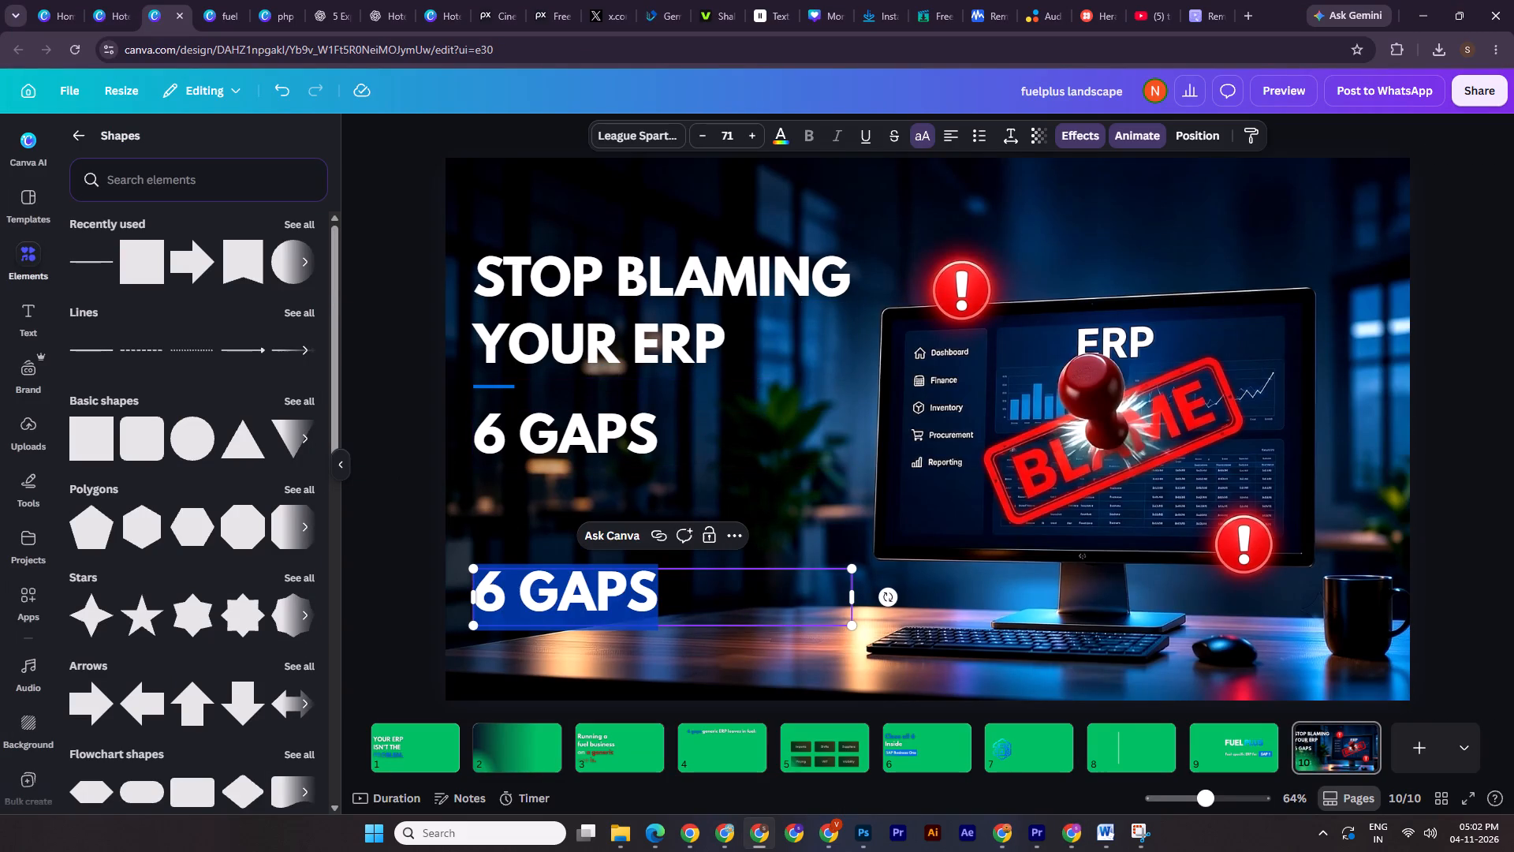
pyautogui.hotkey('ctrl', 'v')
pyautogui.click(1420, 520)
pyautogui.keyDown('shift'); pyautogui.moveTo(684, 625); pyautogui.dragTo(681, 576); pyautogui.keyUp('shift')
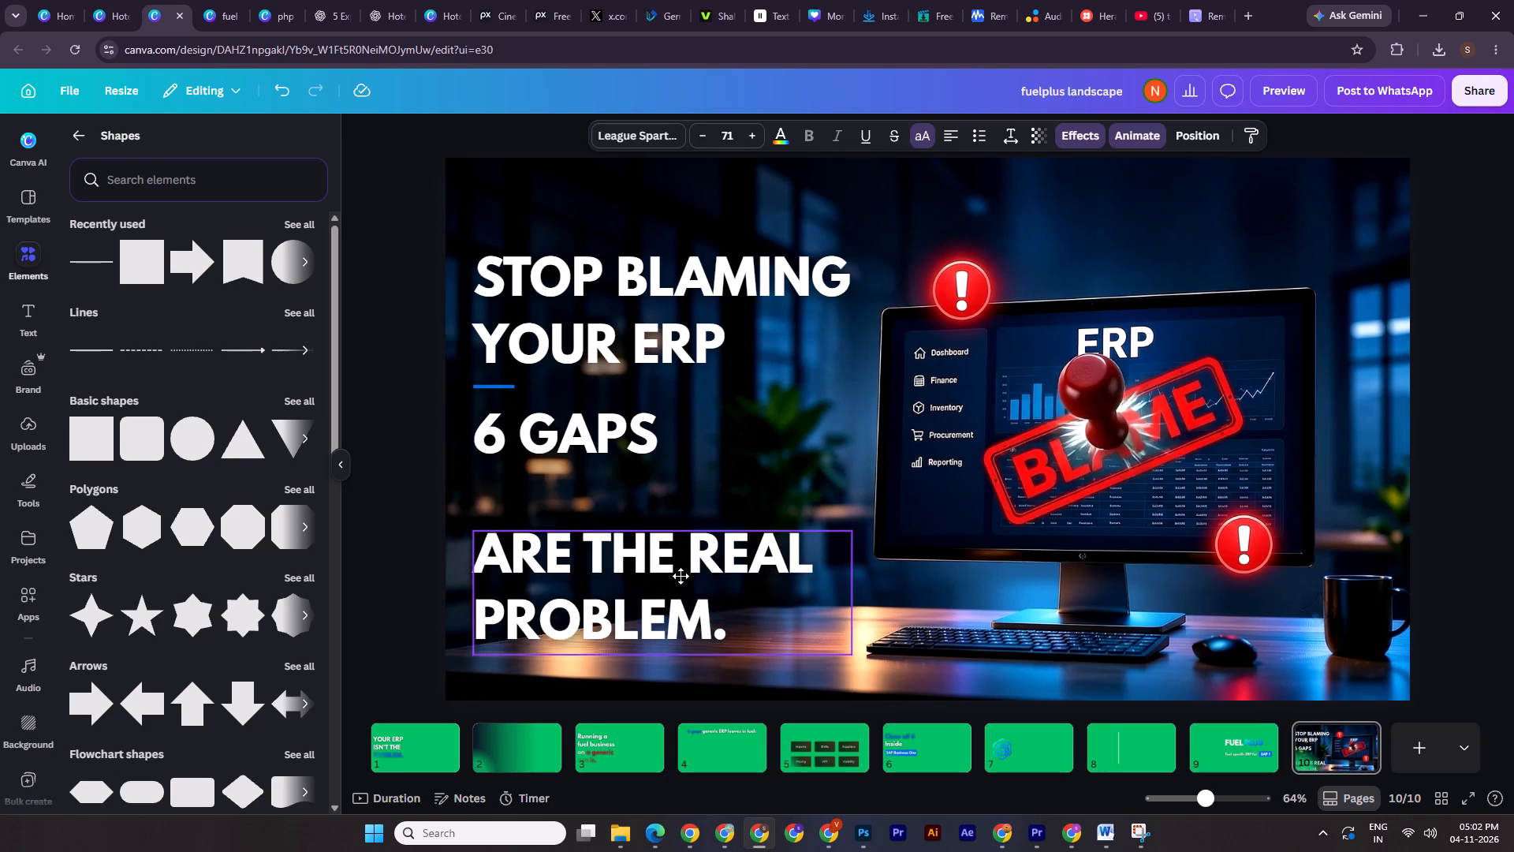
pyautogui.keyDown('shift'); pyautogui.moveTo(681, 576); pyautogui.dragTo(682, 568); pyautogui.keyUp('shift')
# Narrow the 6 GAPS text box to fit its words and enlarge the text to about size 99.
pyautogui.click(607, 433)
pyautogui.moveTo(862, 442); pyautogui.dragTo(809, 440)
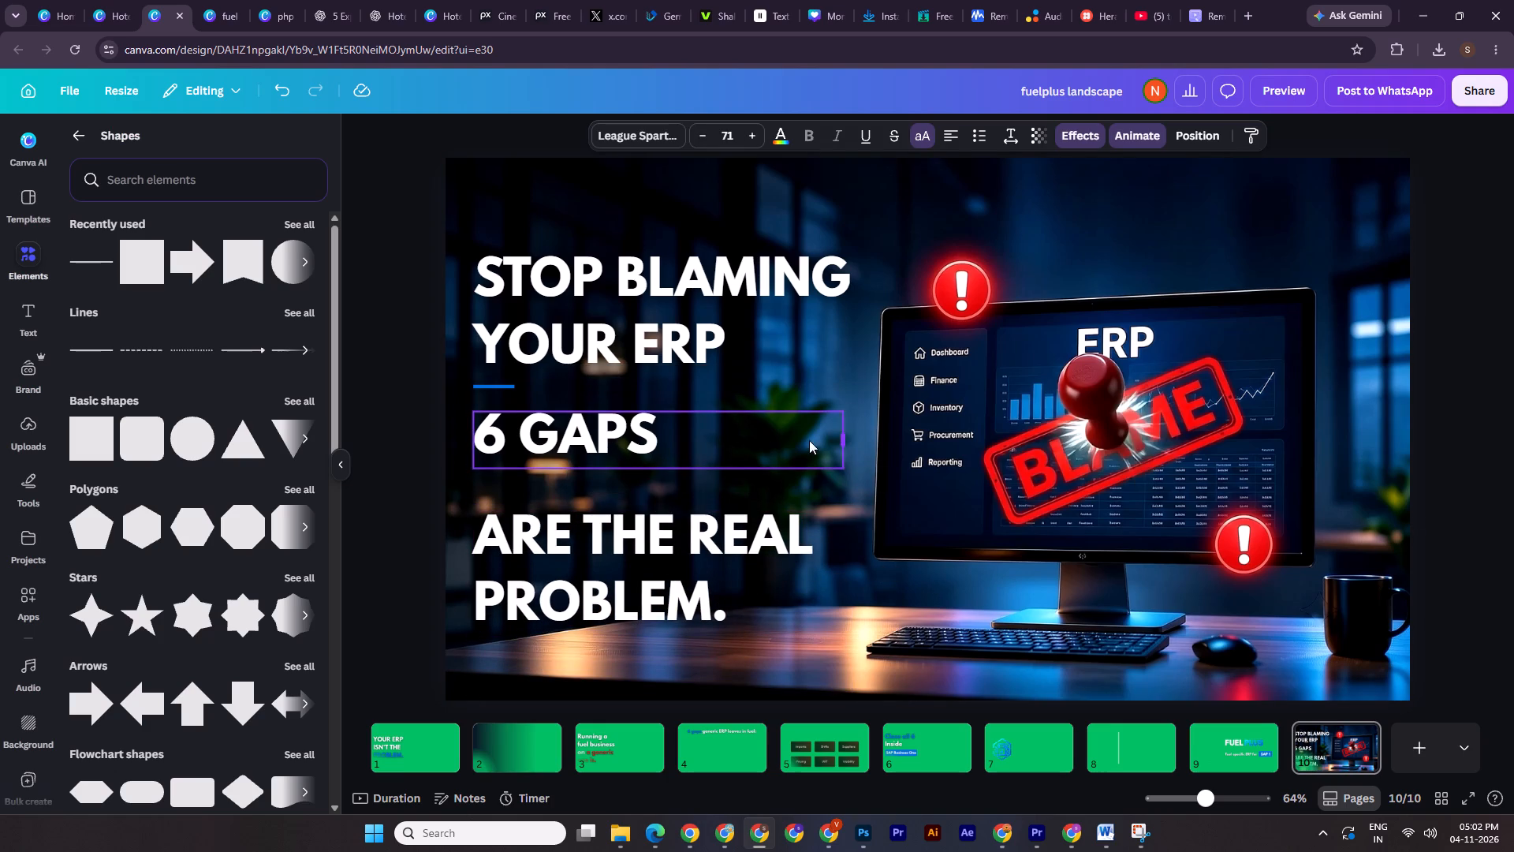
pyautogui.moveTo(809, 440); pyautogui.dragTo(677, 438)
pyautogui.moveTo(672, 470); pyautogui.dragTo(741, 509)
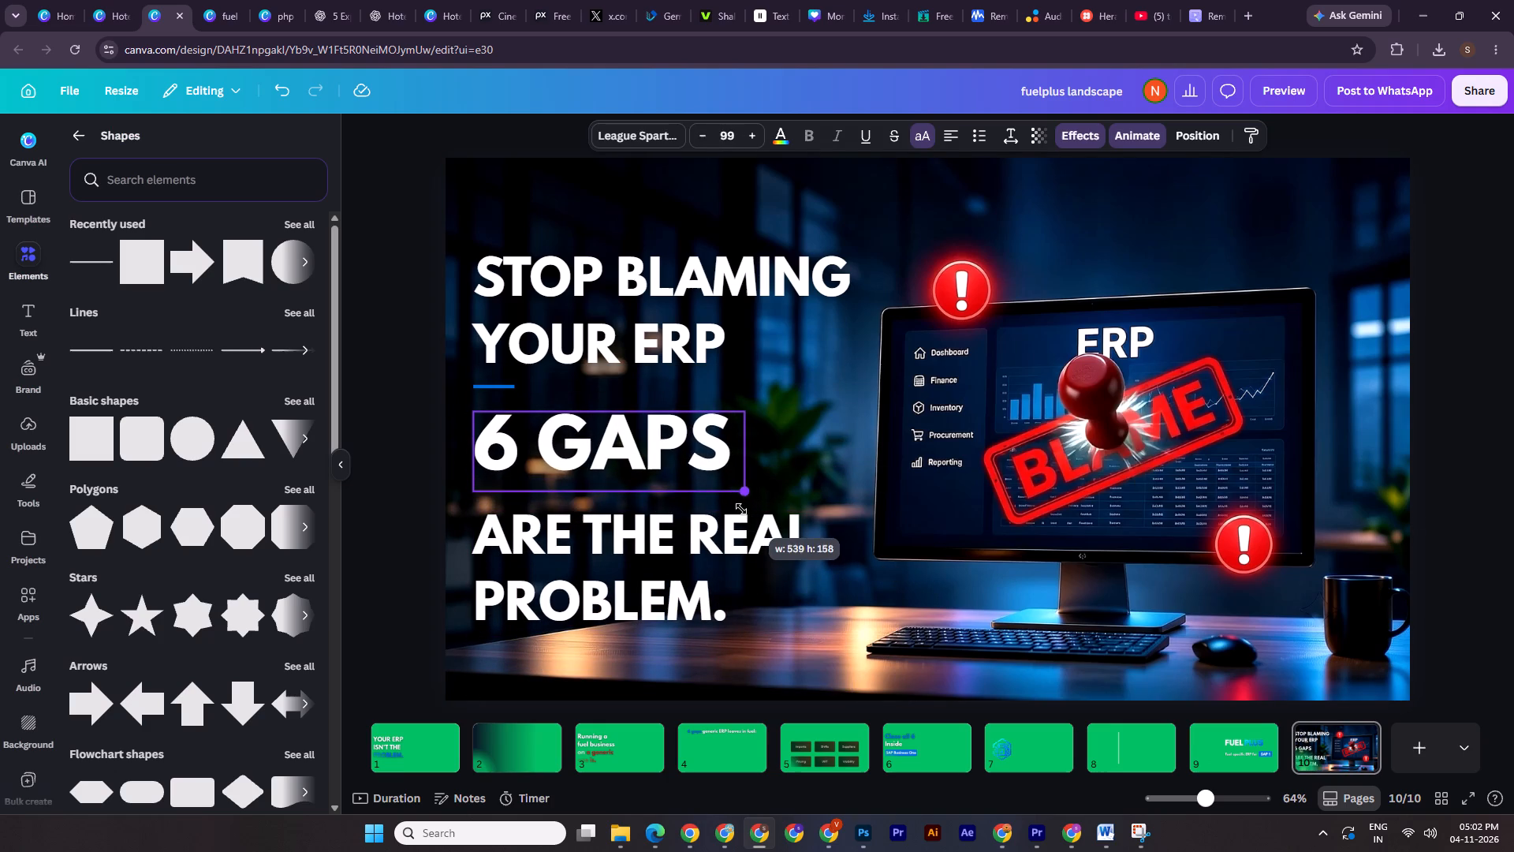
pyautogui.moveTo(741, 509); pyautogui.dragTo(744, 509)
pyautogui.doubleClick(1449, 365)
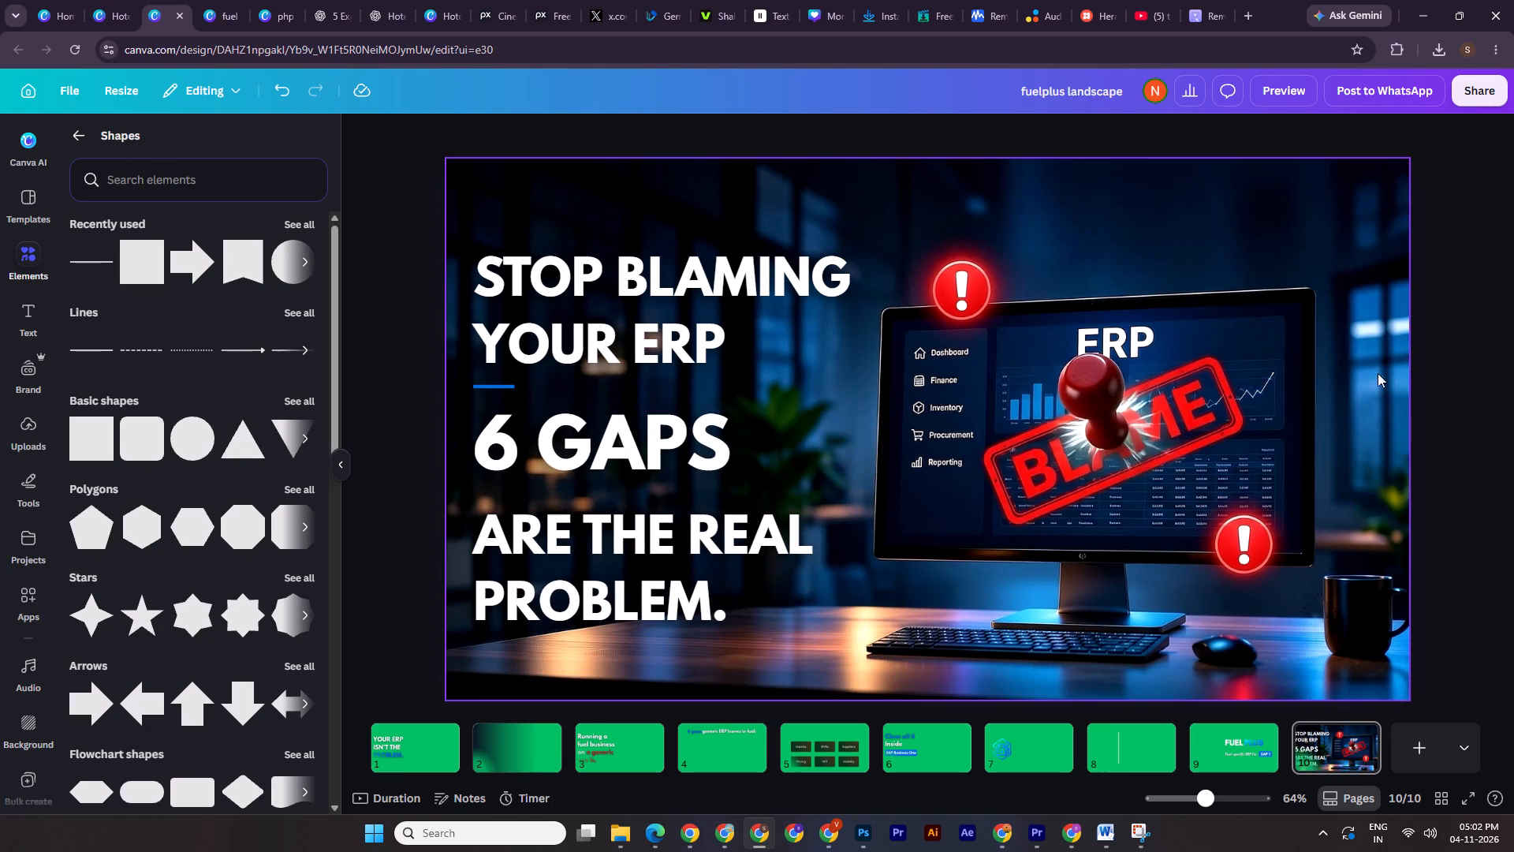
# Add a square shape and resize it into a rectangle about 522 wide that sits as a band around the 6 GAPS text.
pyautogui.click(80, 446)
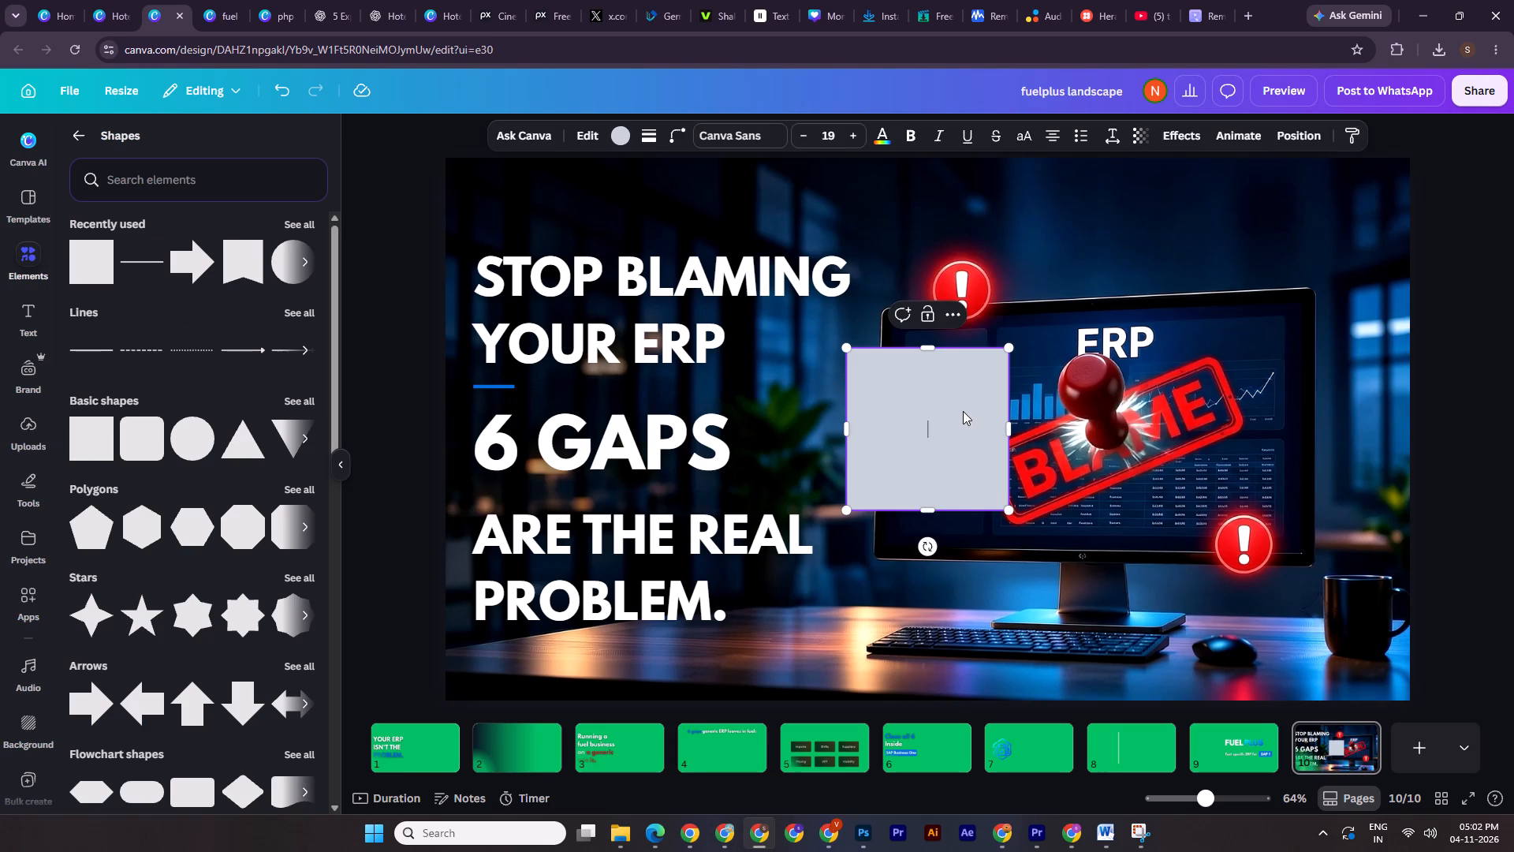
pyautogui.moveTo(958, 413); pyautogui.dragTo(582, 466)
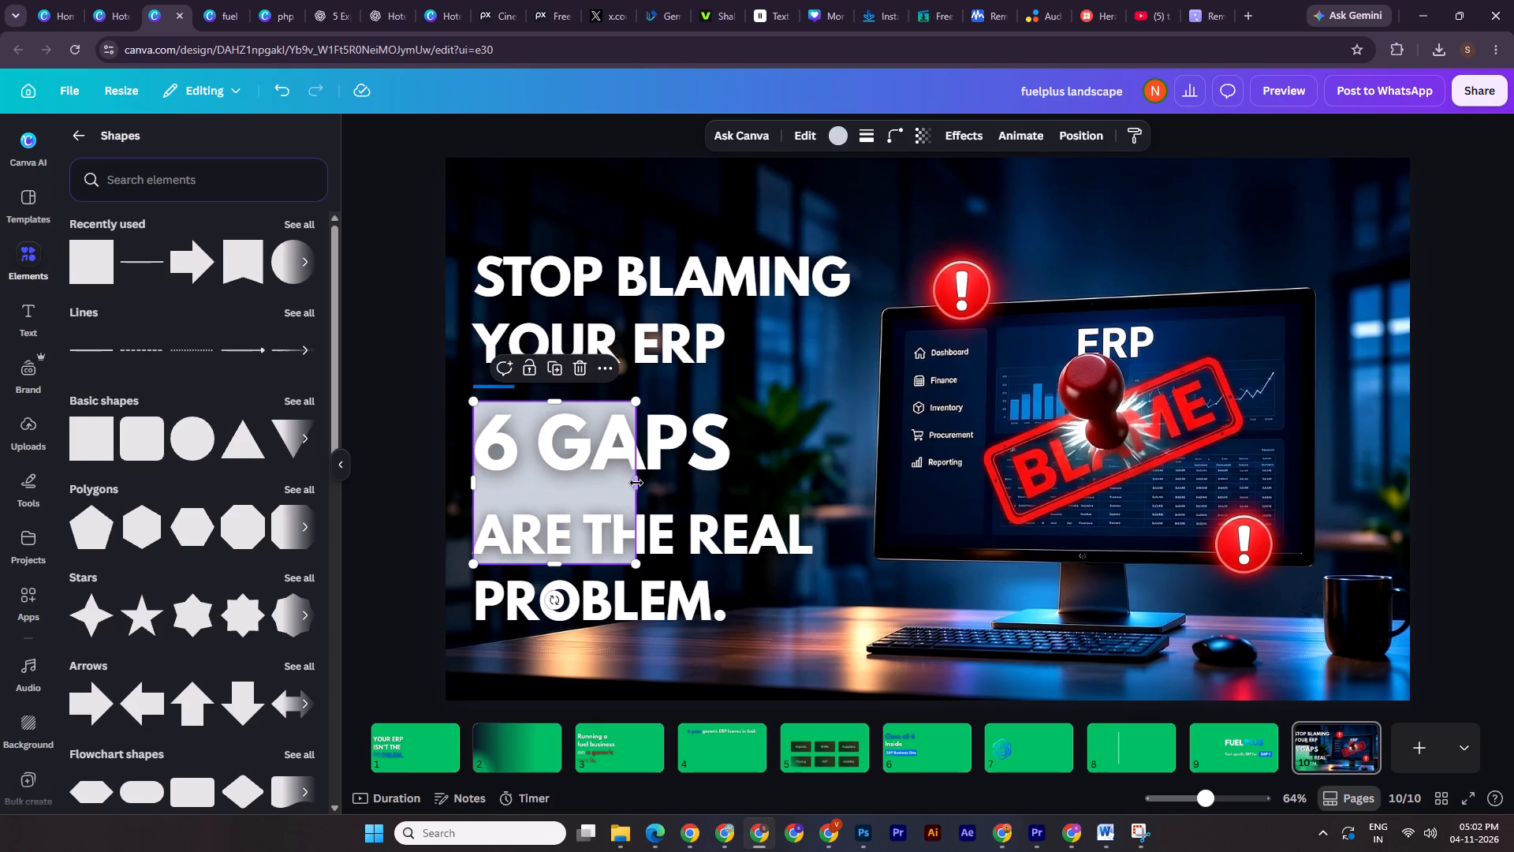
pyautogui.moveTo(636, 483); pyautogui.dragTo(735, 485)
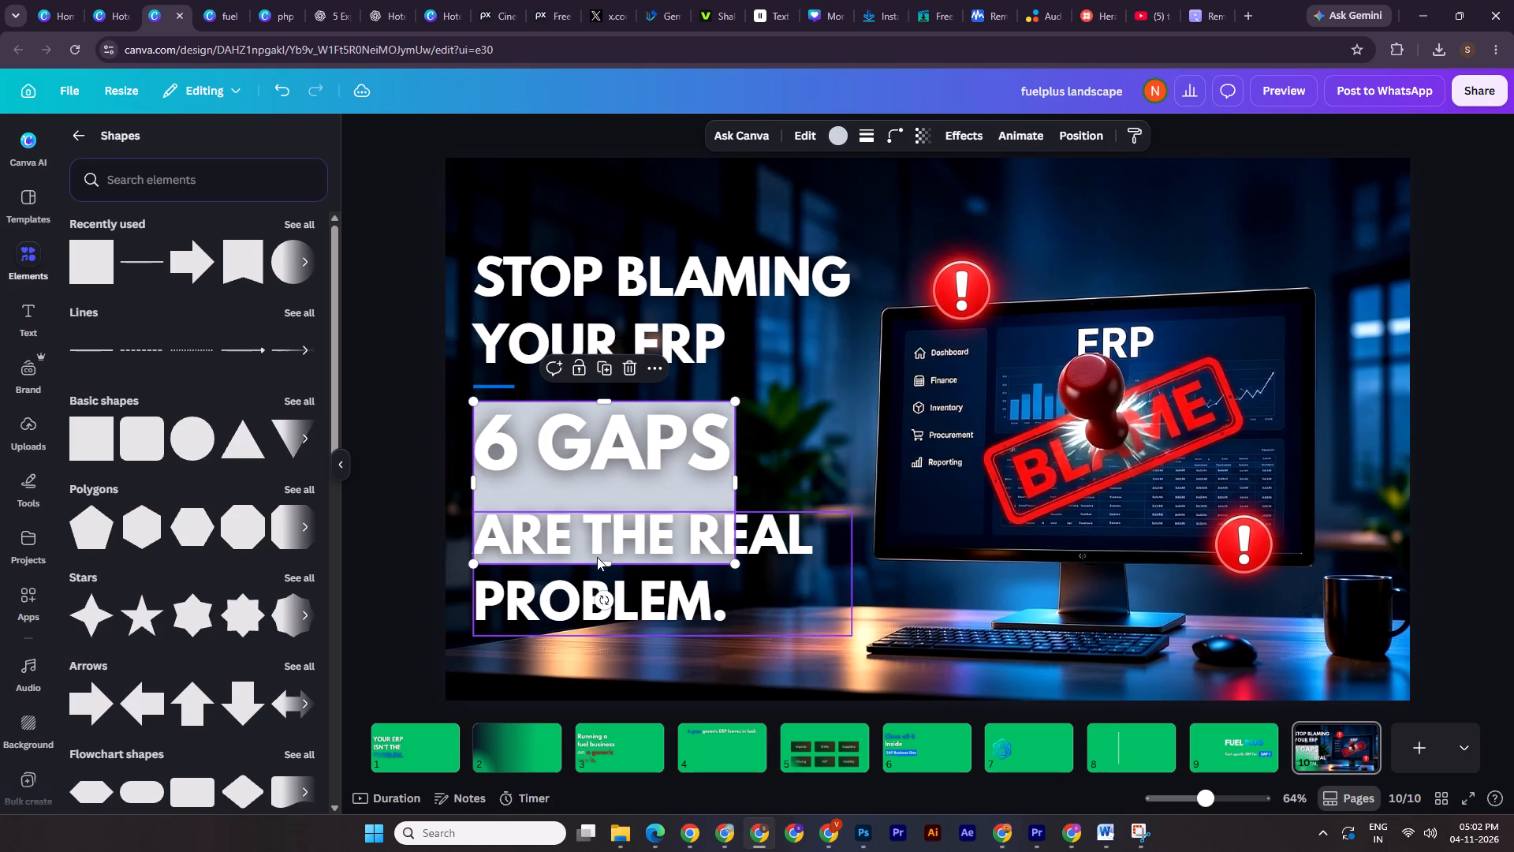
pyautogui.moveTo(599, 559); pyautogui.dragTo(630, 473)
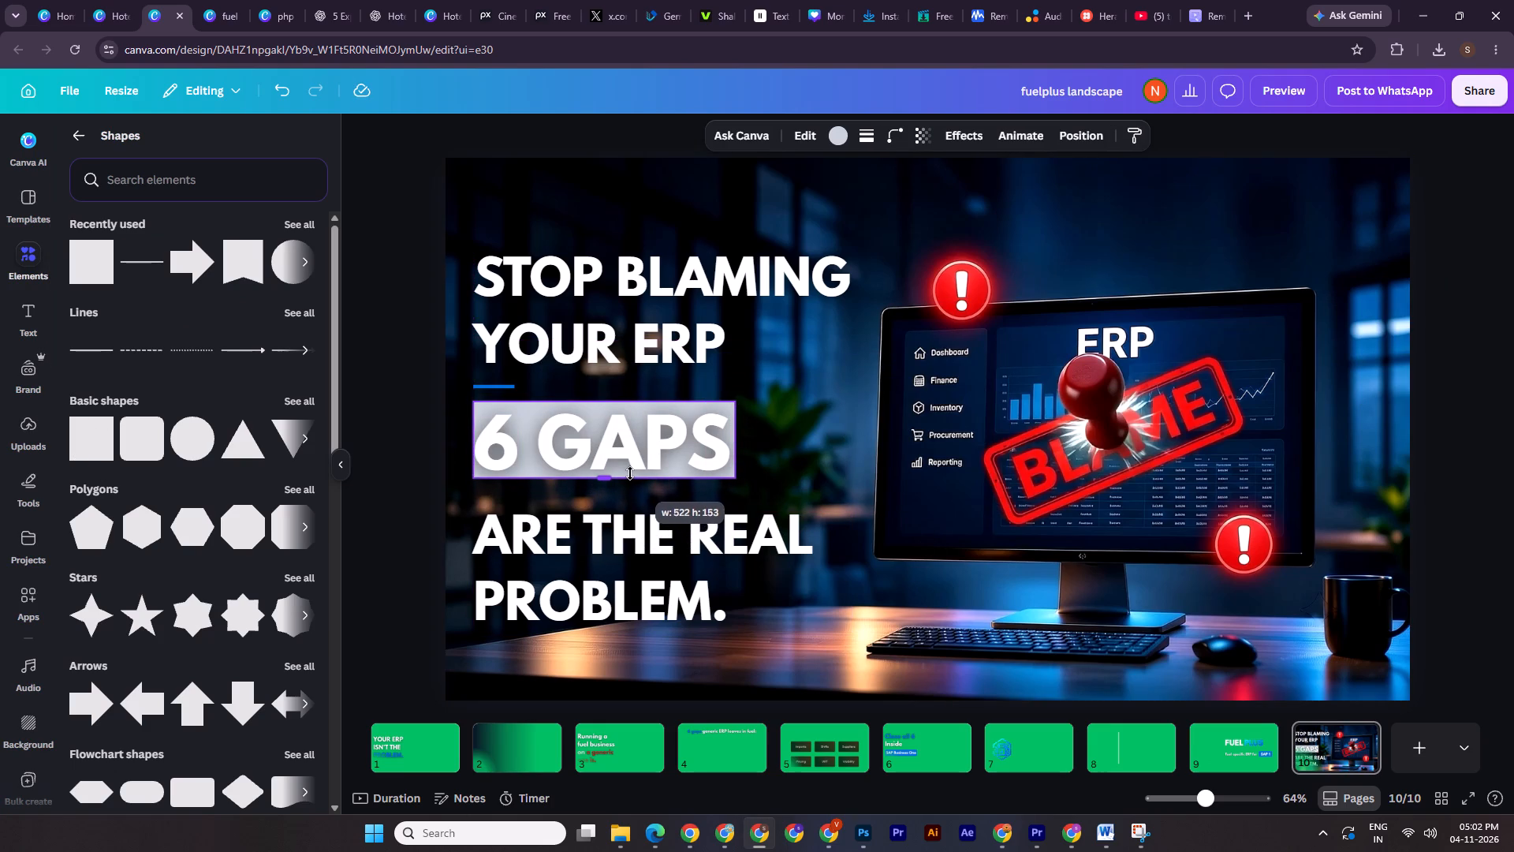
pyautogui.moveTo(630, 473); pyautogui.dragTo(631, 473)
pyautogui.click(610, 403)
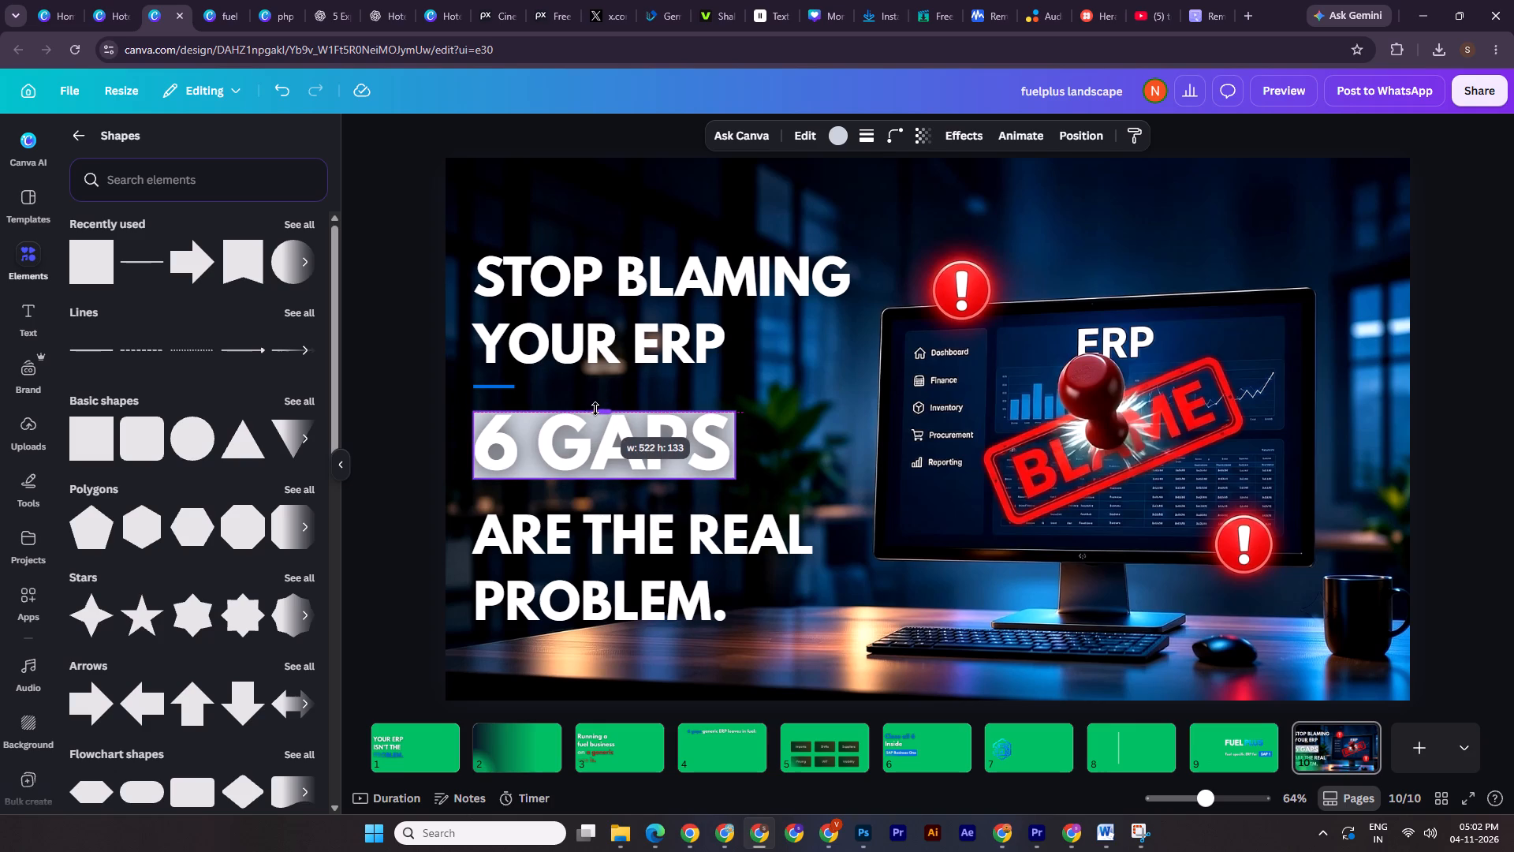
# Fill the rectangle behind 6 GAPS with the dark red from the design's colours.
pyautogui.click(841, 130)
pyautogui.click(71, 305)
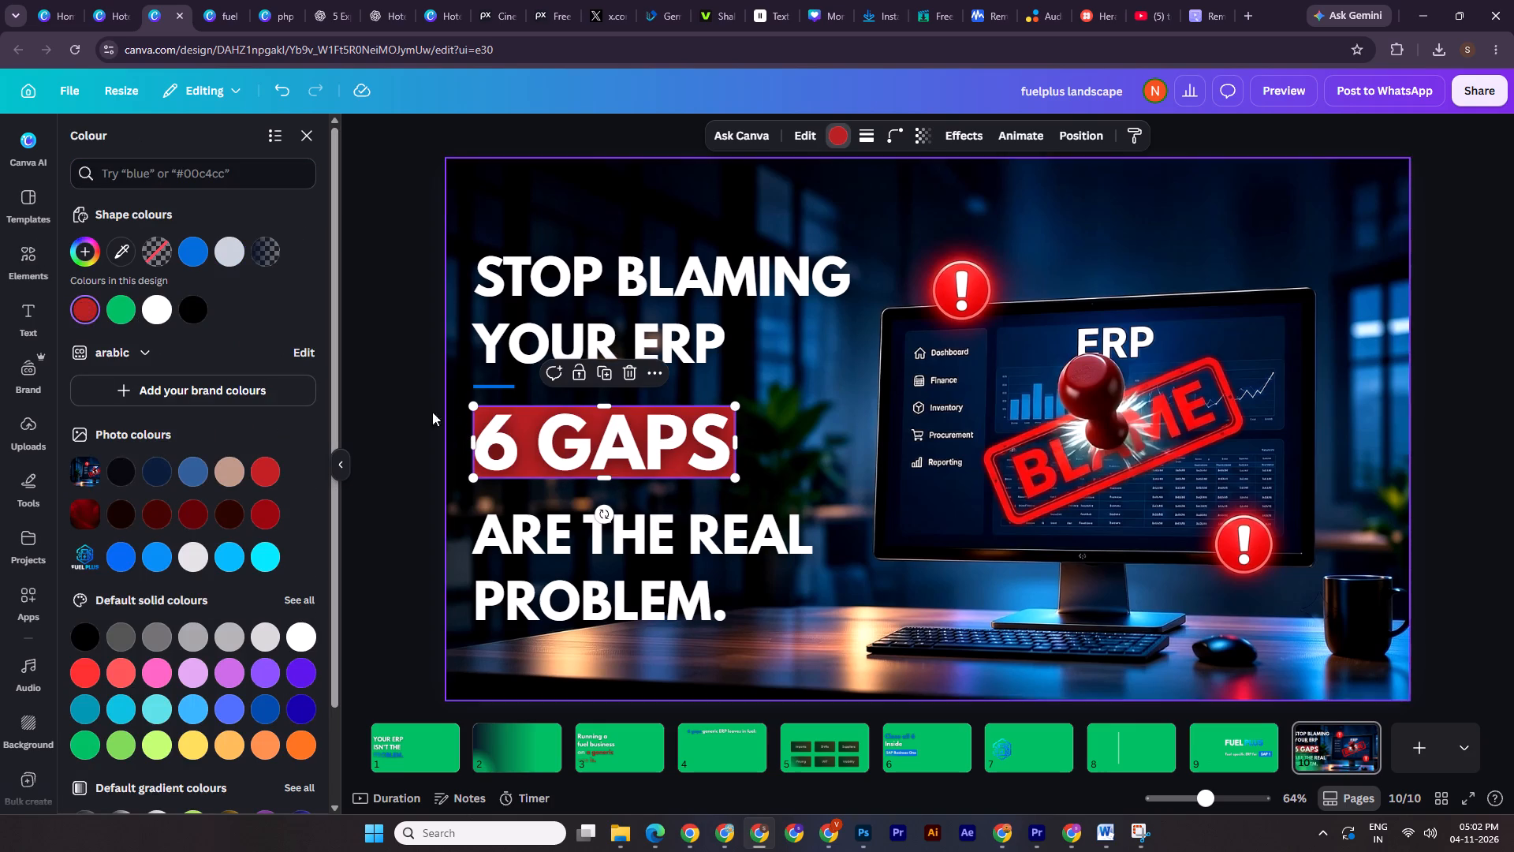
pyautogui.tripleClick(402, 401)
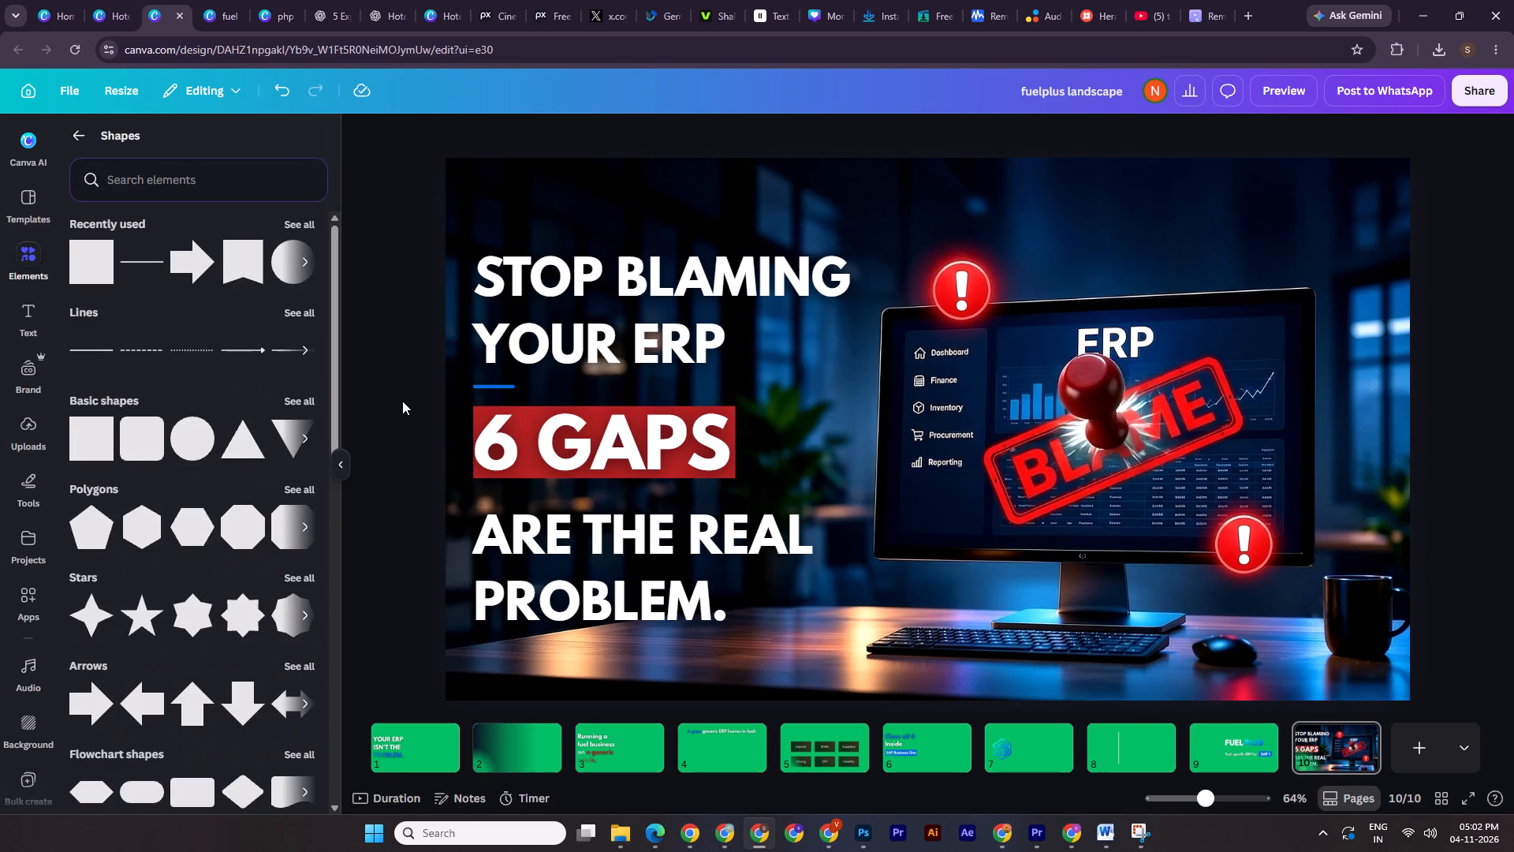
# Nudge the ARE THE REAL PROBLEM. text up slightly, closer to the red 6 GAPS band.
pyautogui.click(641, 553)
pyautogui.hotkey('shift', 'Up')
pyautogui.press('Up')
pyautogui.press('Up')
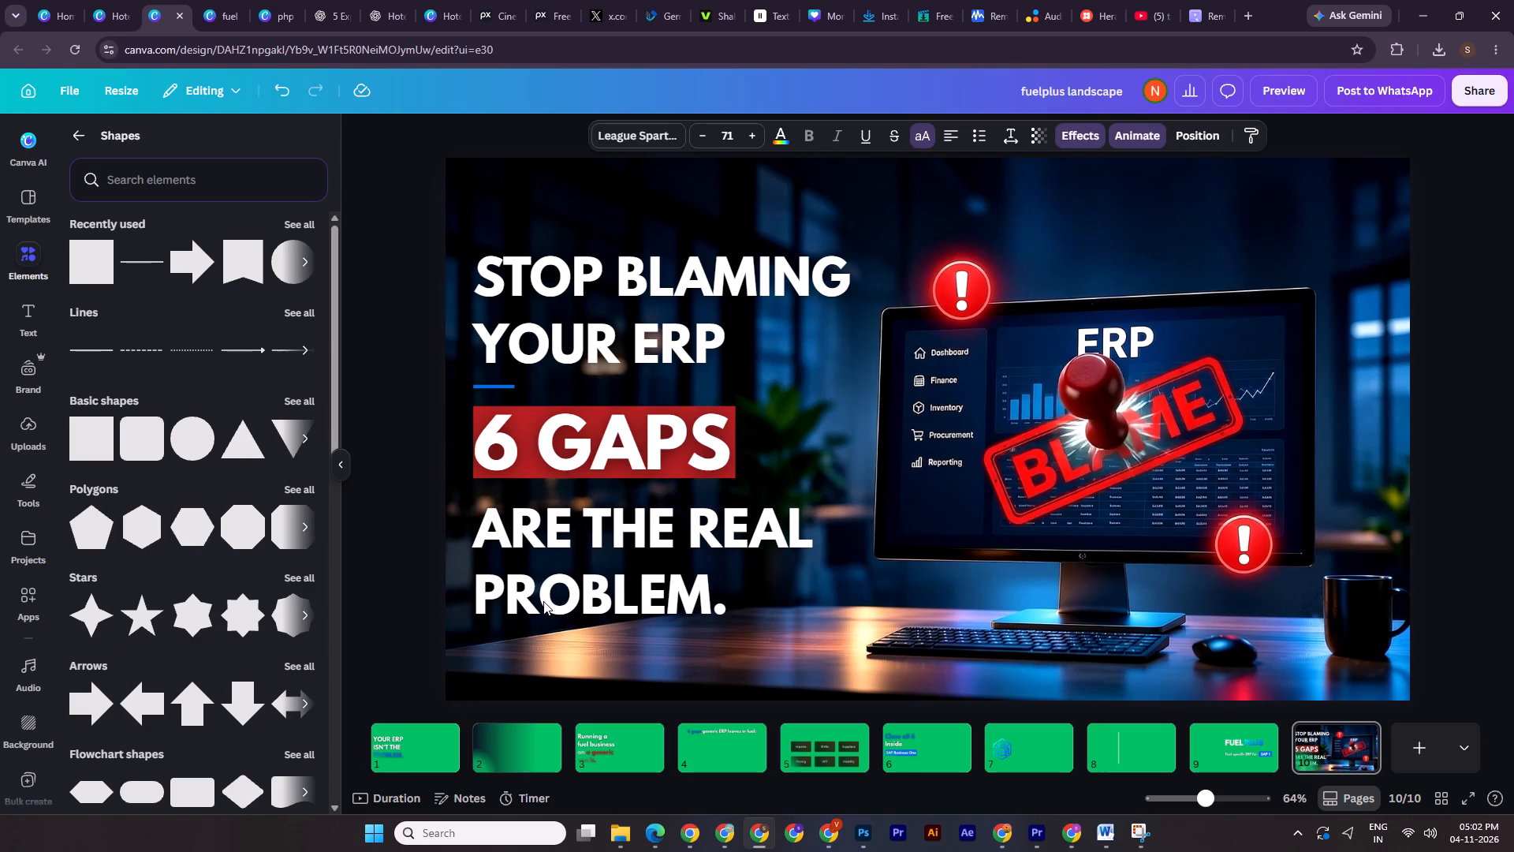
# After comparing with the reference image in ChatGPT, put REAL PROBLEM. together on the line below ARE THE, widening the text box to fit.
pyautogui.doubleClick(401, 456)
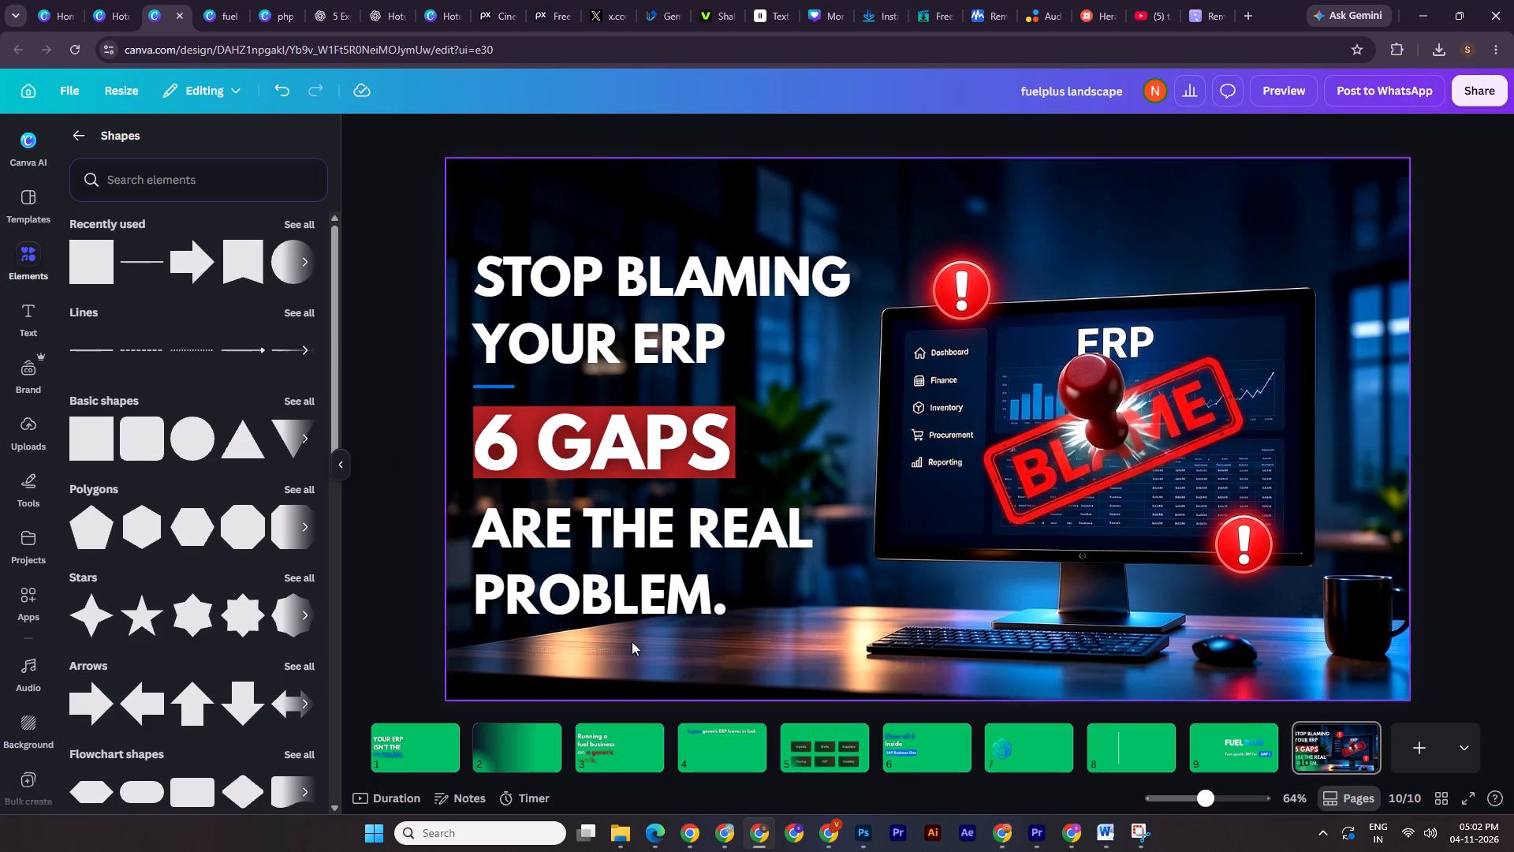
pyautogui.click(1066, 837)
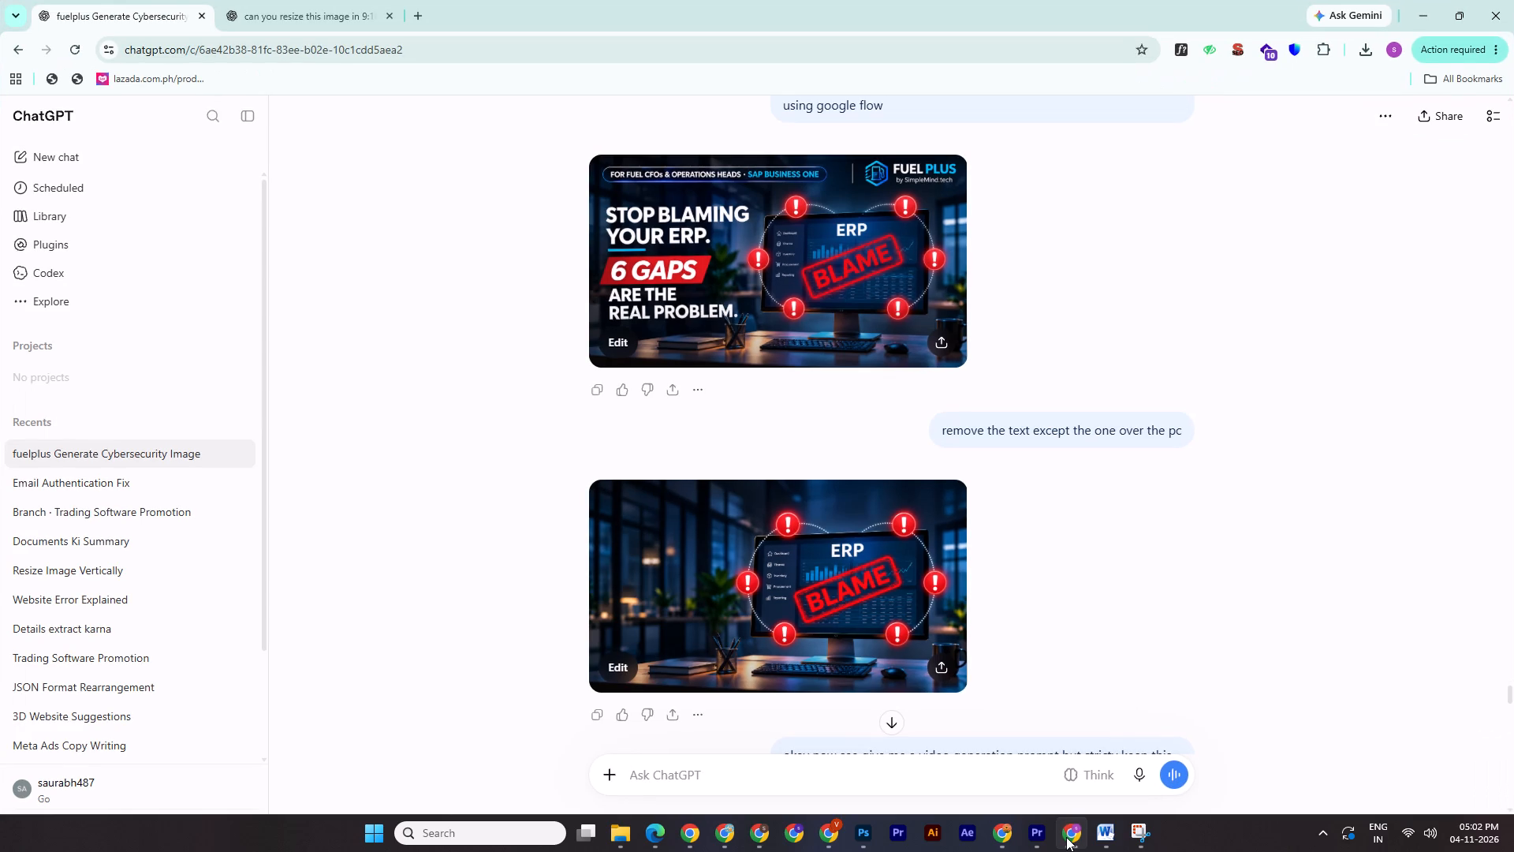
pyautogui.click(1066, 837)
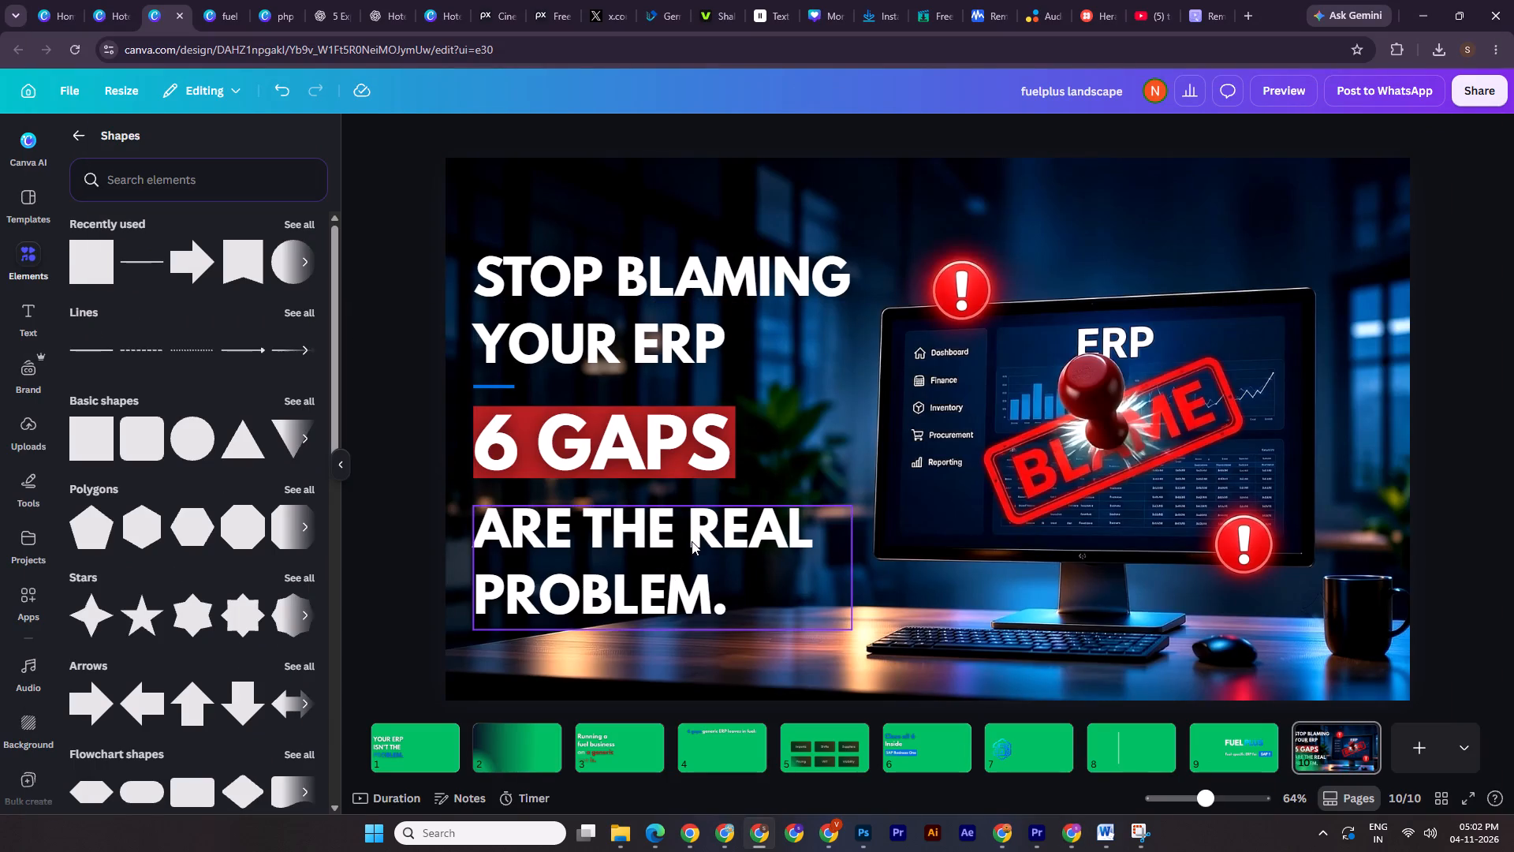
pyautogui.click(693, 542)
pyautogui.click(692, 542)
pyautogui.press('BackSpace')
pyautogui.press('Return')
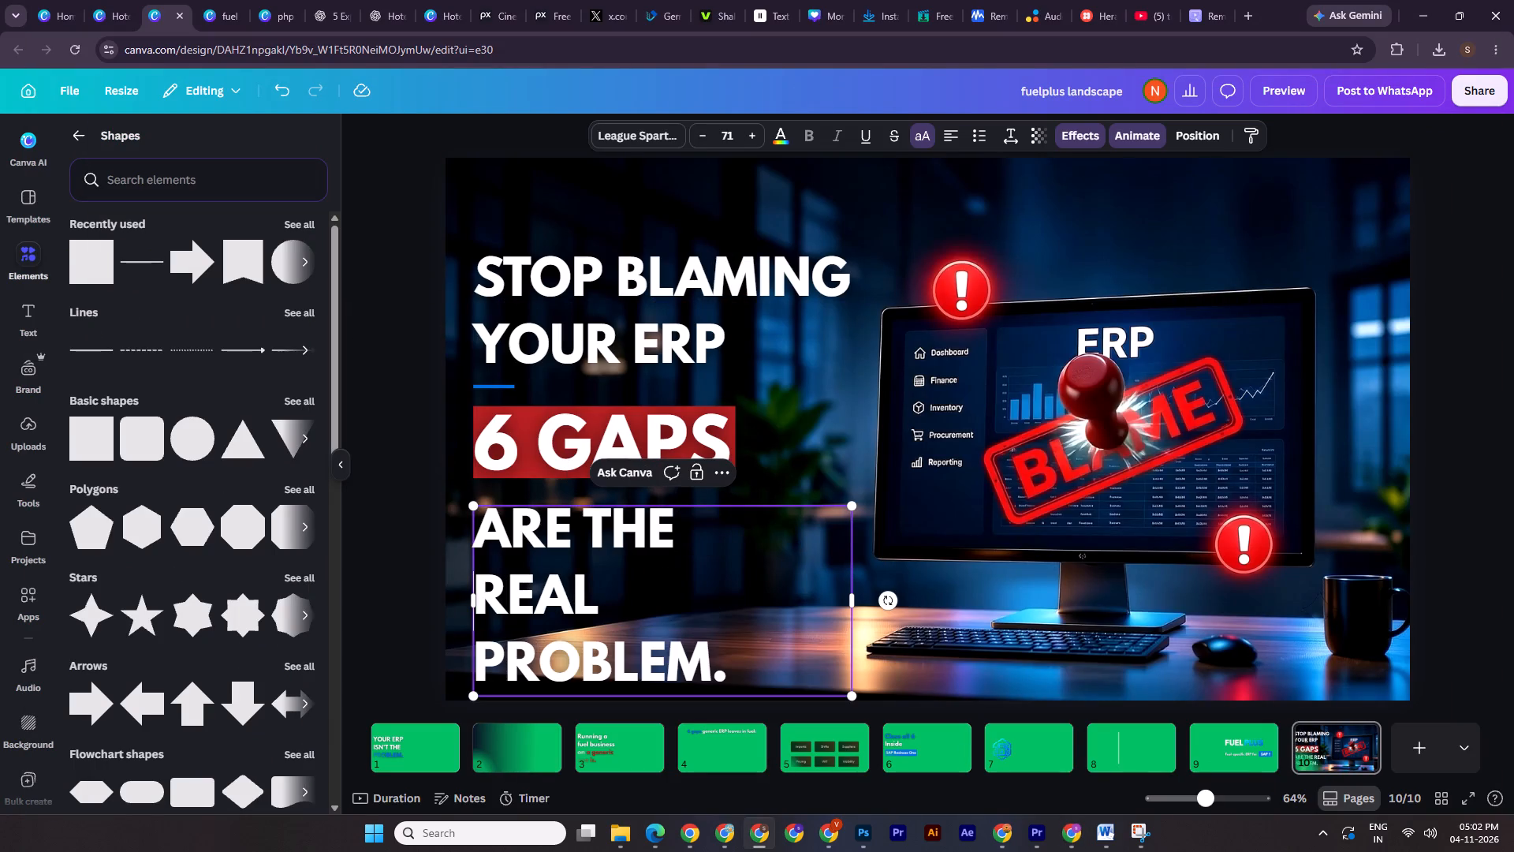
pyautogui.moveTo(864, 602); pyautogui.dragTo(883, 602)
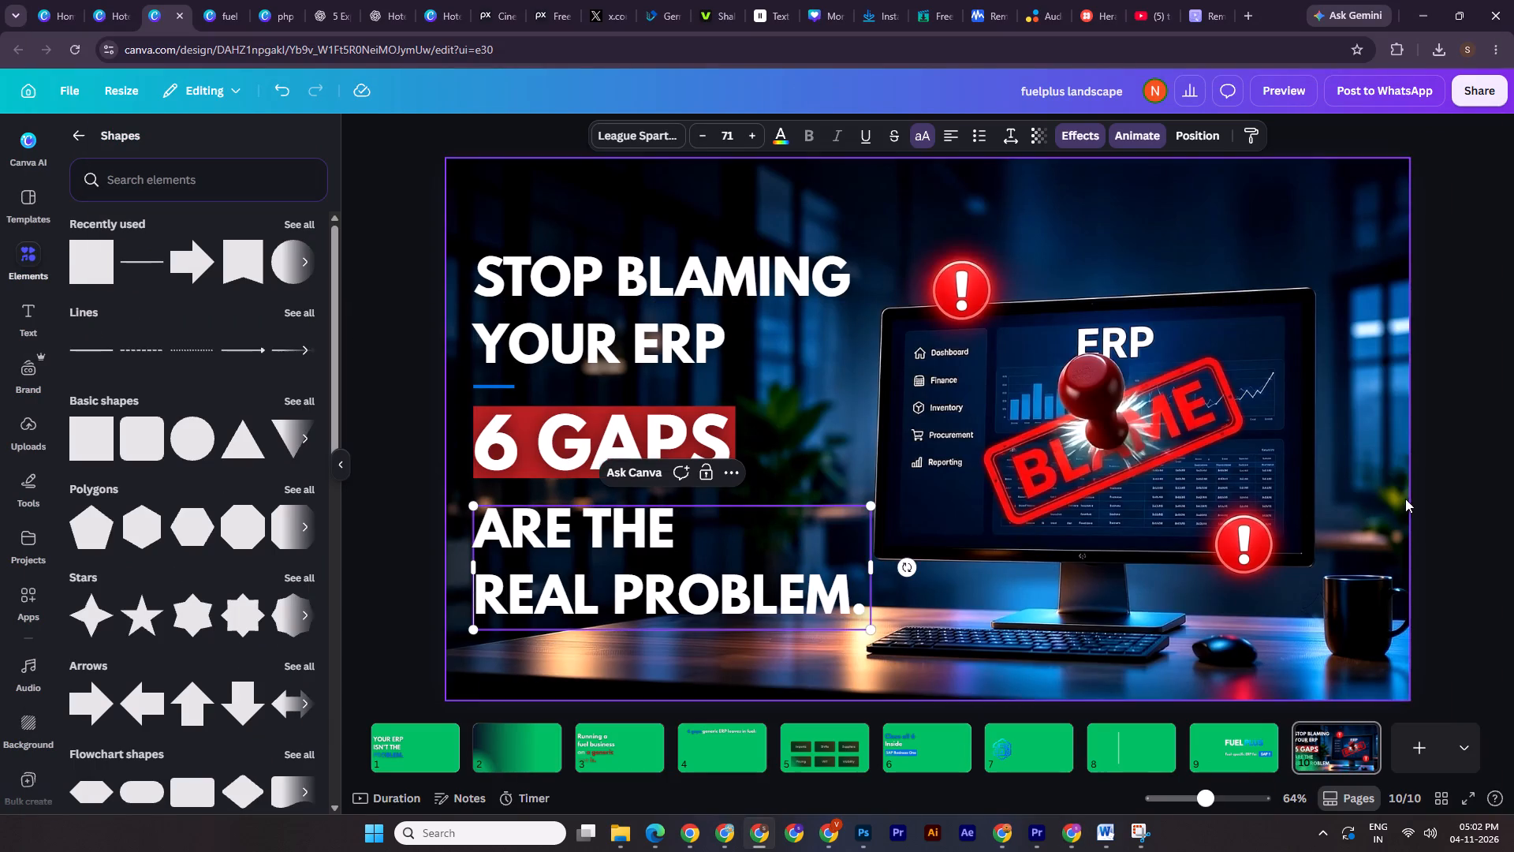
pyautogui.doubleClick(1475, 479)
# Group the 6 GAPS text with its red rectangle so they act as one element.
pyautogui.moveTo(1196, 797); pyautogui.dragTo(1183, 795)
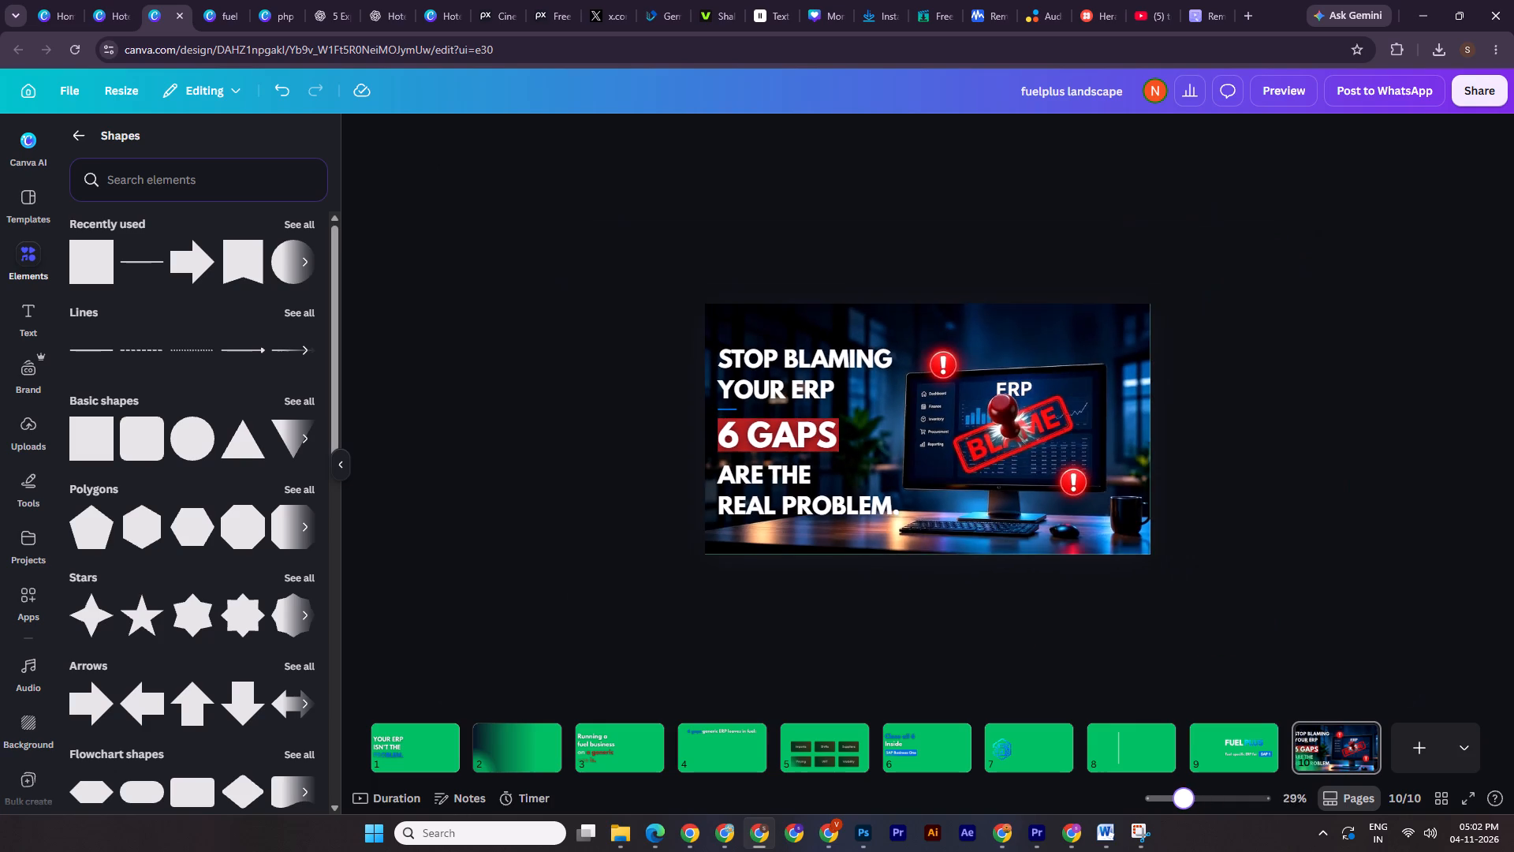
pyautogui.moveTo(1183, 795); pyautogui.dragTo(1199, 805)
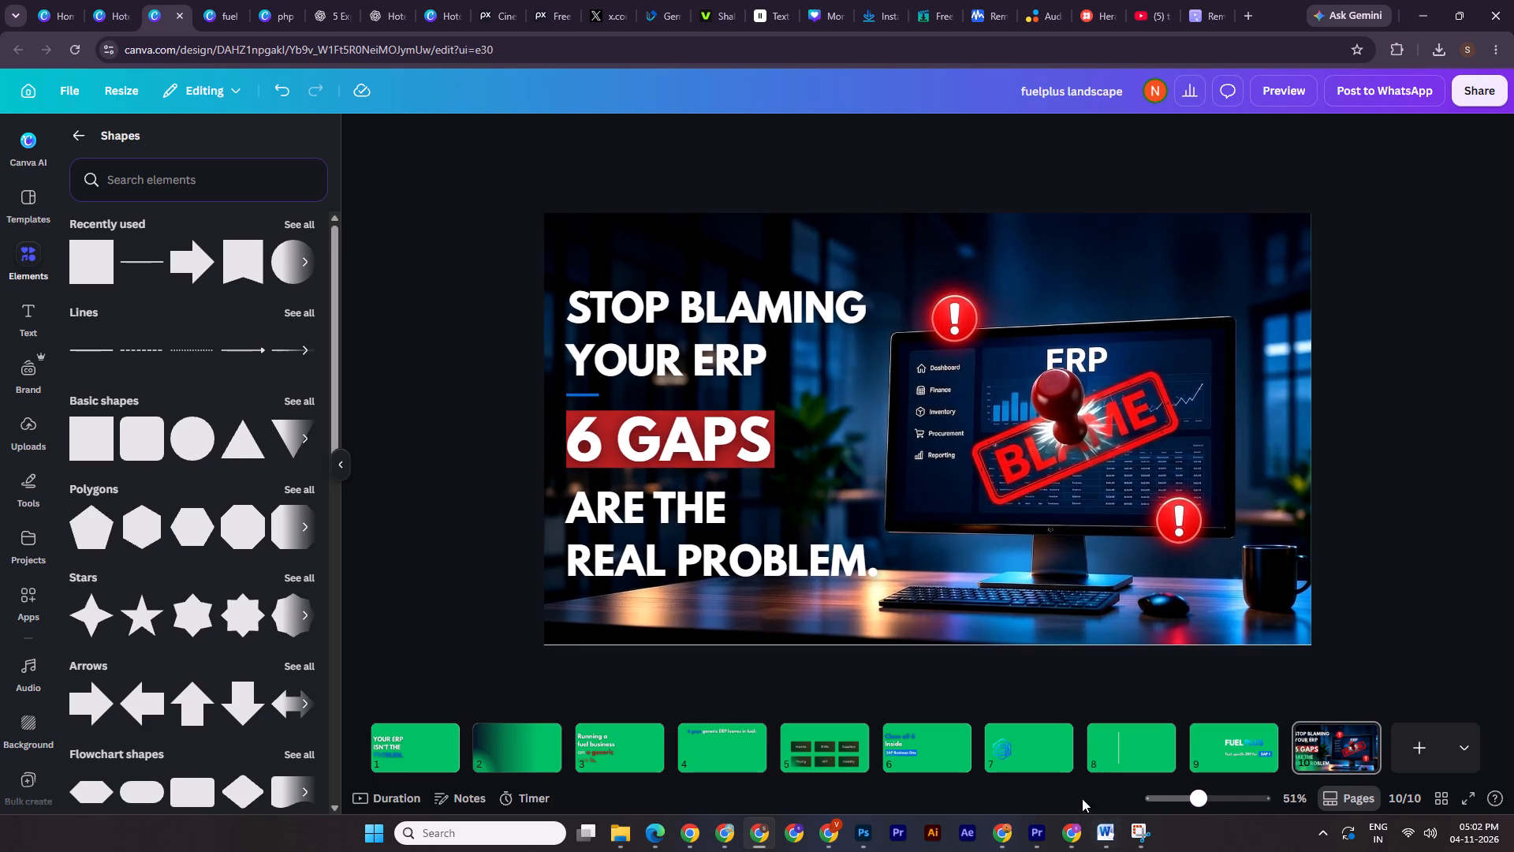
pyautogui.doubleClick(1426, 450)
pyautogui.moveTo(502, 409); pyautogui.dragTo(620, 439)
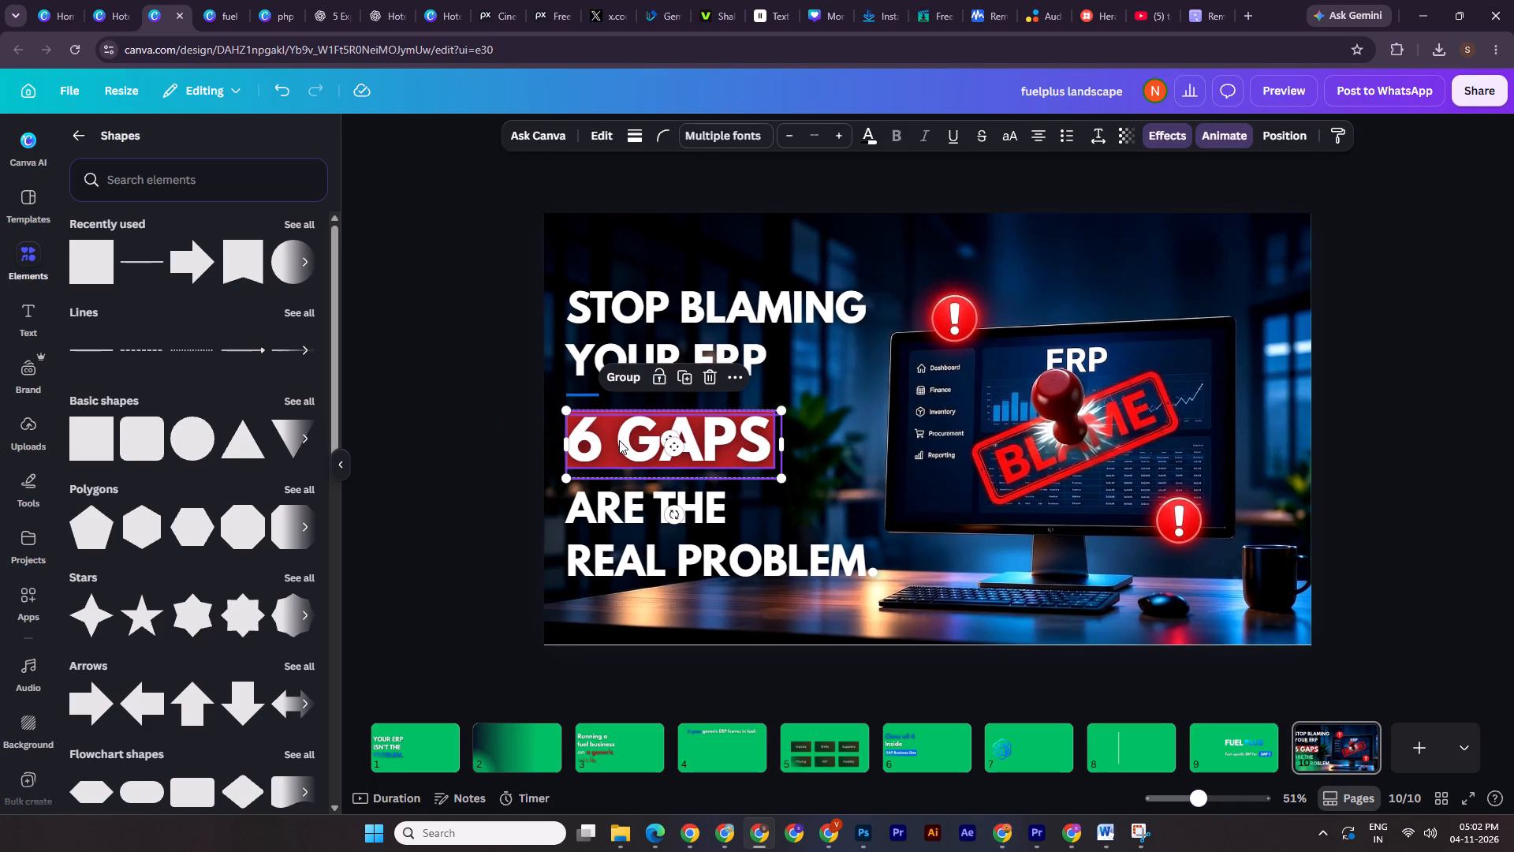
pyautogui.hotkey('ctrl', 'g')
pyautogui.doubleClick(1374, 401)
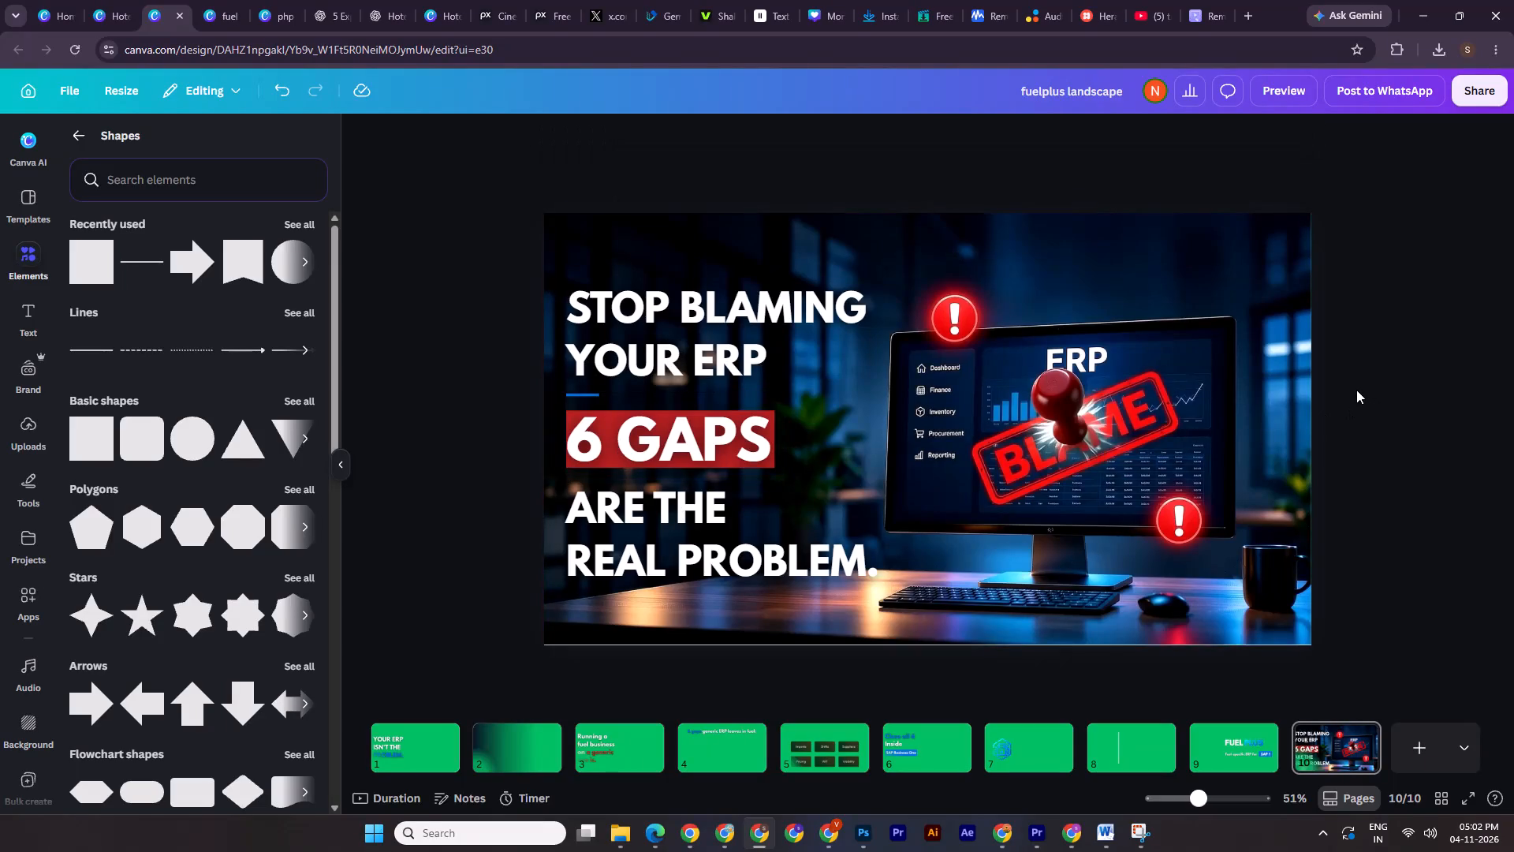
# Try the Rise animation on all the headline elements, and clear all animations from the page.
pyautogui.moveTo(488, 299); pyautogui.dragTo(654, 581)
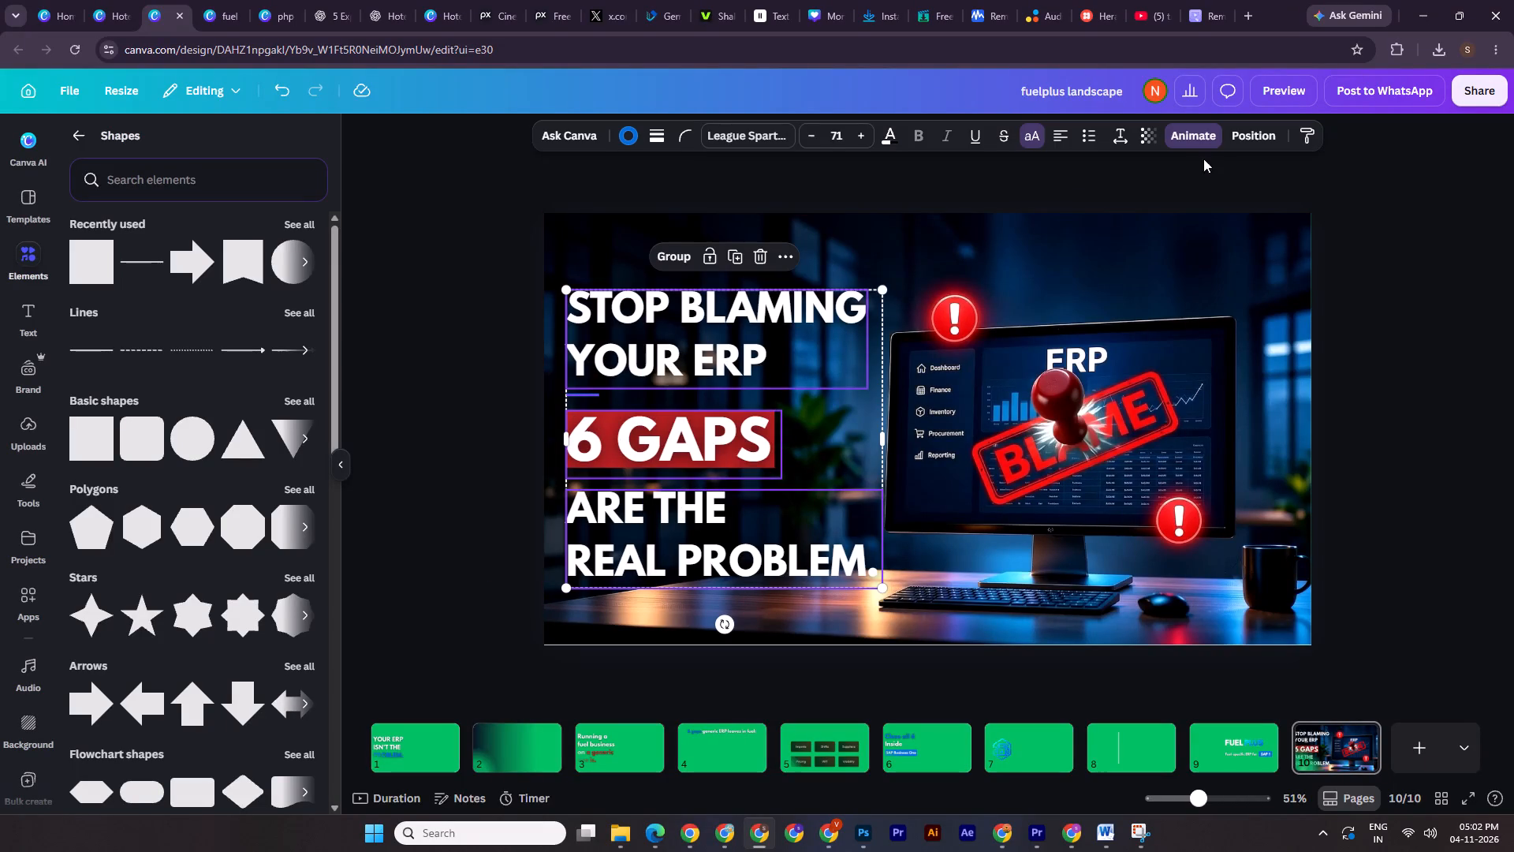
pyautogui.click(1210, 133)
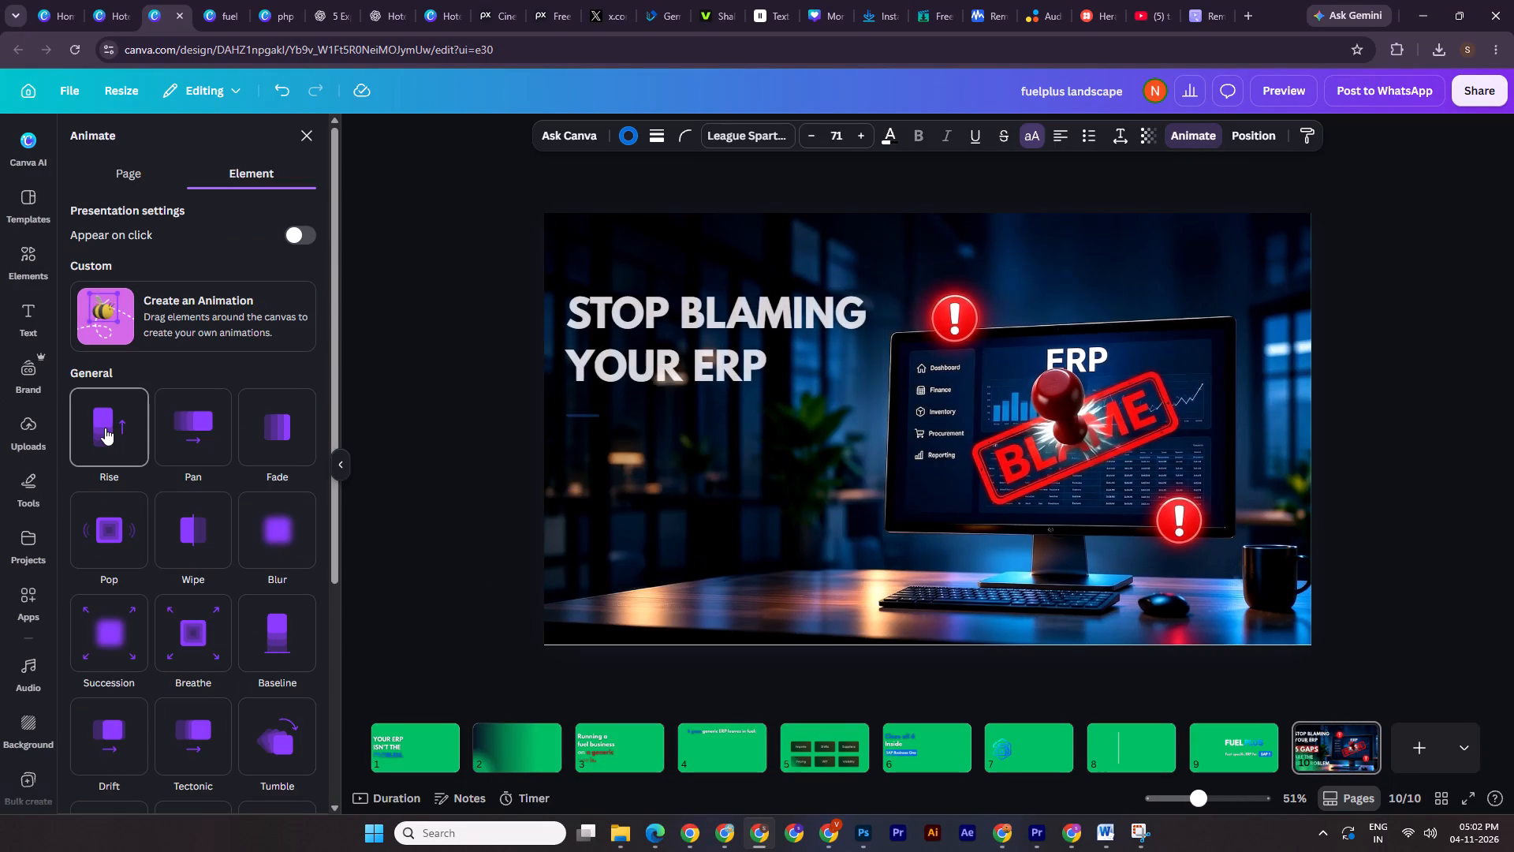
pyautogui.click(105, 428)
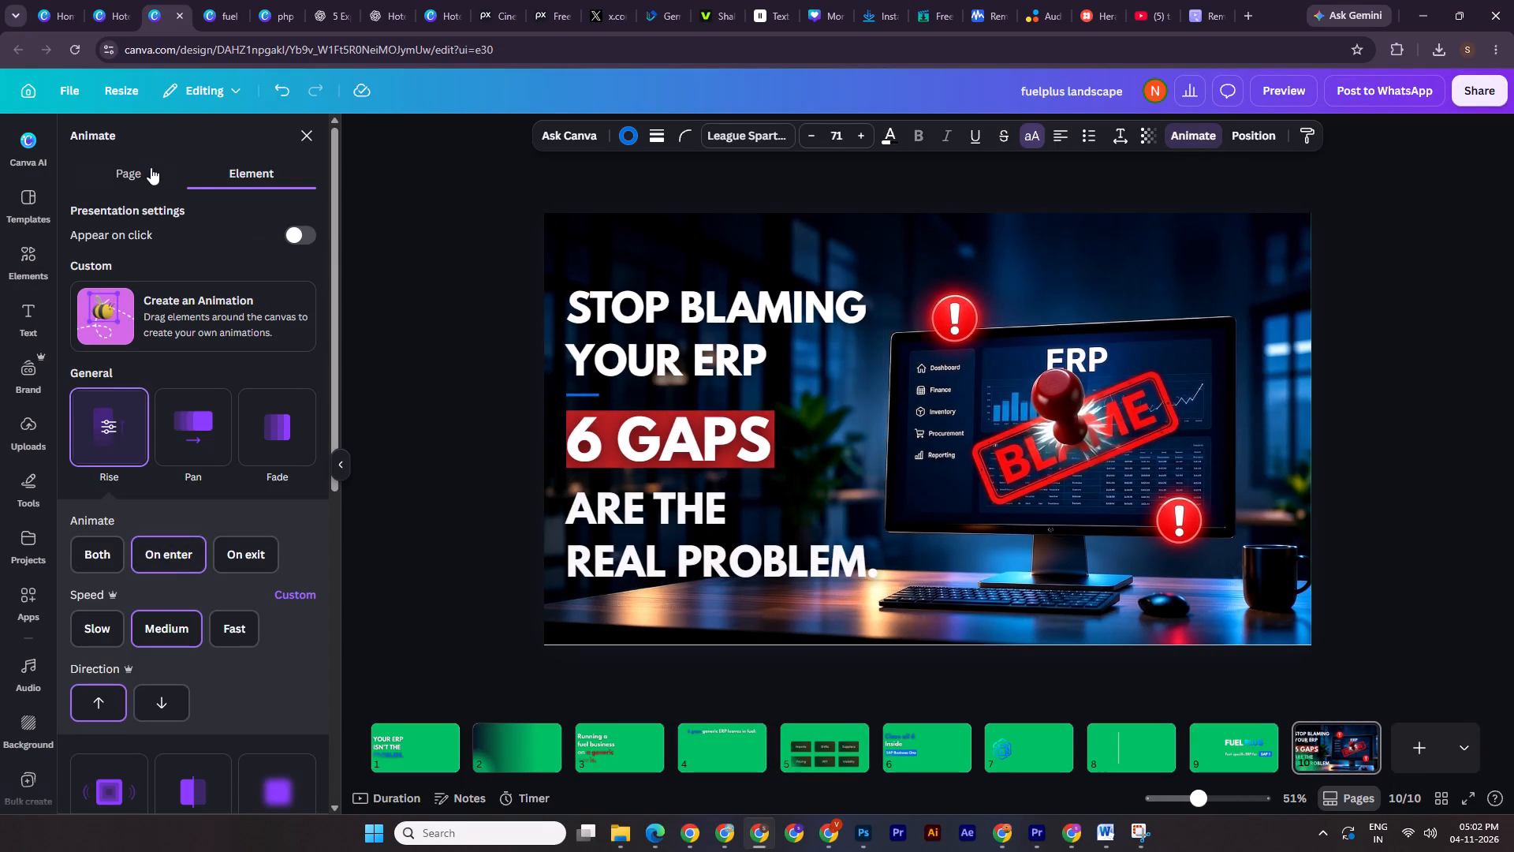
pyautogui.click(151, 167)
pyautogui.click(207, 789)
pyautogui.click(243, 166)
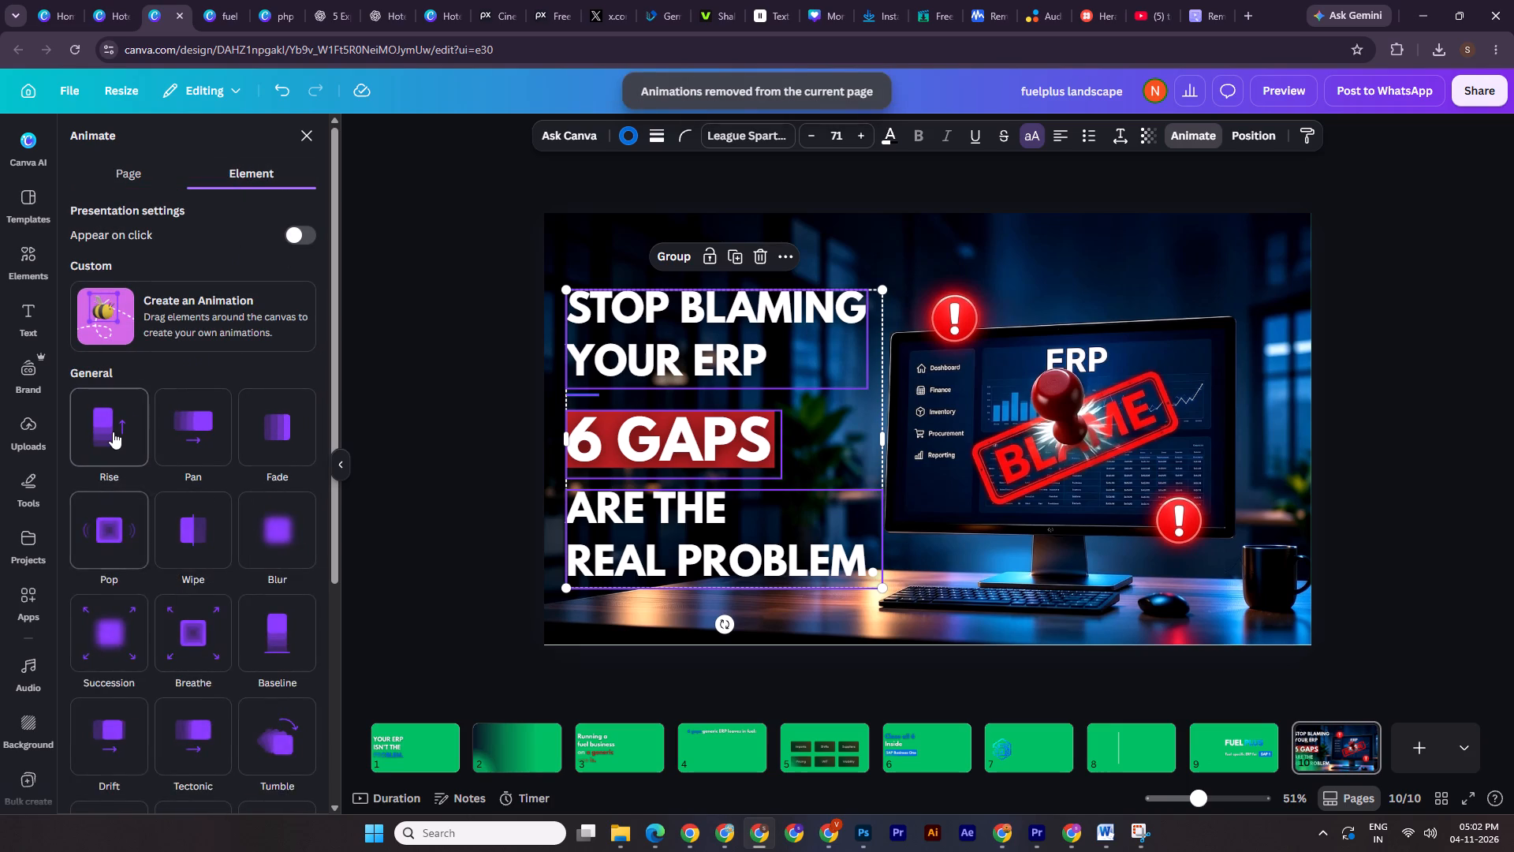
# Try Rise on the selected headline elements again, and settle on the Pan animation, applied on enter only.
pyautogui.click(113, 432)
pyautogui.click(188, 554)
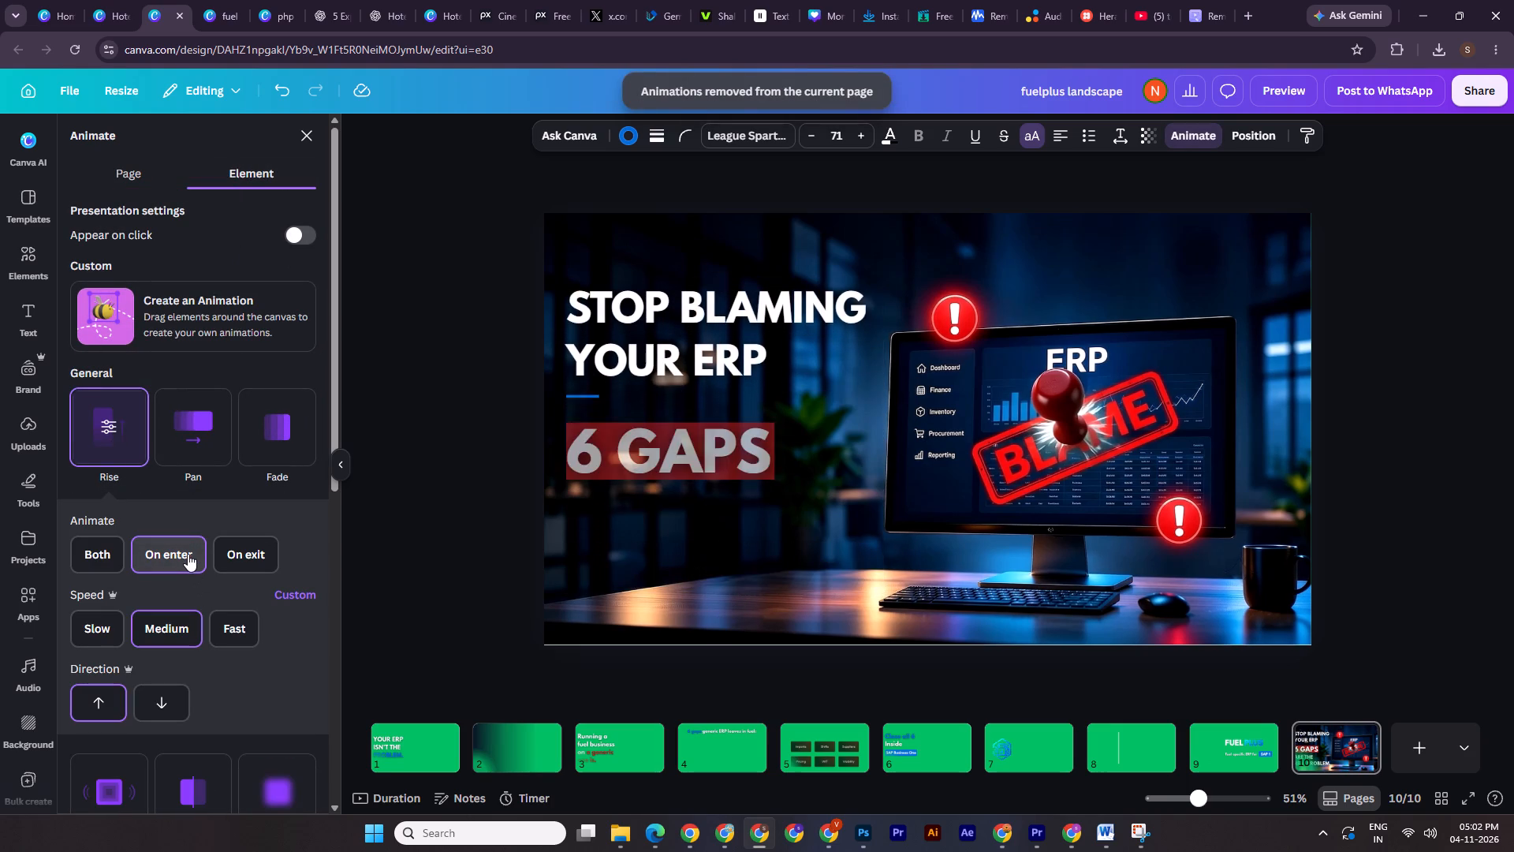
pyautogui.click(168, 430)
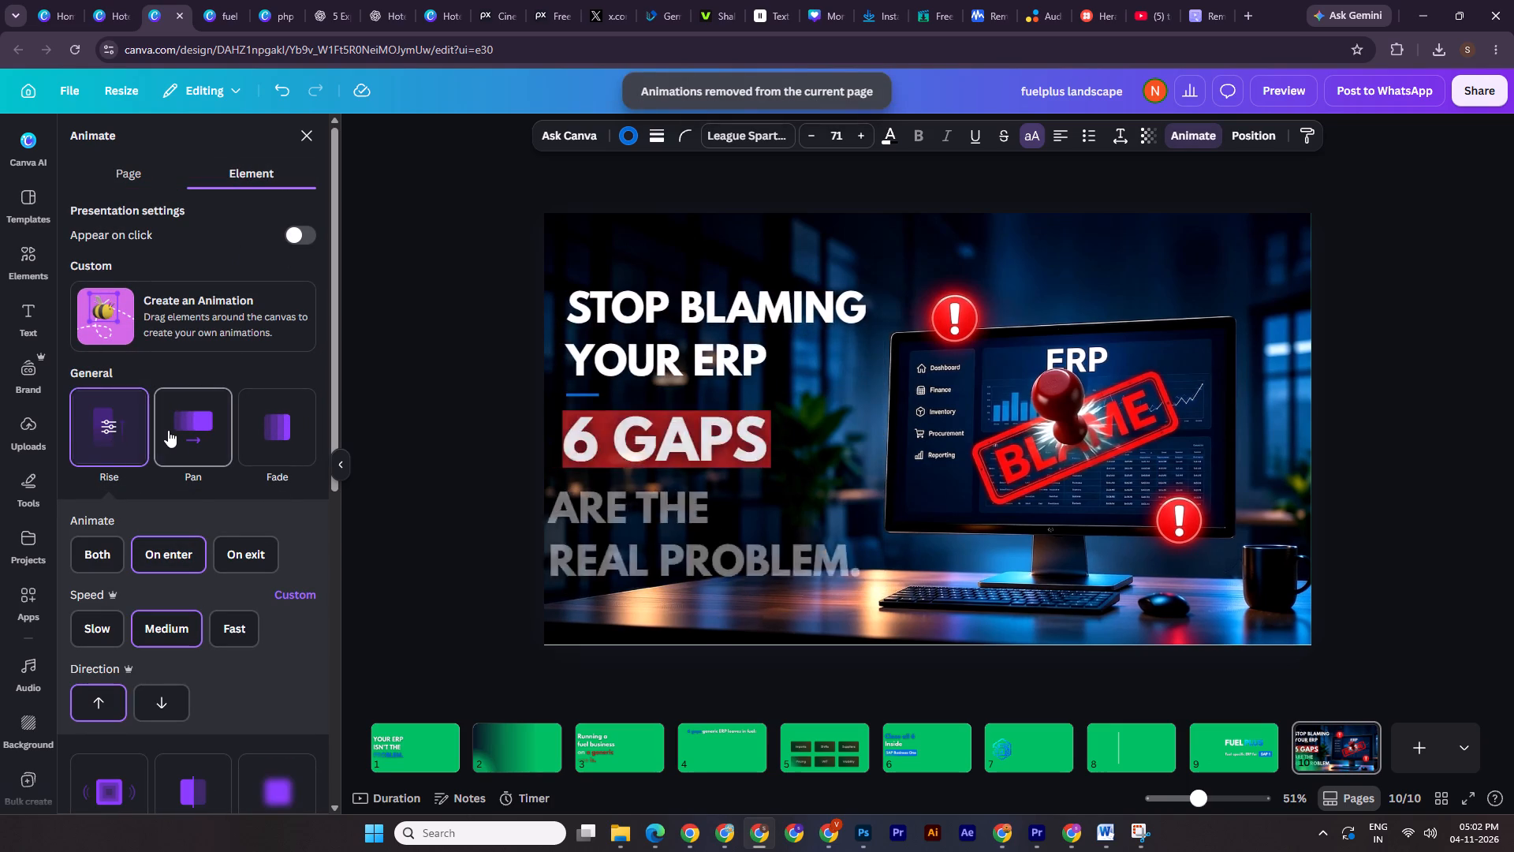
pyautogui.click(183, 551)
pyautogui.tripleClick(427, 417)
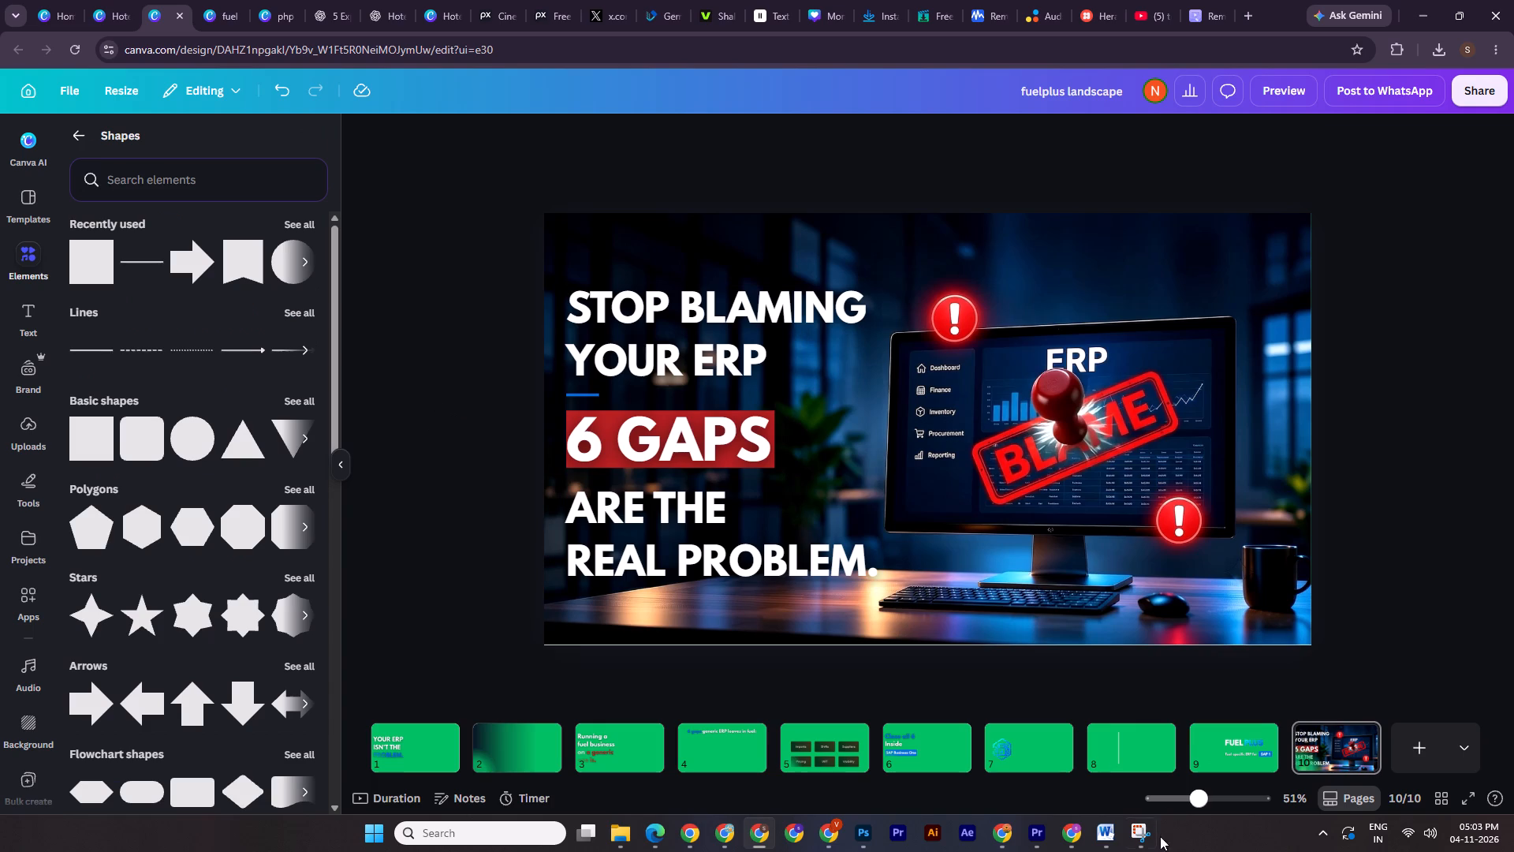
# Switch to Premiere Pro and scrub to the end of Sequence 01 to check its length, and return to Canva.
pyautogui.click(1033, 840)
pyautogui.moveTo(604, 574); pyautogui.dragTo(707, 587)
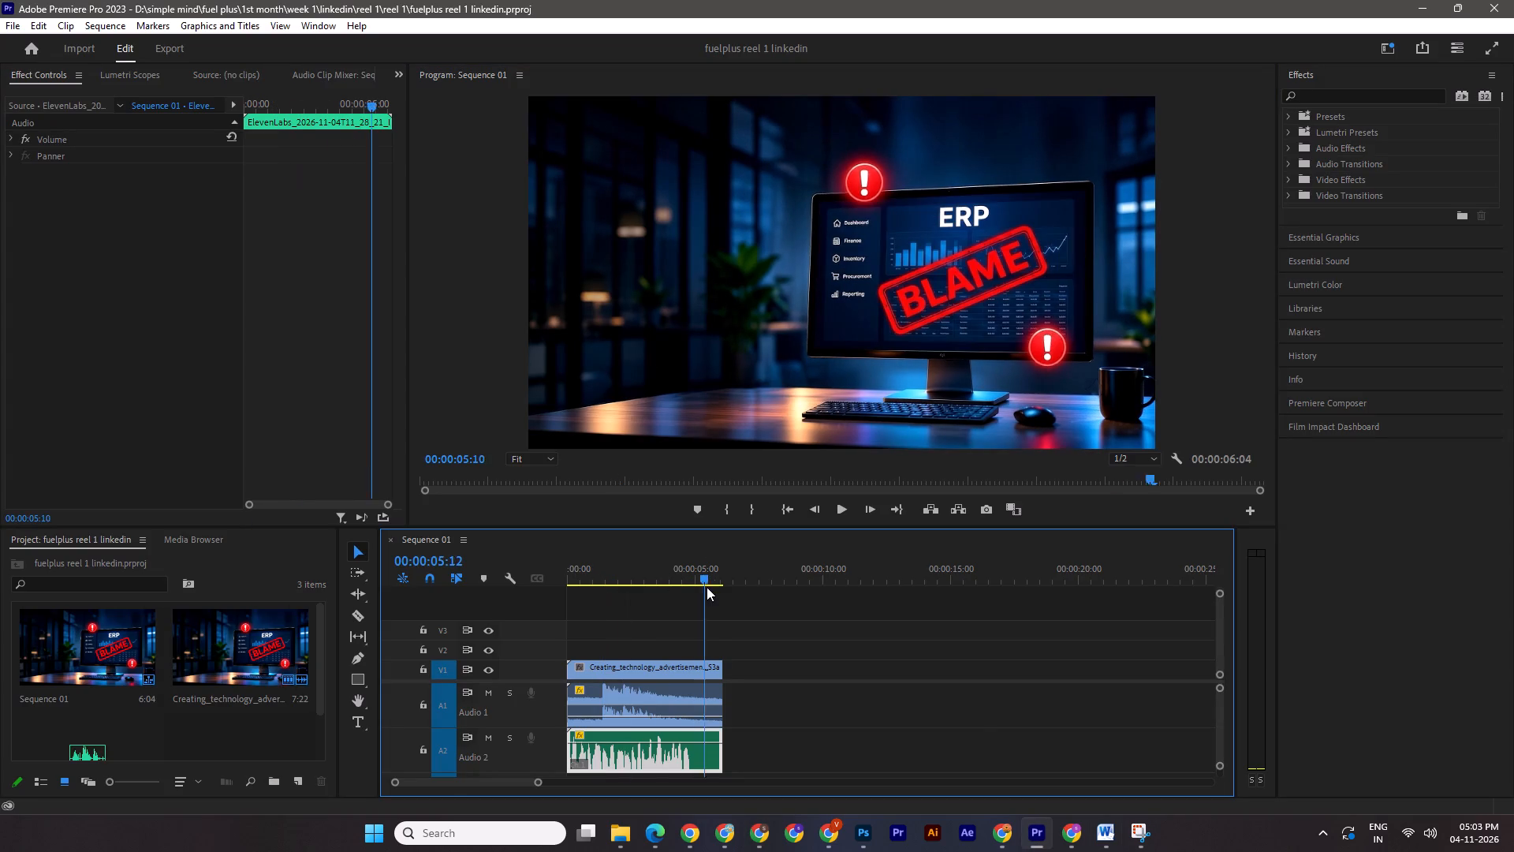
pyautogui.moveTo(707, 587); pyautogui.dragTo(724, 590)
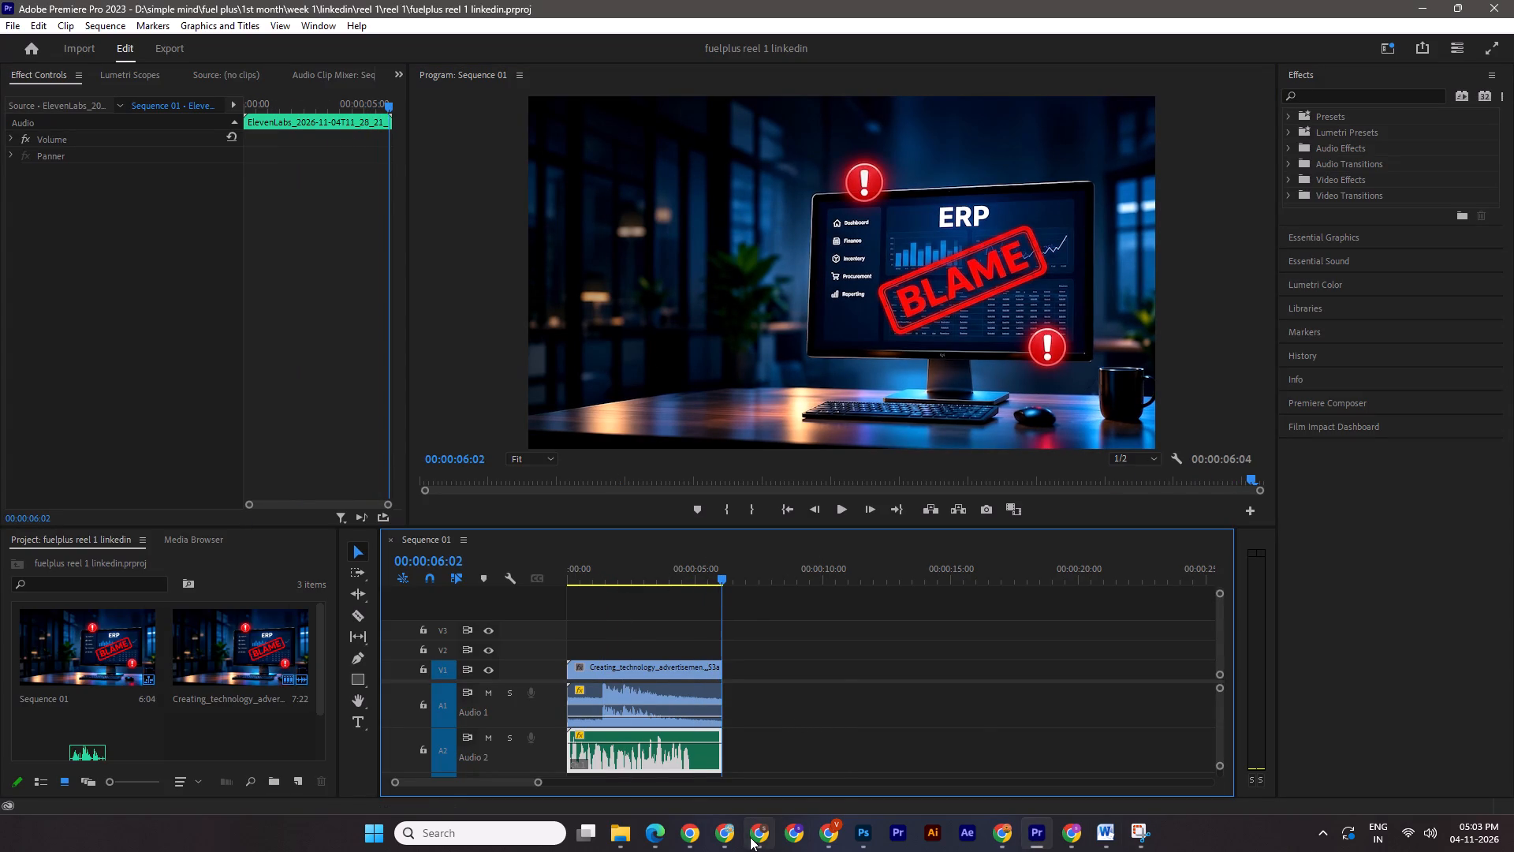
pyautogui.click(762, 839)
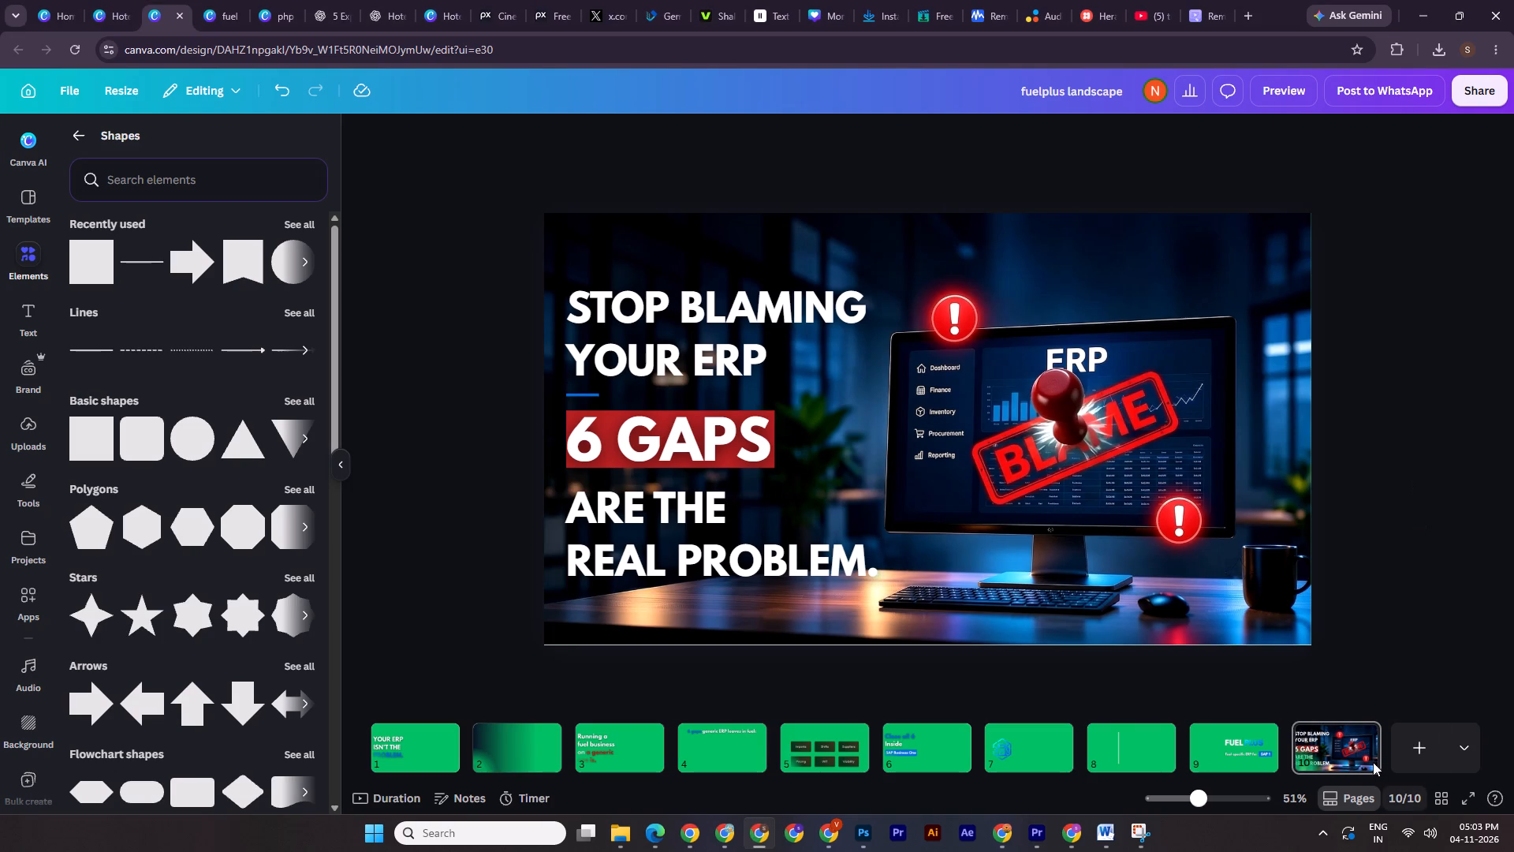
# Delete the ERP monitor picture behind the headline on page 10.
pyautogui.click(1106, 574)
pyautogui.press('Delete')
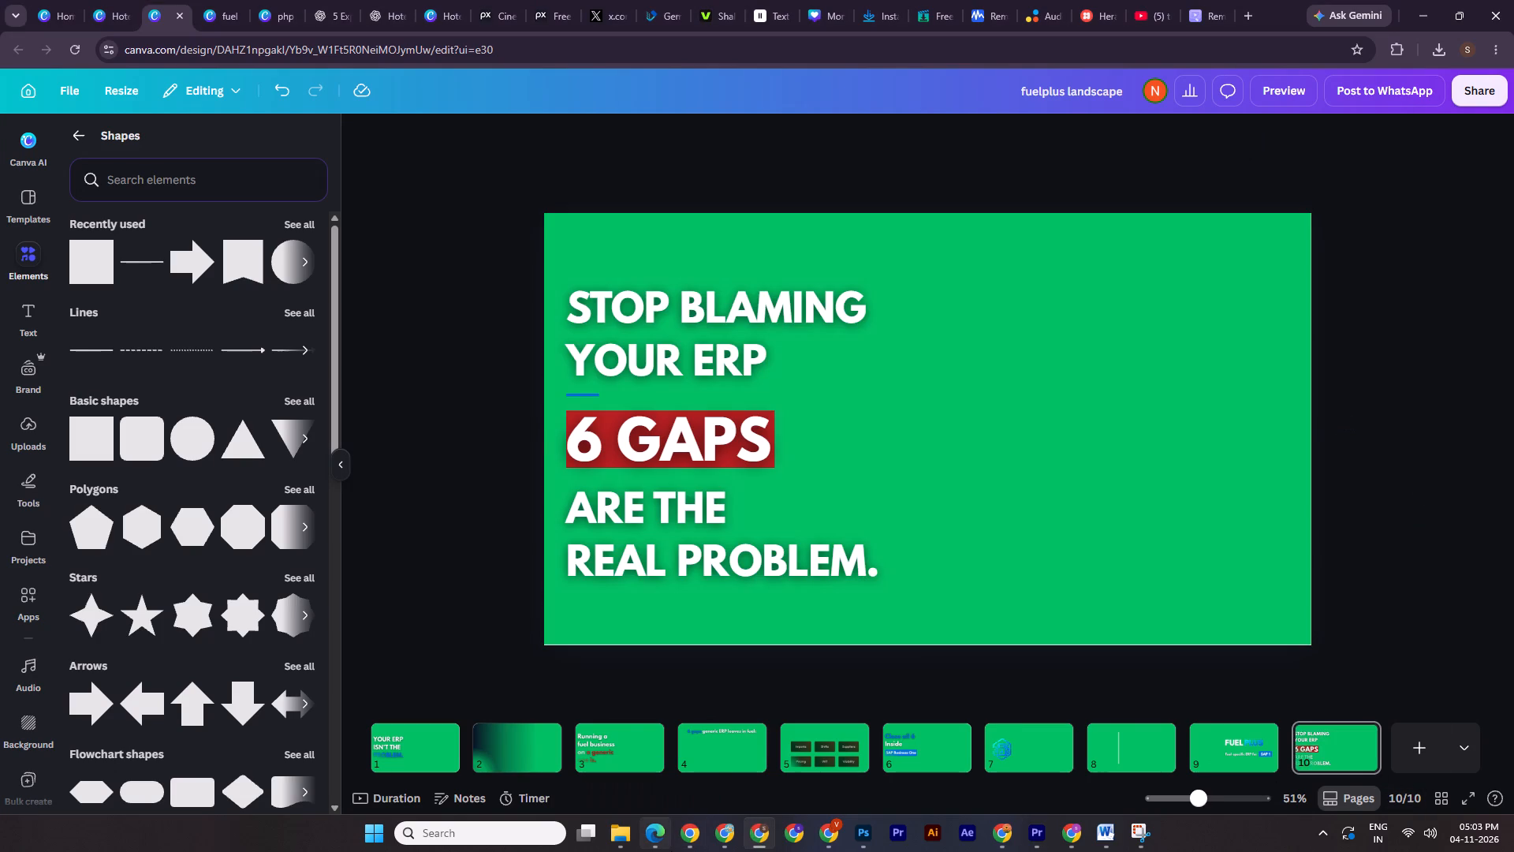
# Set page 10's duration to 7.0 seconds.
pyautogui.click(1094, 406)
pyautogui.click(909, 129)
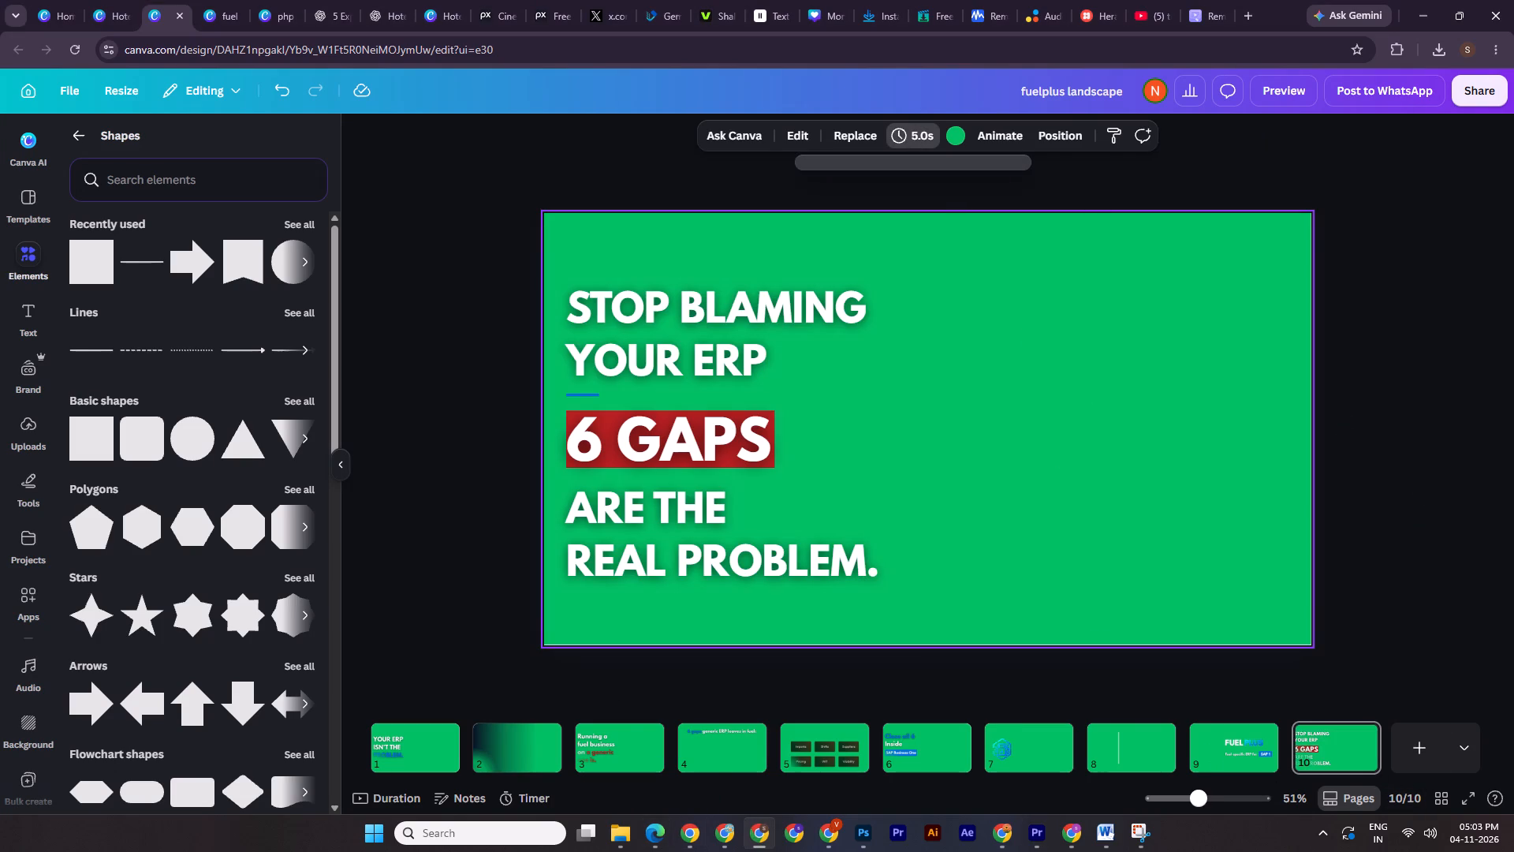
pyautogui.press('7')
pyautogui.press('Return')
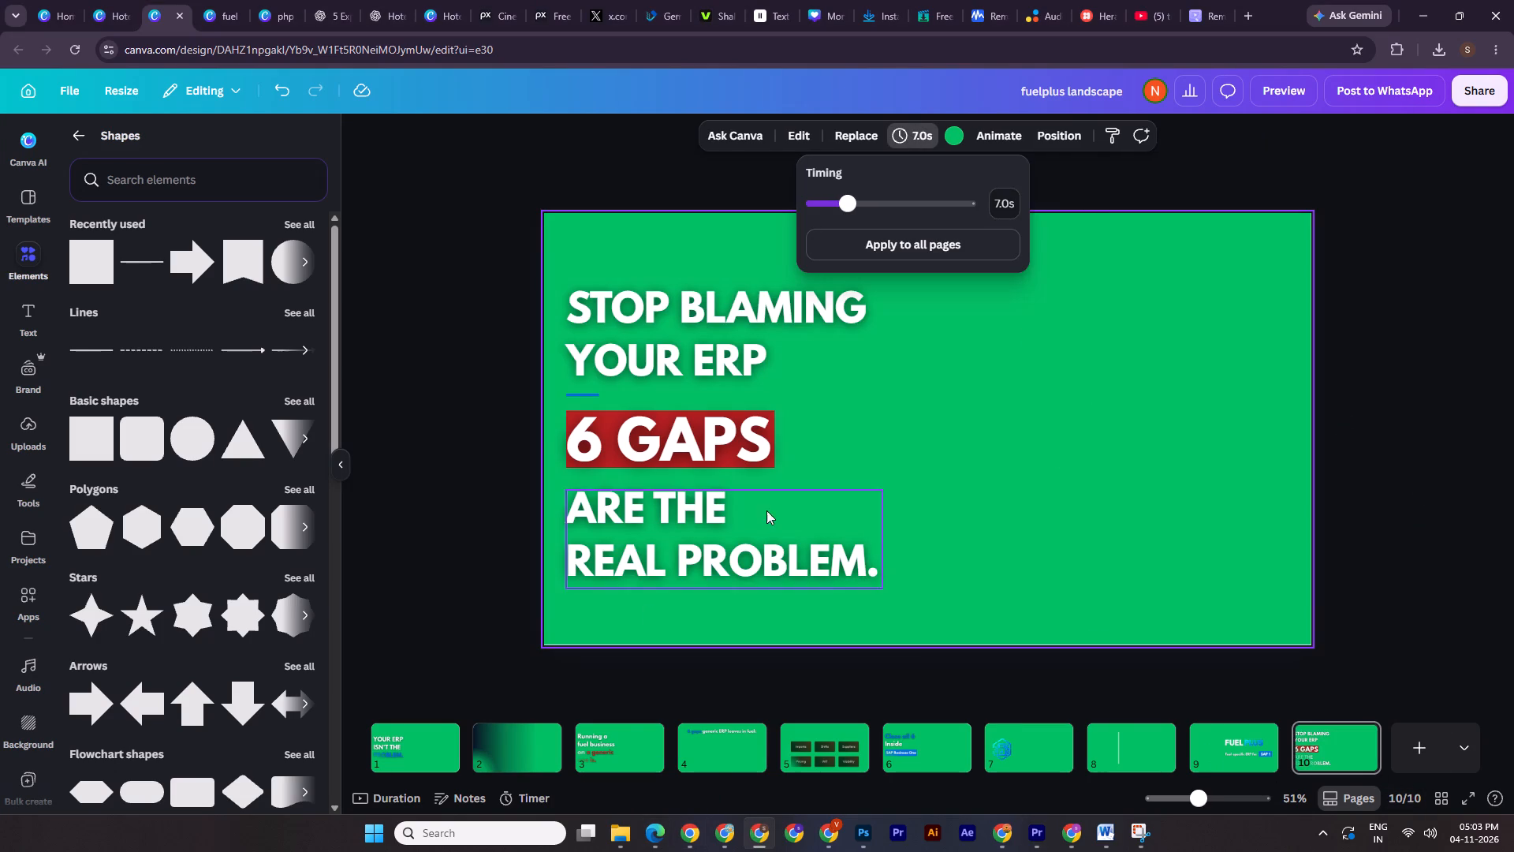
pyautogui.click(1378, 219)
# Download only page 10 as a 1080p MP4 video.
pyautogui.click(1473, 84)
pyautogui.click(1253, 446)
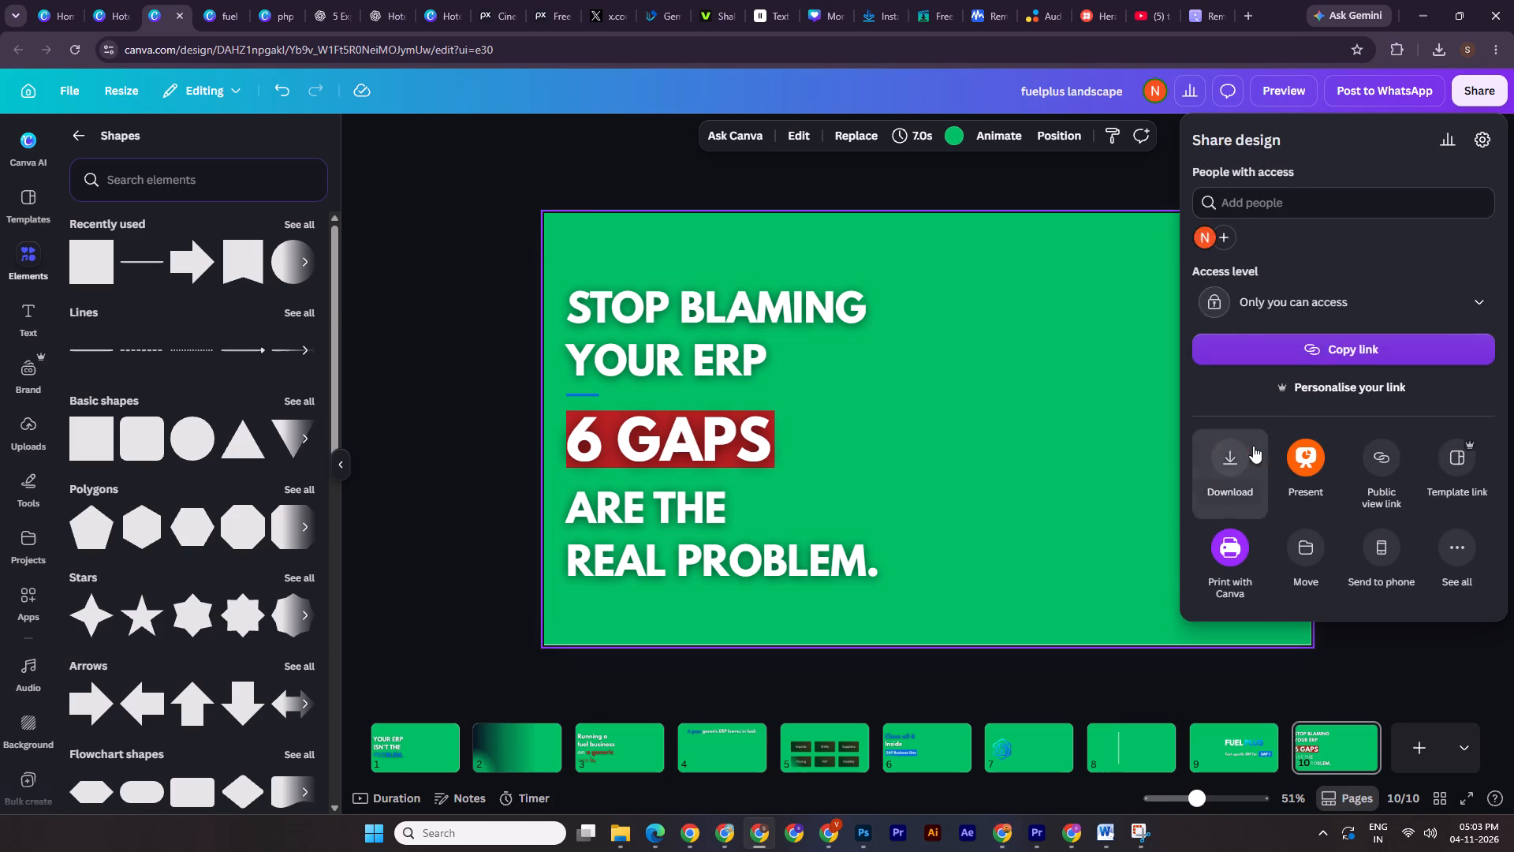
pyautogui.click(1341, 390)
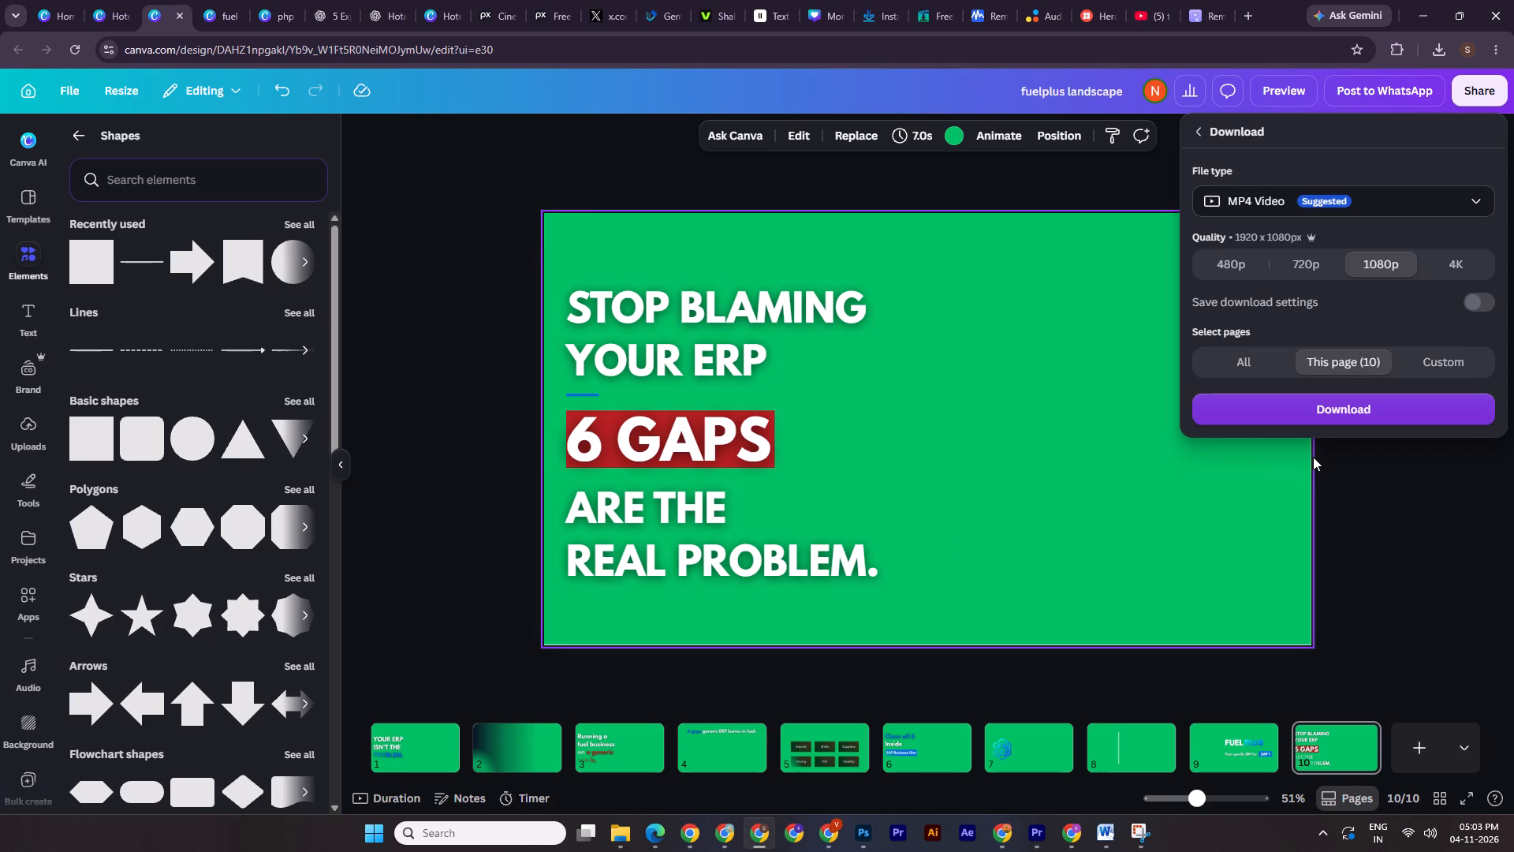
pyautogui.click(1370, 413)
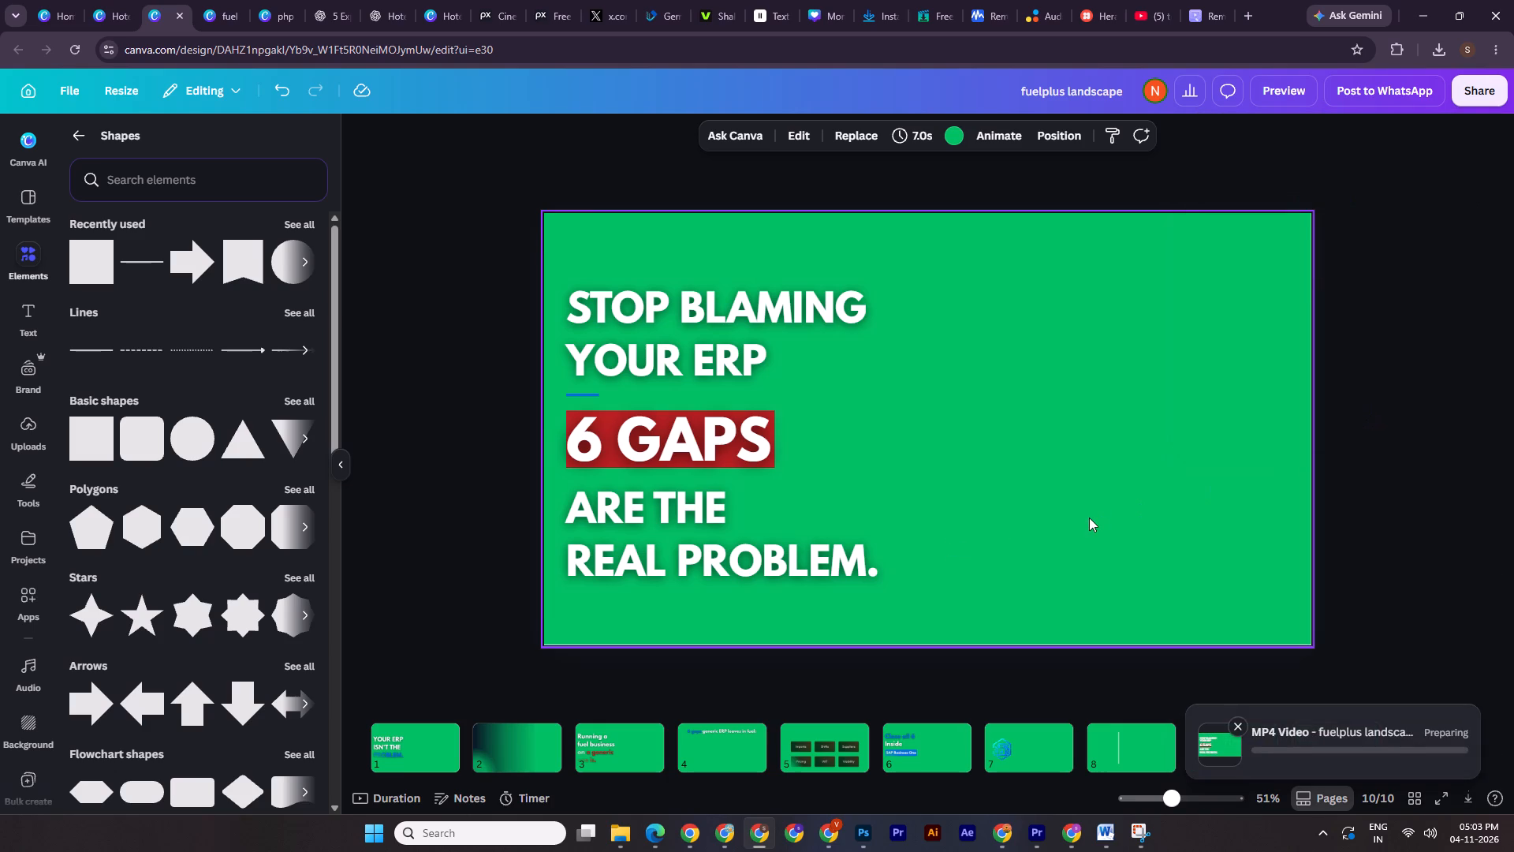
# In the Downloads folder, rename the new fuelplus landscape video as fuelplus landscape_1.
pyautogui.click(624, 833)
pyautogui.click(538, 772)
pyautogui.click(67, 261)
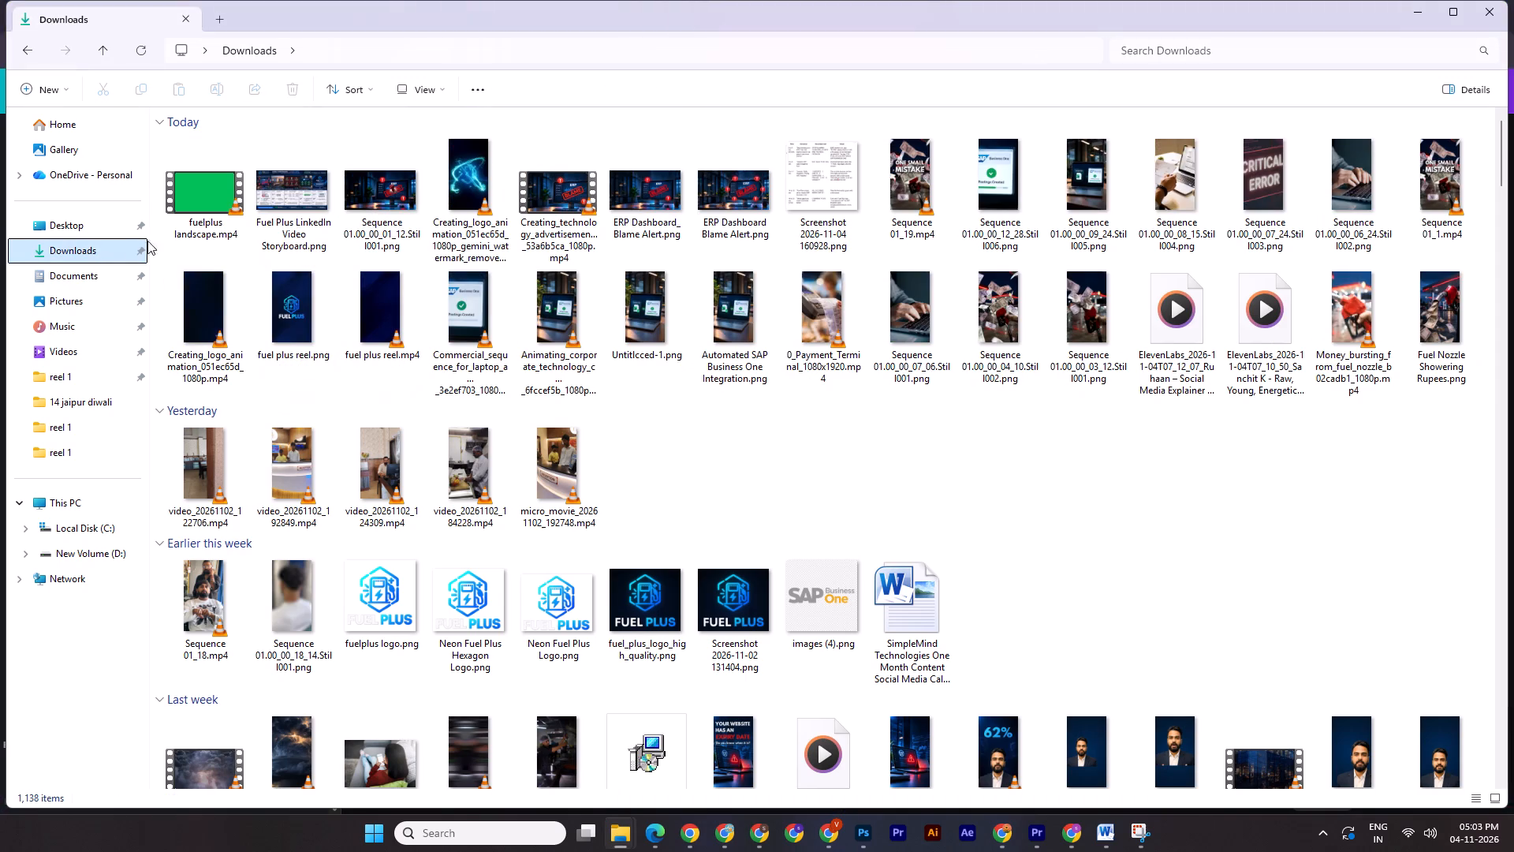
pyautogui.click(214, 230)
pyautogui.click(208, 237)
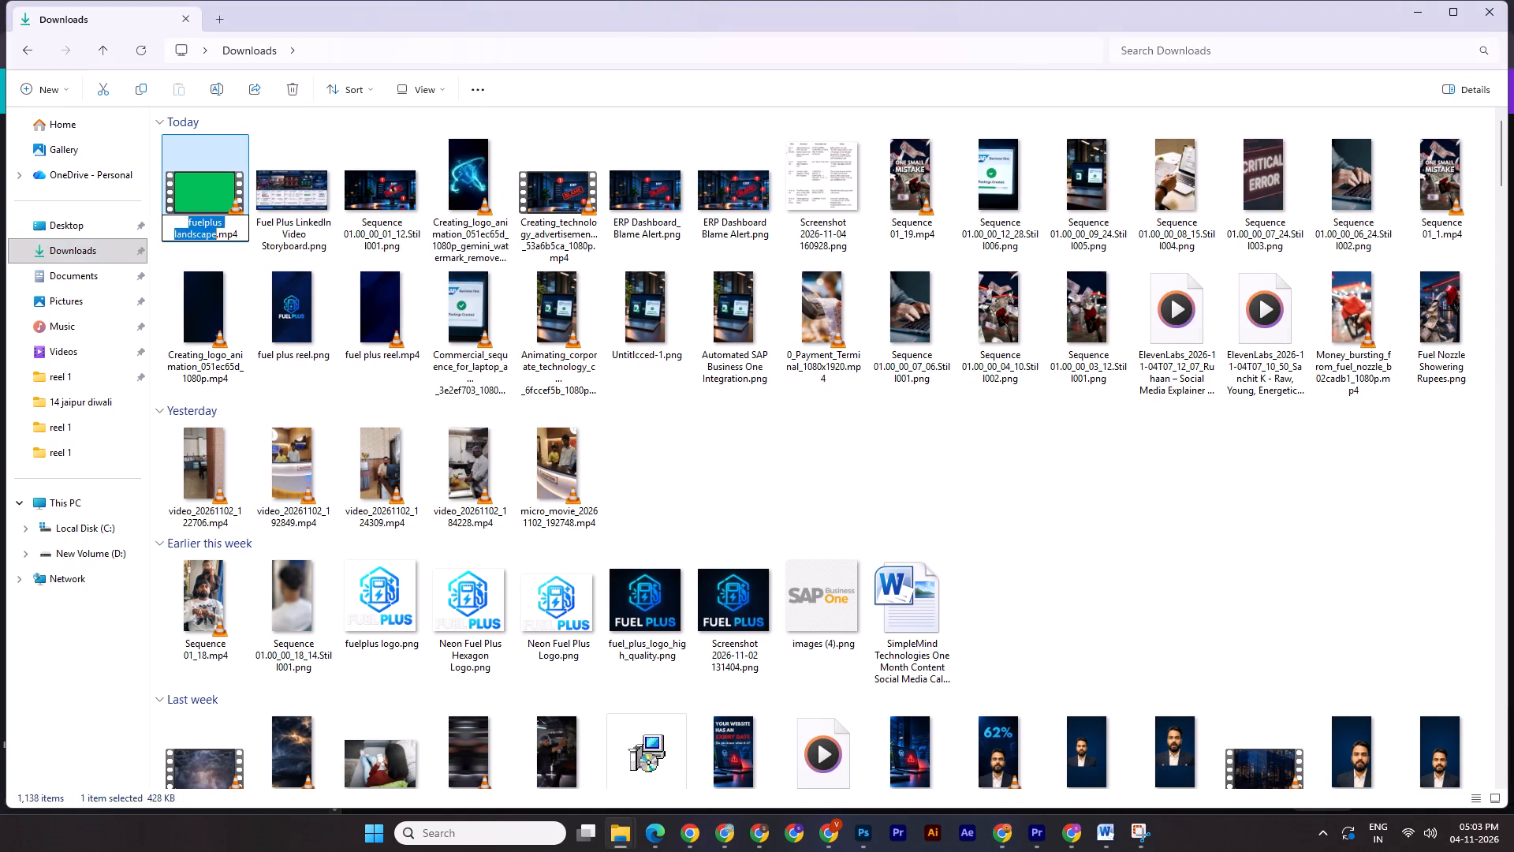
pyautogui.click(217, 237)
pyautogui.hotkey('shift', '_')
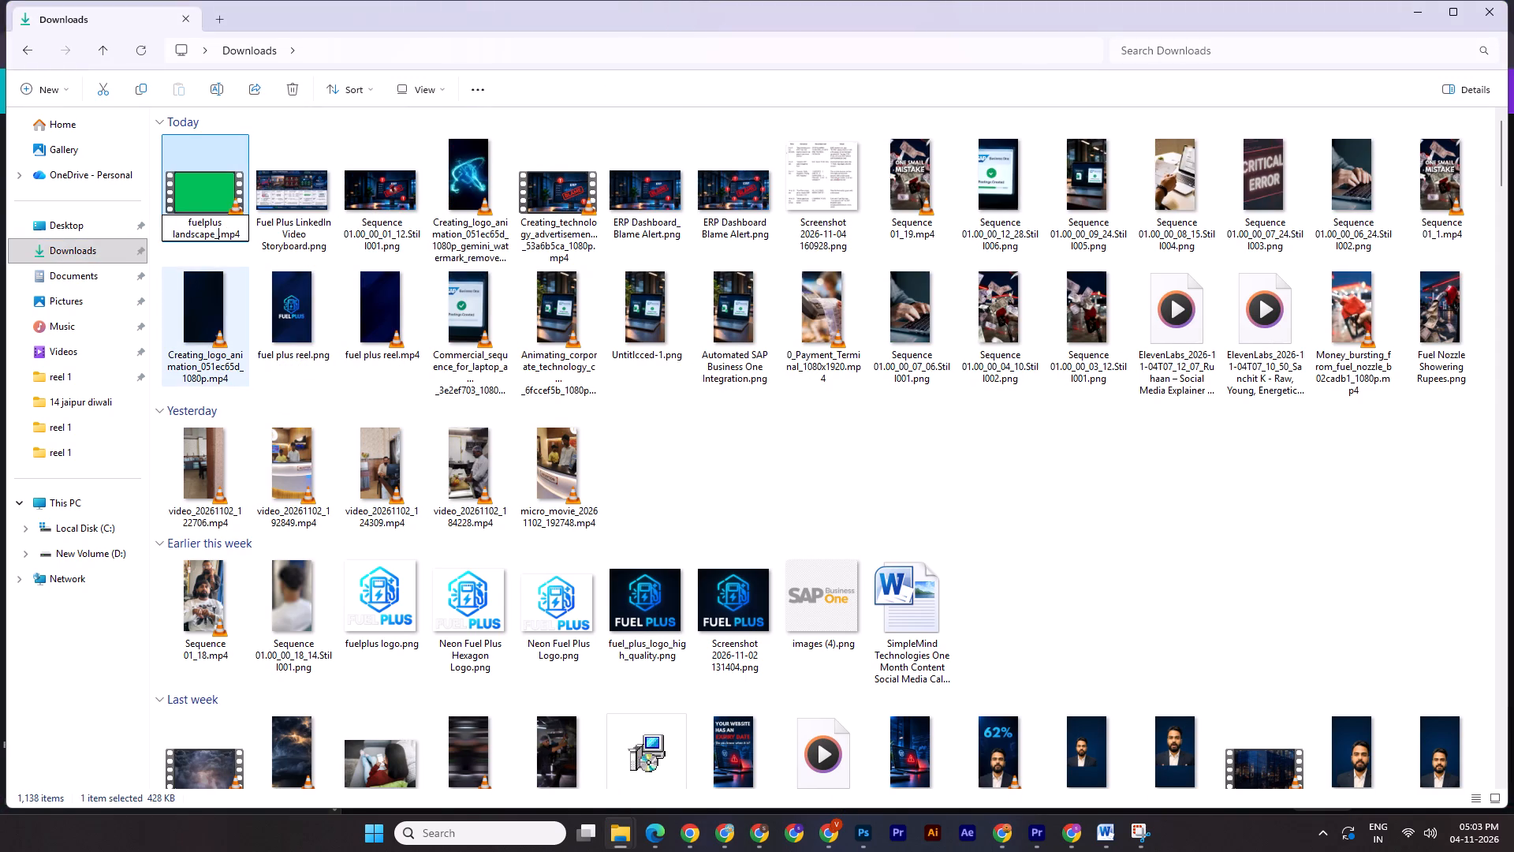
pyautogui.press('1')
pyautogui.press('Return')
# Move fuelplus landscape_1.mp4 from Downloads into the LinkedIn reel 1 project folder.
pyautogui.hotkey('ctrl', 'x')
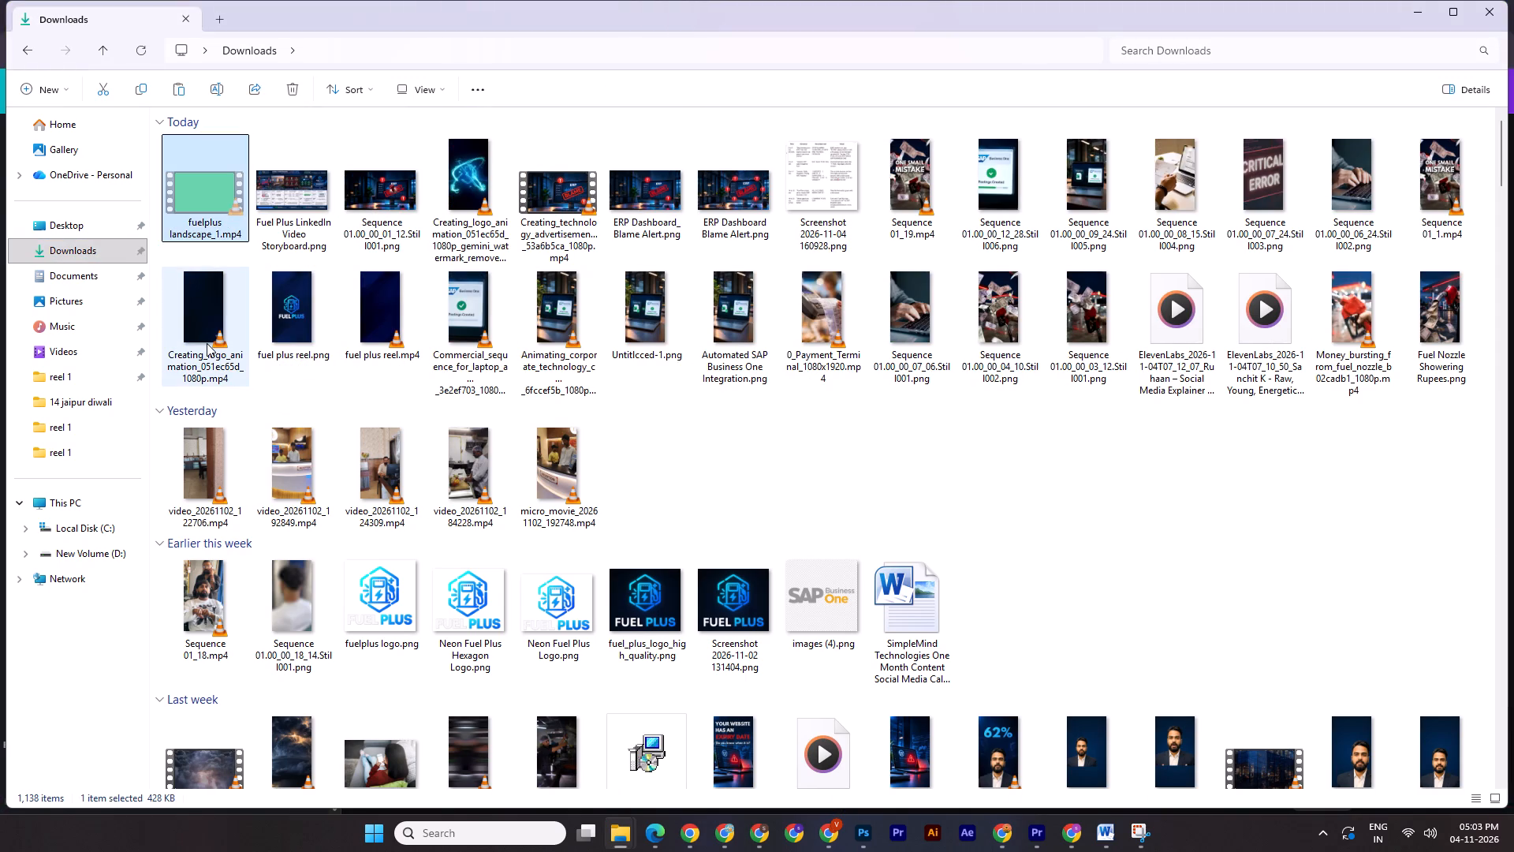
pyautogui.click(625, 837)
pyautogui.click(710, 785)
pyautogui.hotkey('ctrl', 'v')
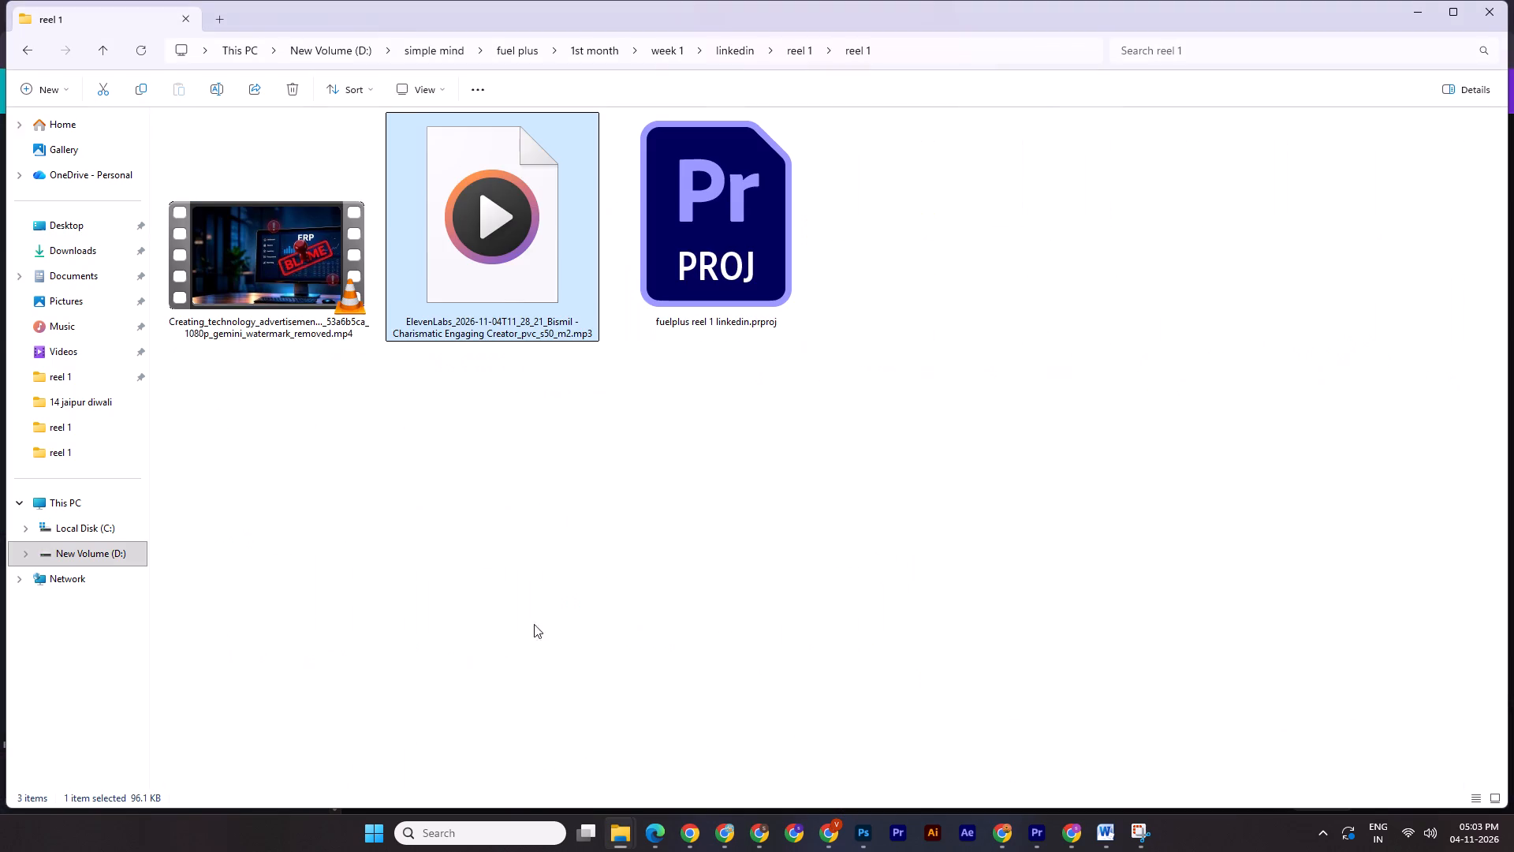
# Import fuelplus landscape_1.mp4 into the Premiere Pro timeline, placing it on V2 at the start of Sequence 01.
pyautogui.moveTo(910, 240); pyautogui.dragTo(602, 645)
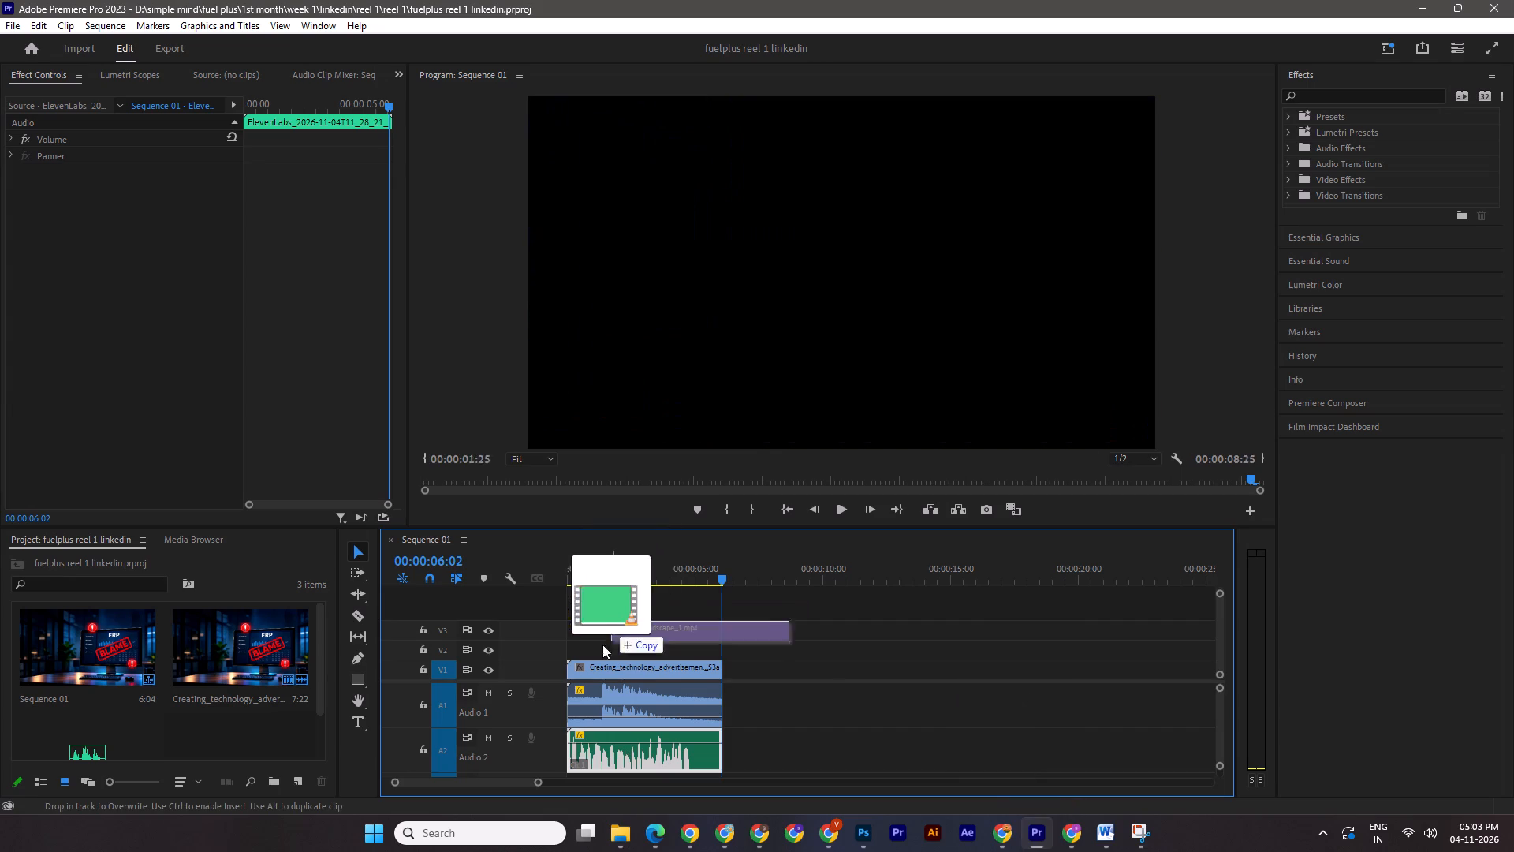
pyautogui.moveTo(602, 645); pyautogui.dragTo(571, 646)
# Apply the Ultra Key effect to the fuelplus landscape_1 clip and sample its green background as the key colour.
pyautogui.click(1330, 95)
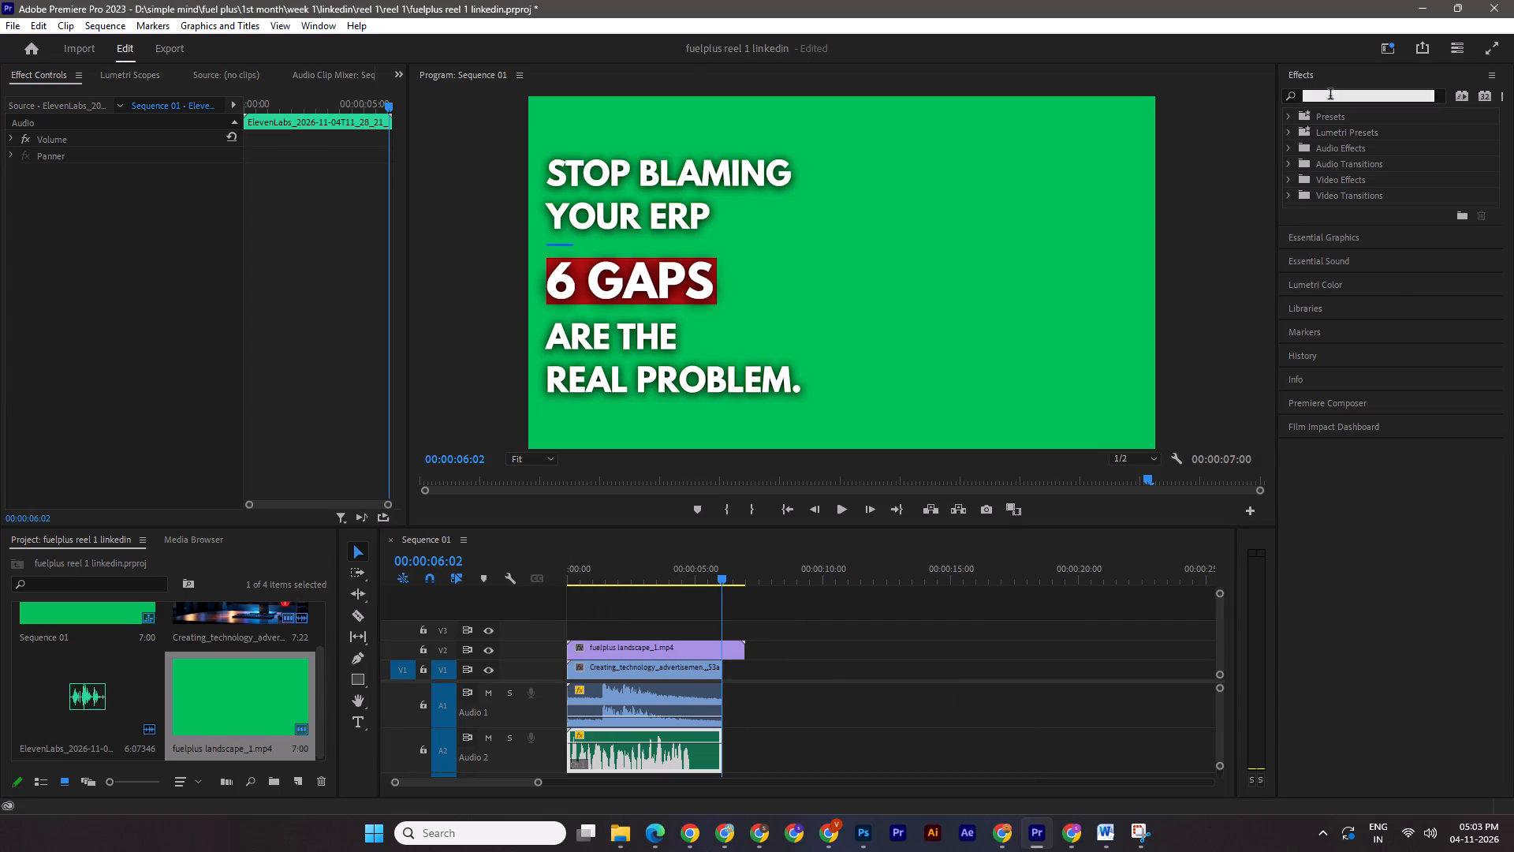
pyautogui.write('ul')
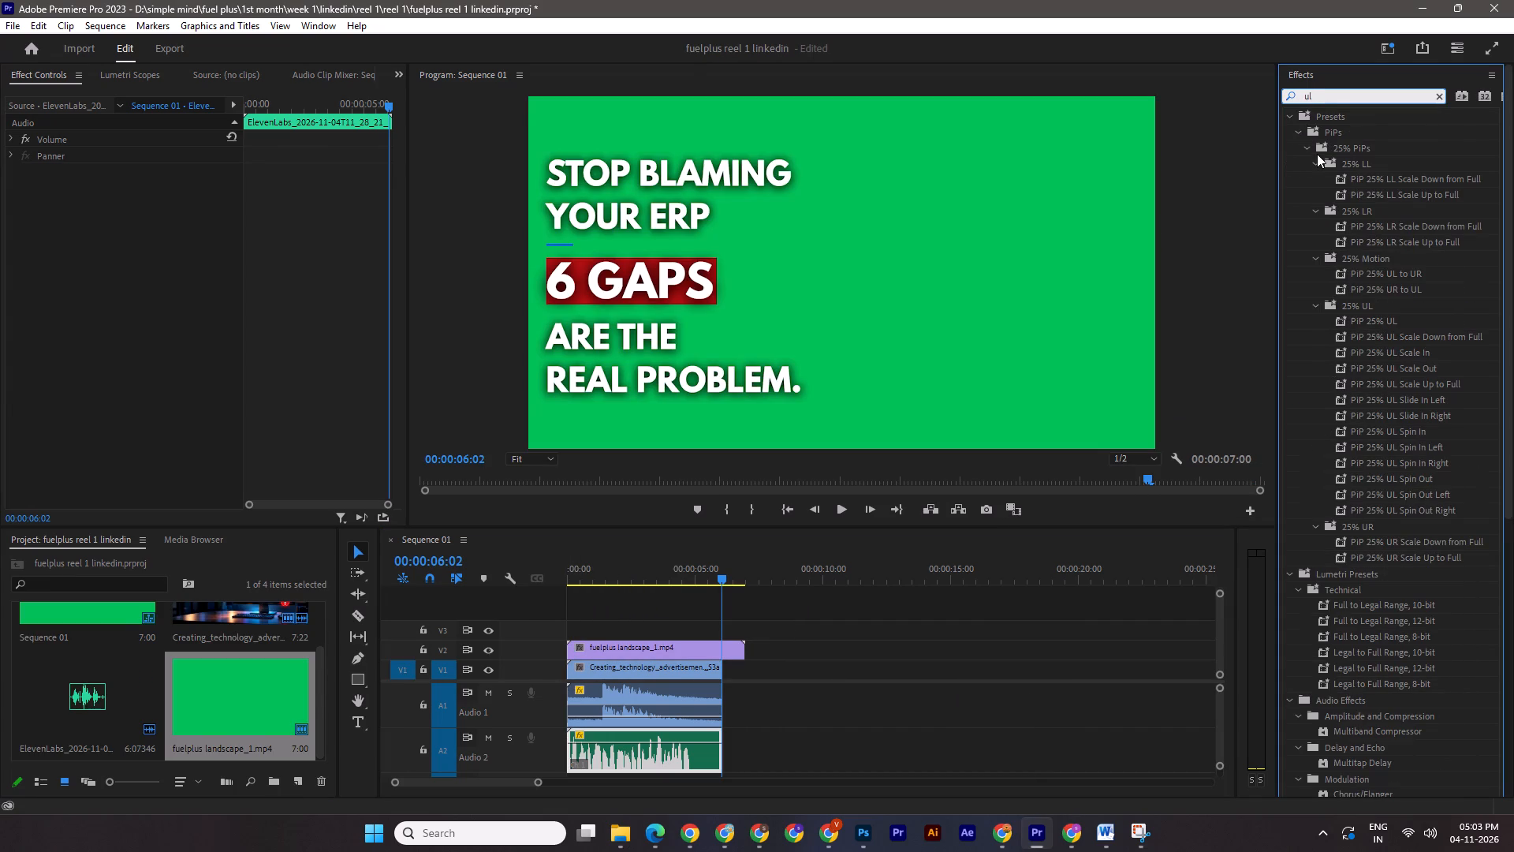
pyautogui.write('tr')
pyautogui.click(1348, 215)
pyautogui.moveTo(1357, 211); pyautogui.dragTo(666, 650)
pyautogui.click(148, 438)
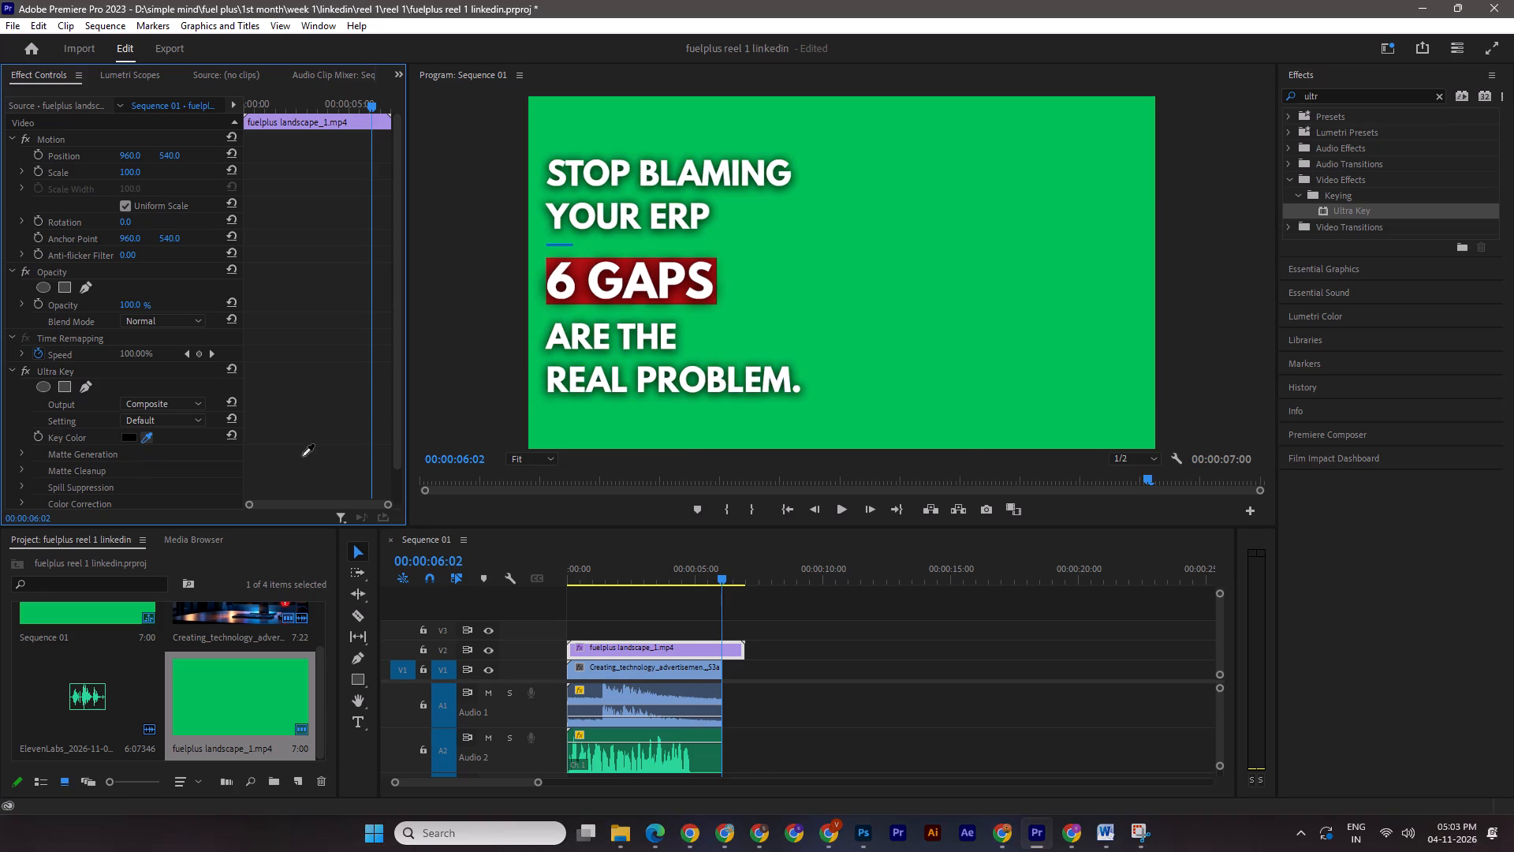
pyautogui.click(1012, 287)
# Trim the end of the headline clip on V2 to match the footage clip's end, and save the project.
pyautogui.moveTo(714, 576); pyautogui.dragTo(688, 572)
pyautogui.moveTo(744, 646); pyautogui.dragTo(719, 645)
pyautogui.hotkey('ctrl', 's')
# Play Sequence 01 from the start, with the preview at 25% zoom, to check the keyed headline against the footage and voiceover.
pyautogui.moveTo(691, 576); pyautogui.dragTo(571, 576)
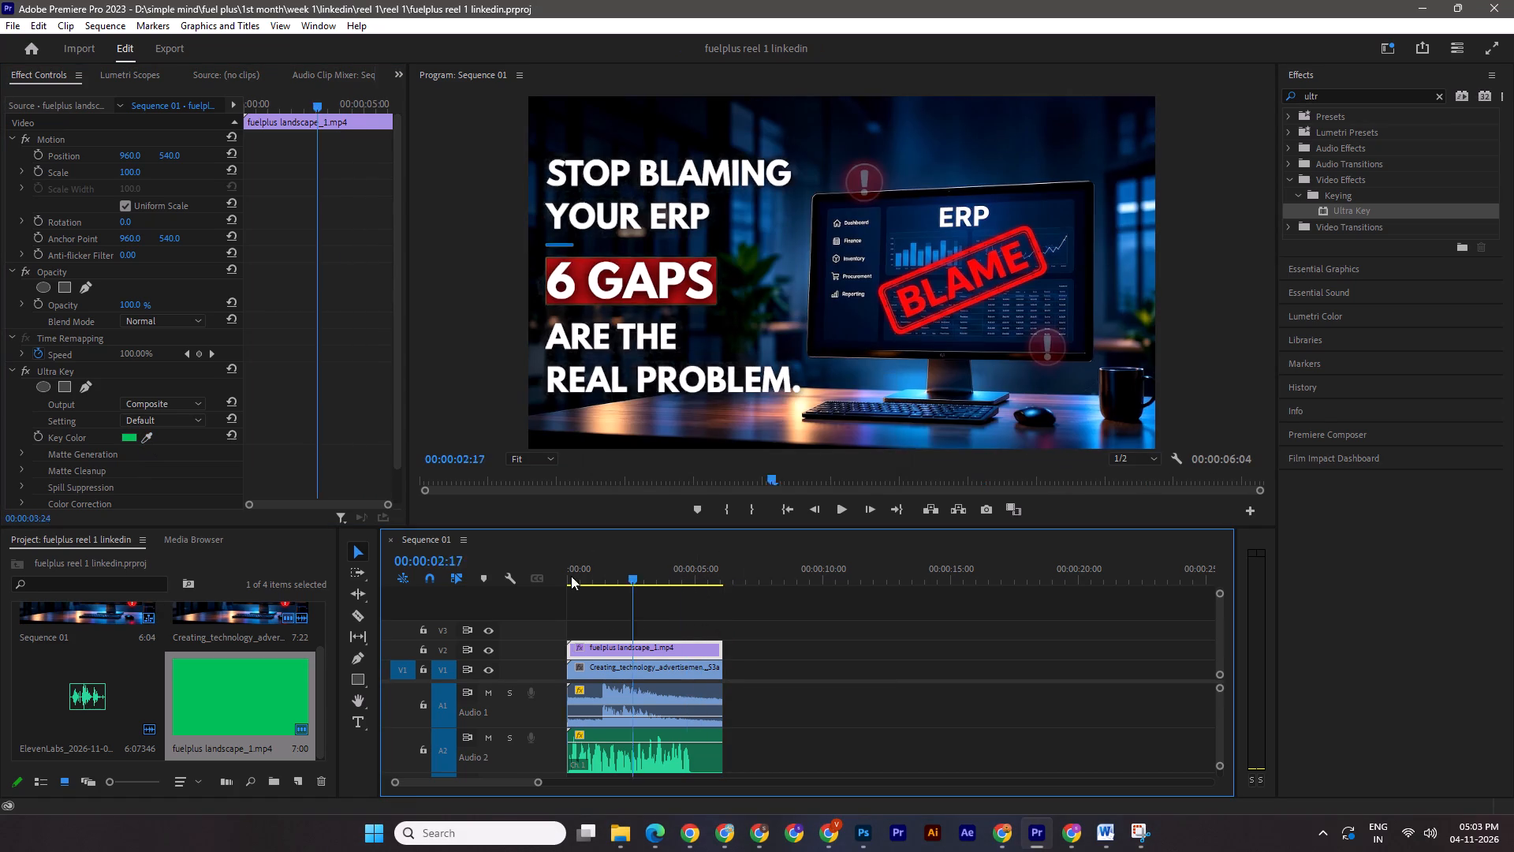
pyautogui.moveTo(571, 576); pyautogui.dragTo(529, 576)
pyautogui.hotkey('ctrl', 's')
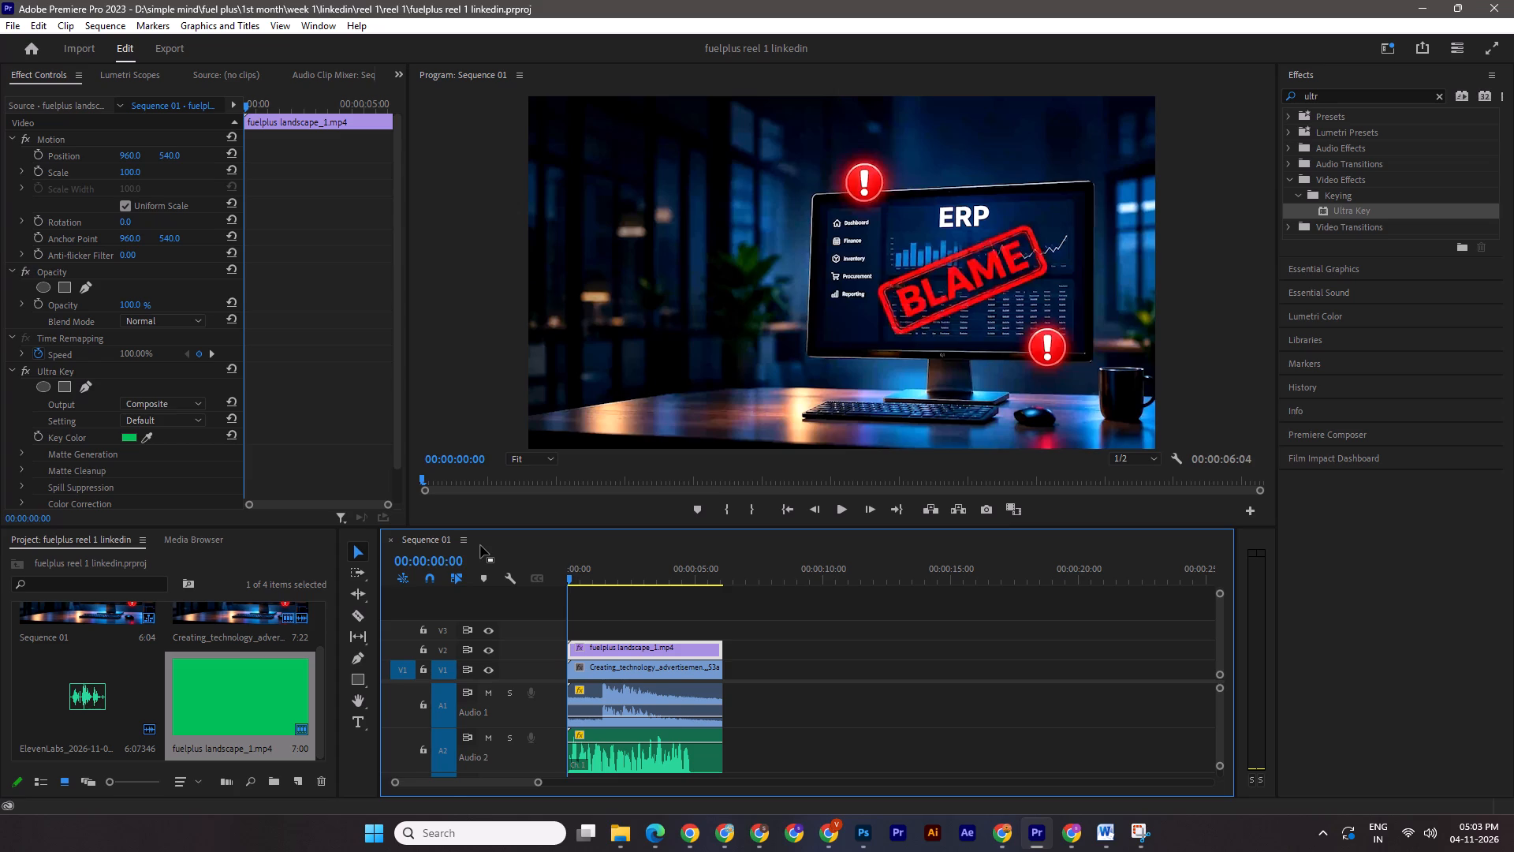
pyautogui.click(846, 510)
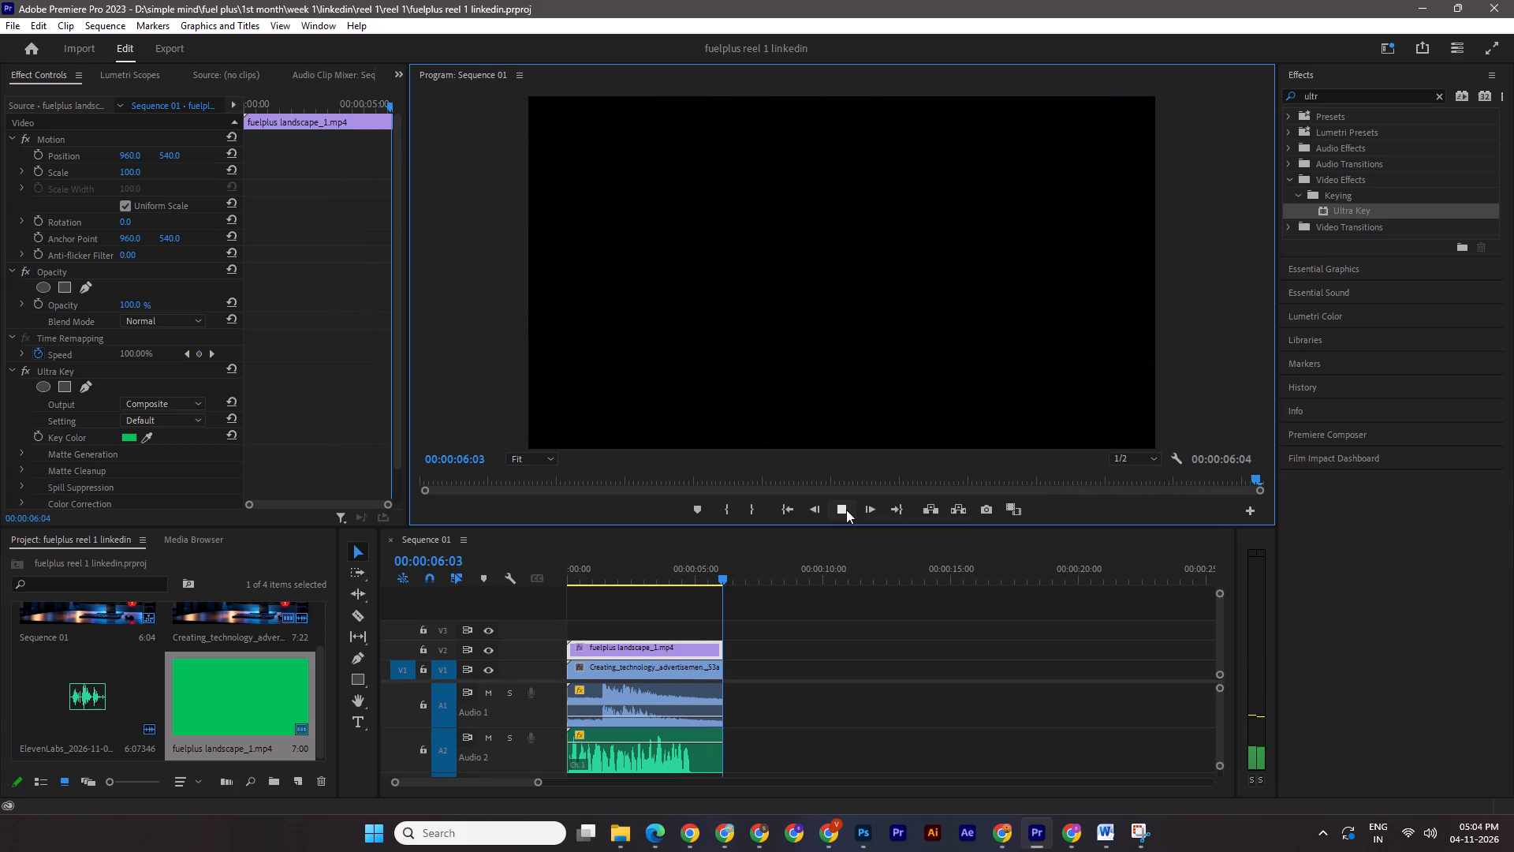
pyautogui.click(557, 458)
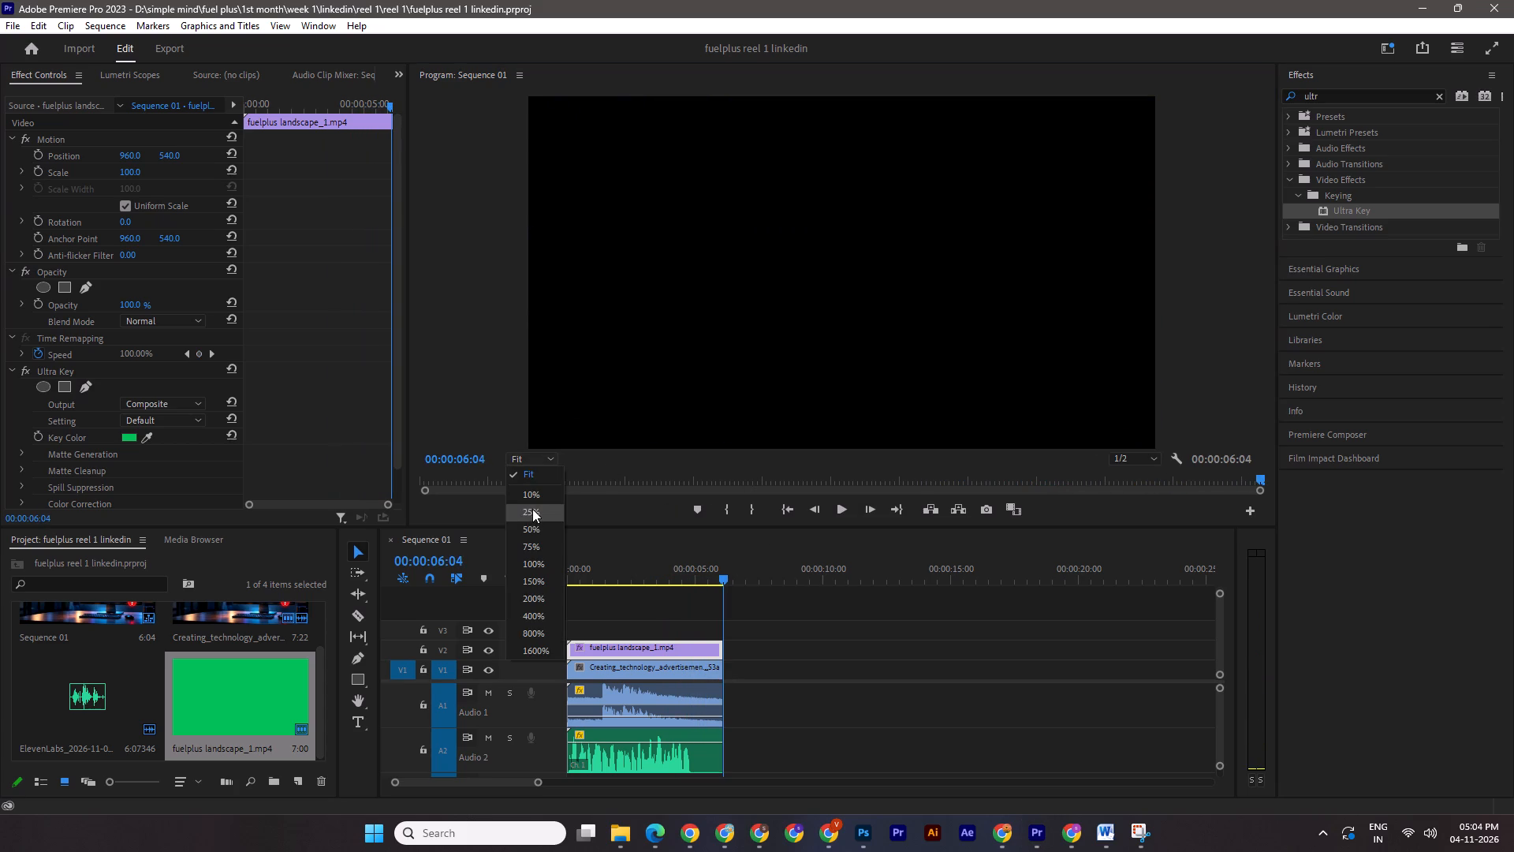
pyautogui.click(532, 509)
pyautogui.moveTo(724, 581); pyautogui.dragTo(550, 570)
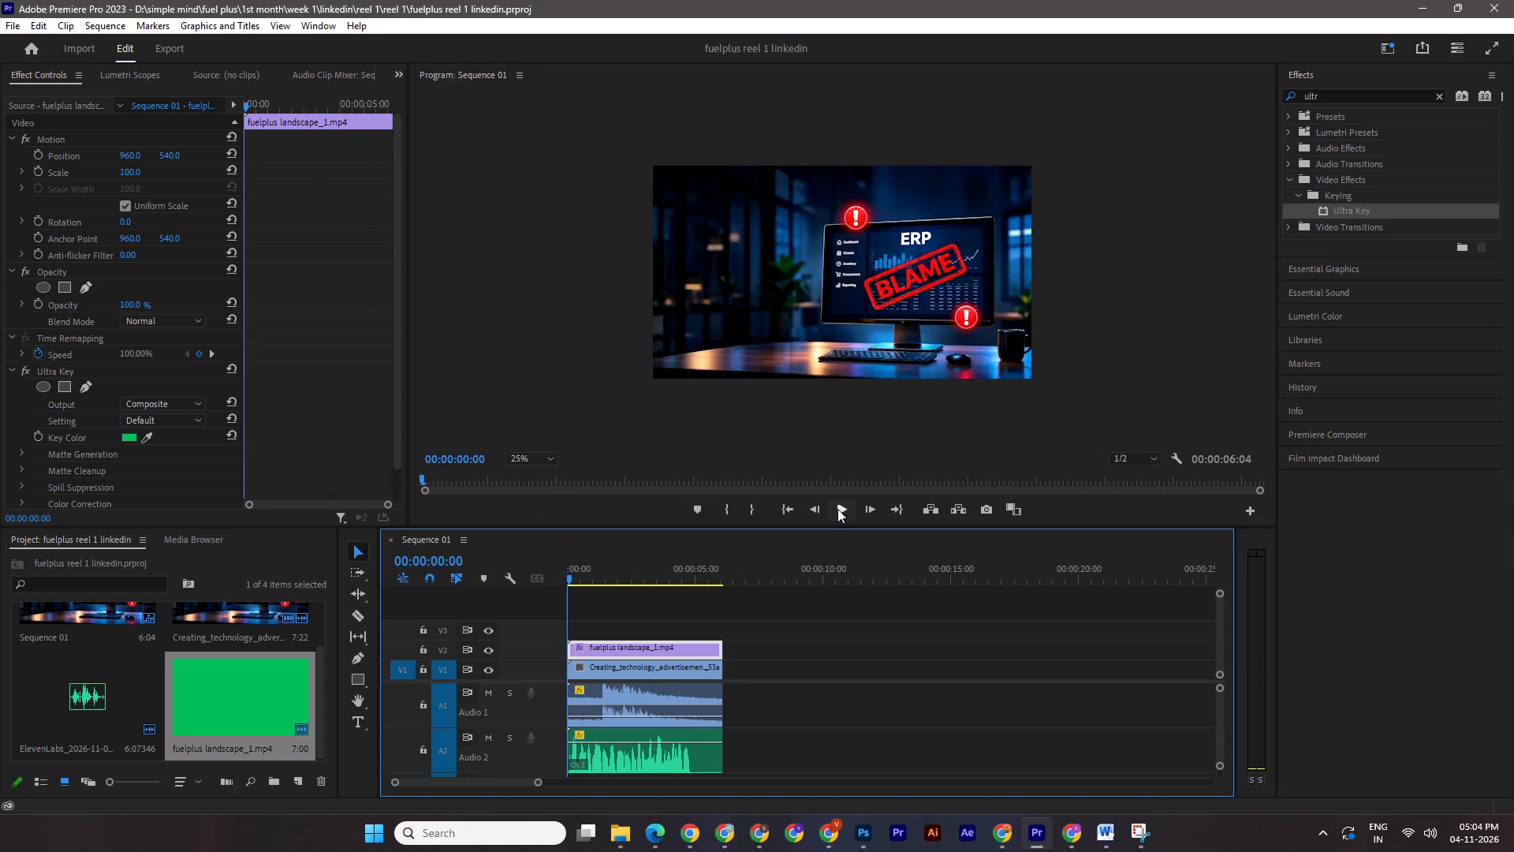
pyautogui.click(837, 509)
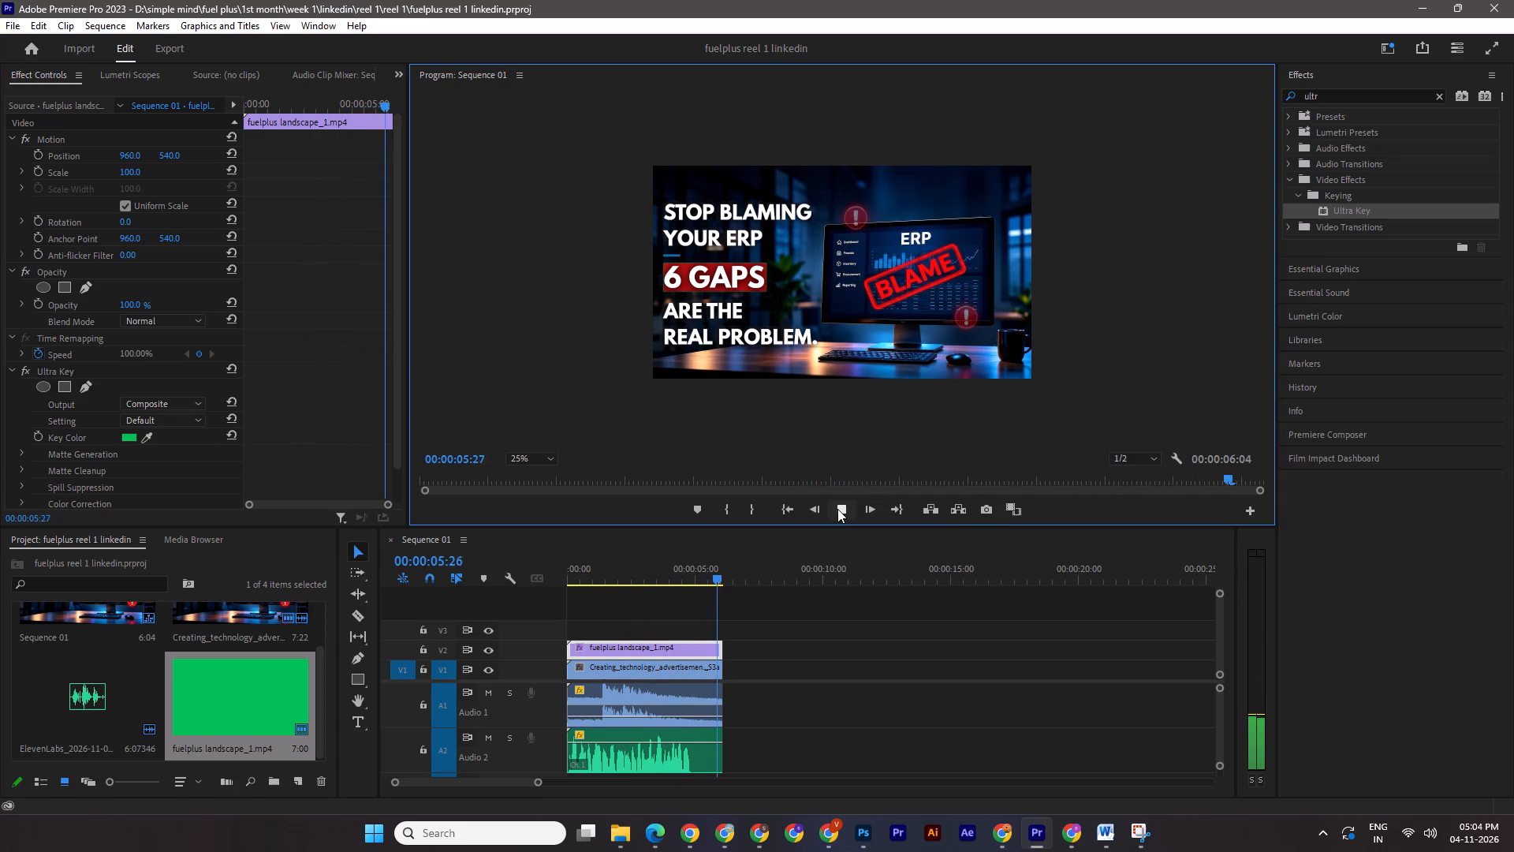
pyautogui.moveTo(716, 580); pyautogui.dragTo(665, 579)
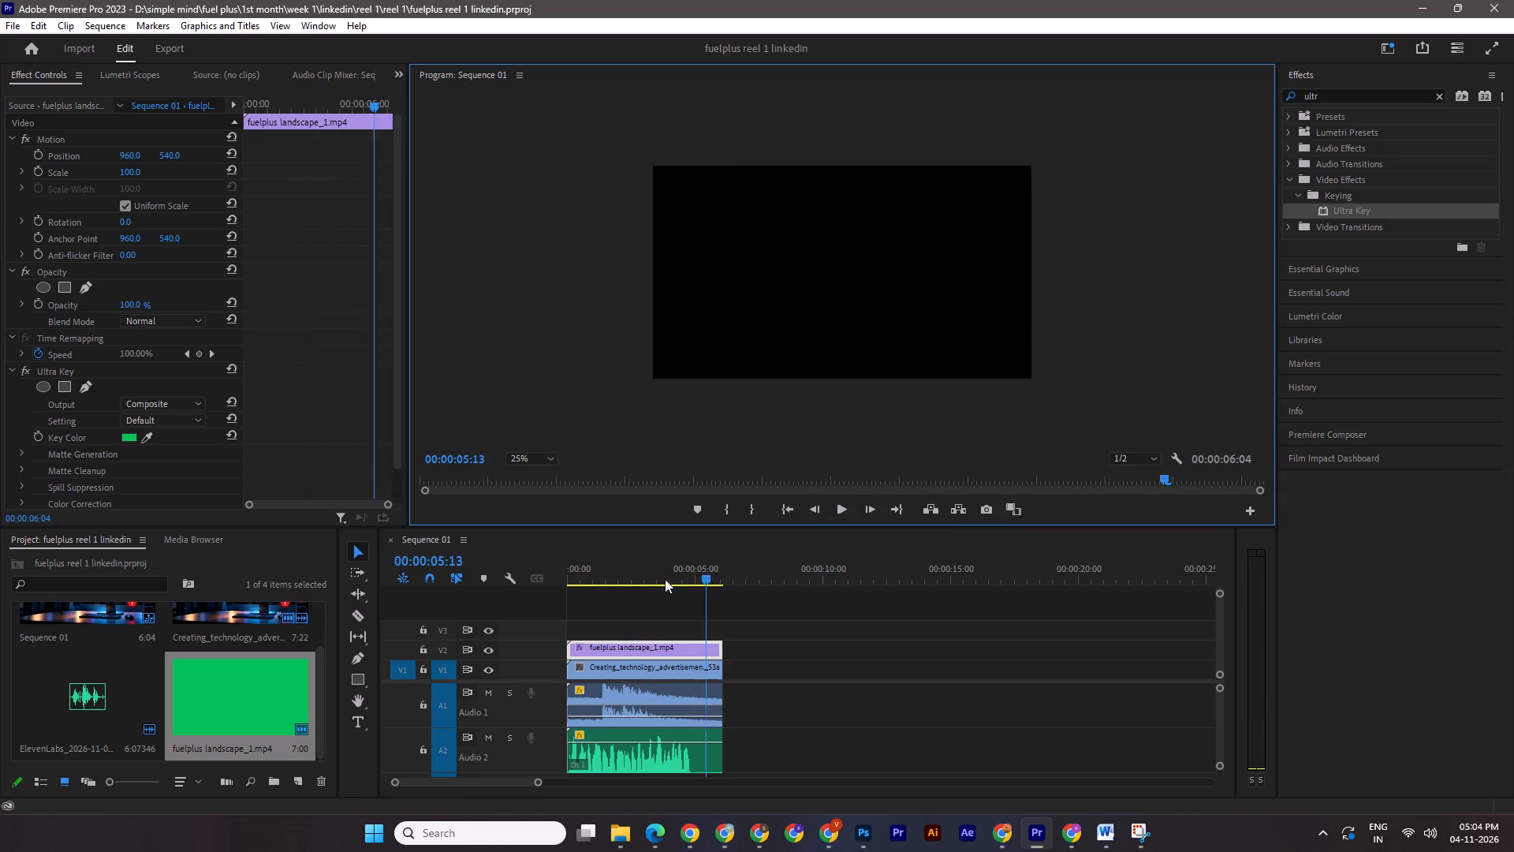
pyautogui.moveTo(665, 579); pyautogui.dragTo(551, 579)
pyautogui.click(844, 507)
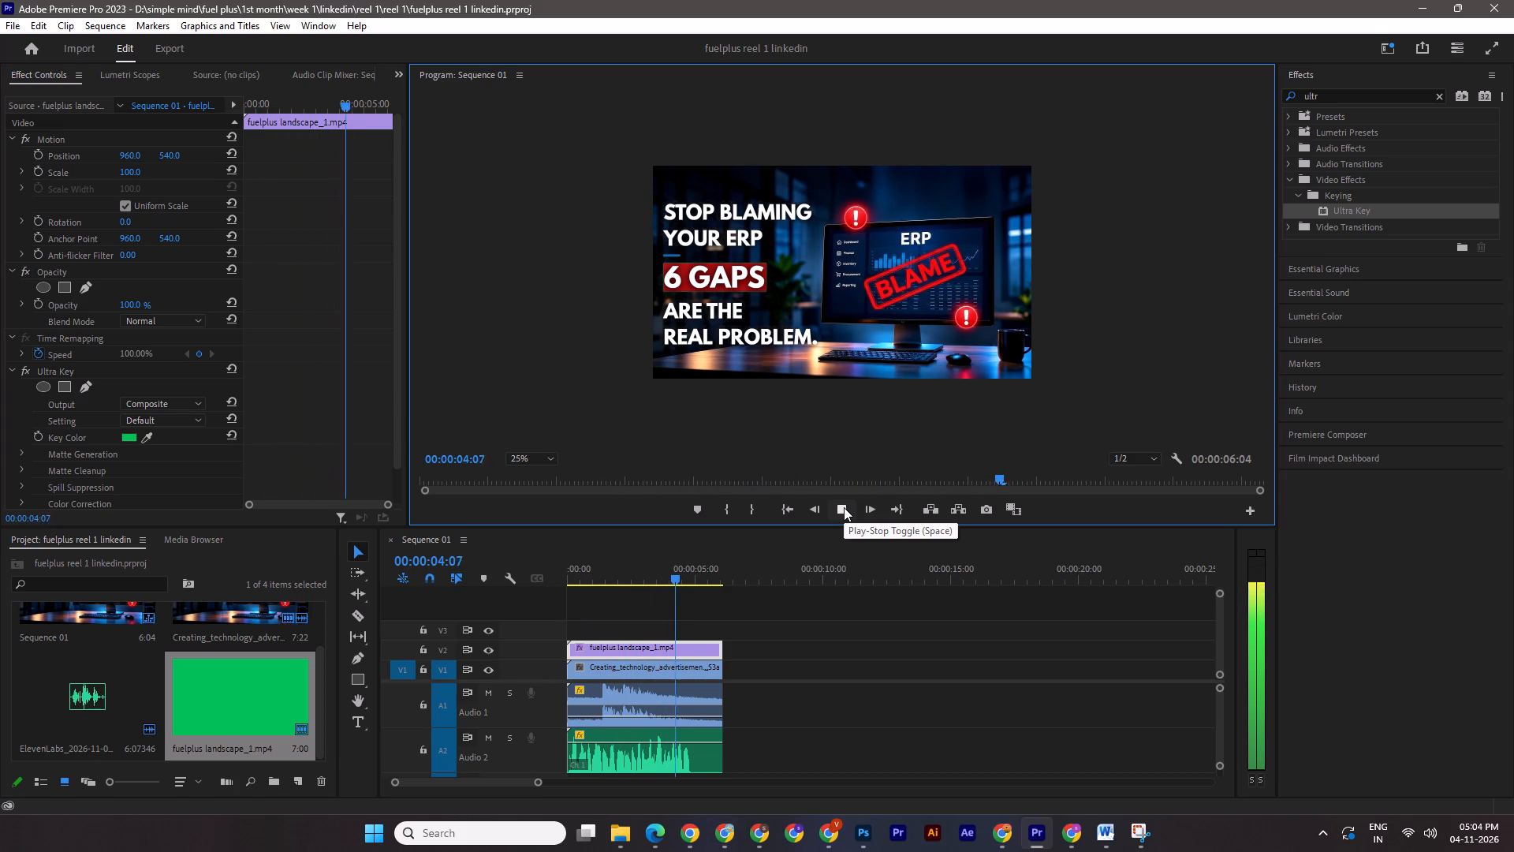
pyautogui.click(844, 507)
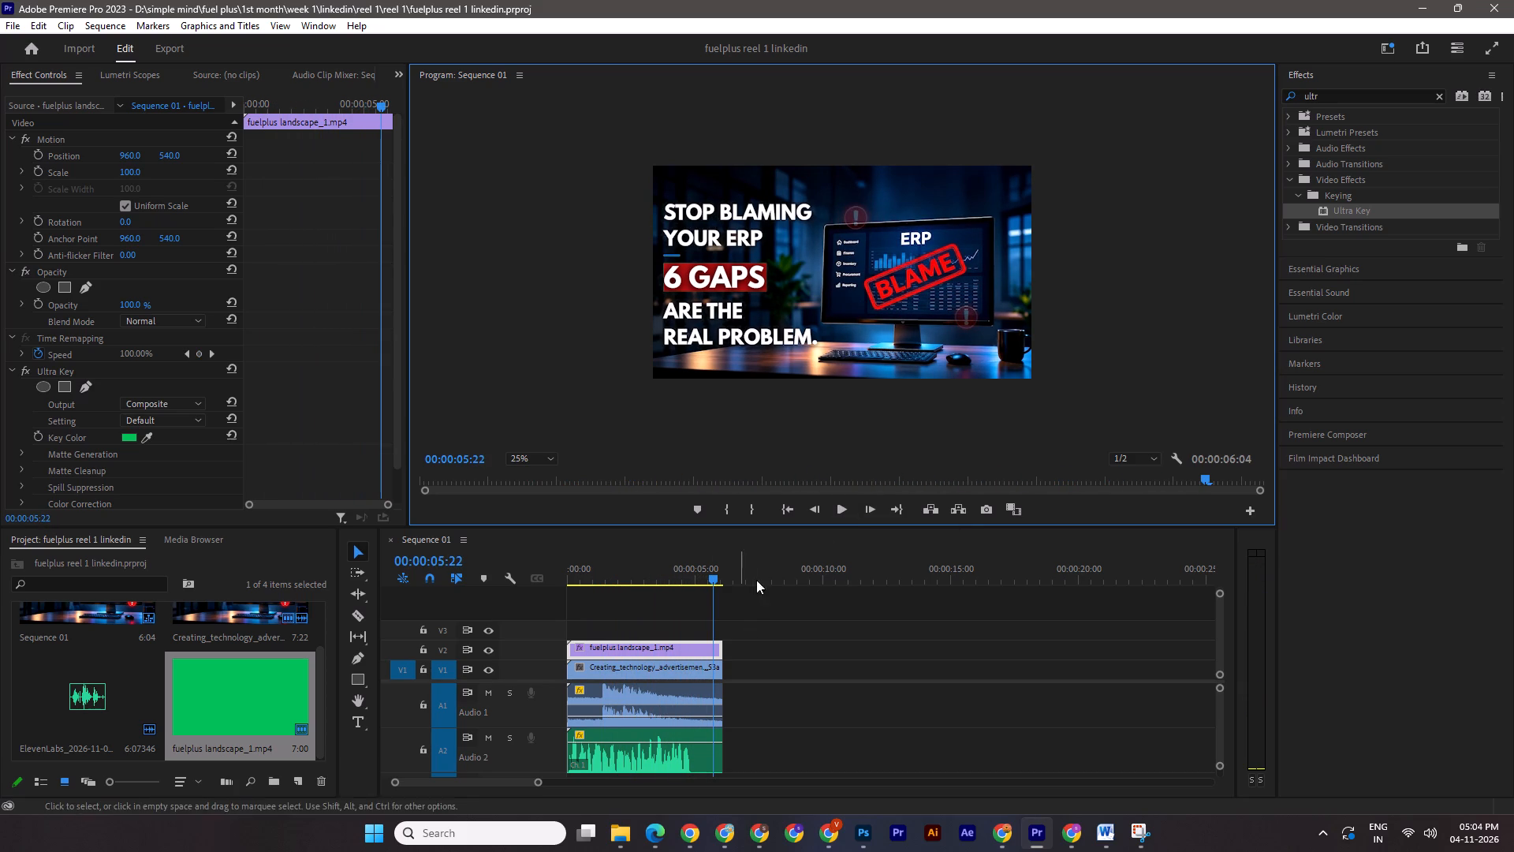
# Trim the ends of the headline, footage and both audio clips in Sequence 01 to 00:00:05:21, and save the project.
pyautogui.moveTo(711, 569); pyautogui.dragTo(572, 569)
pyautogui.click(853, 513)
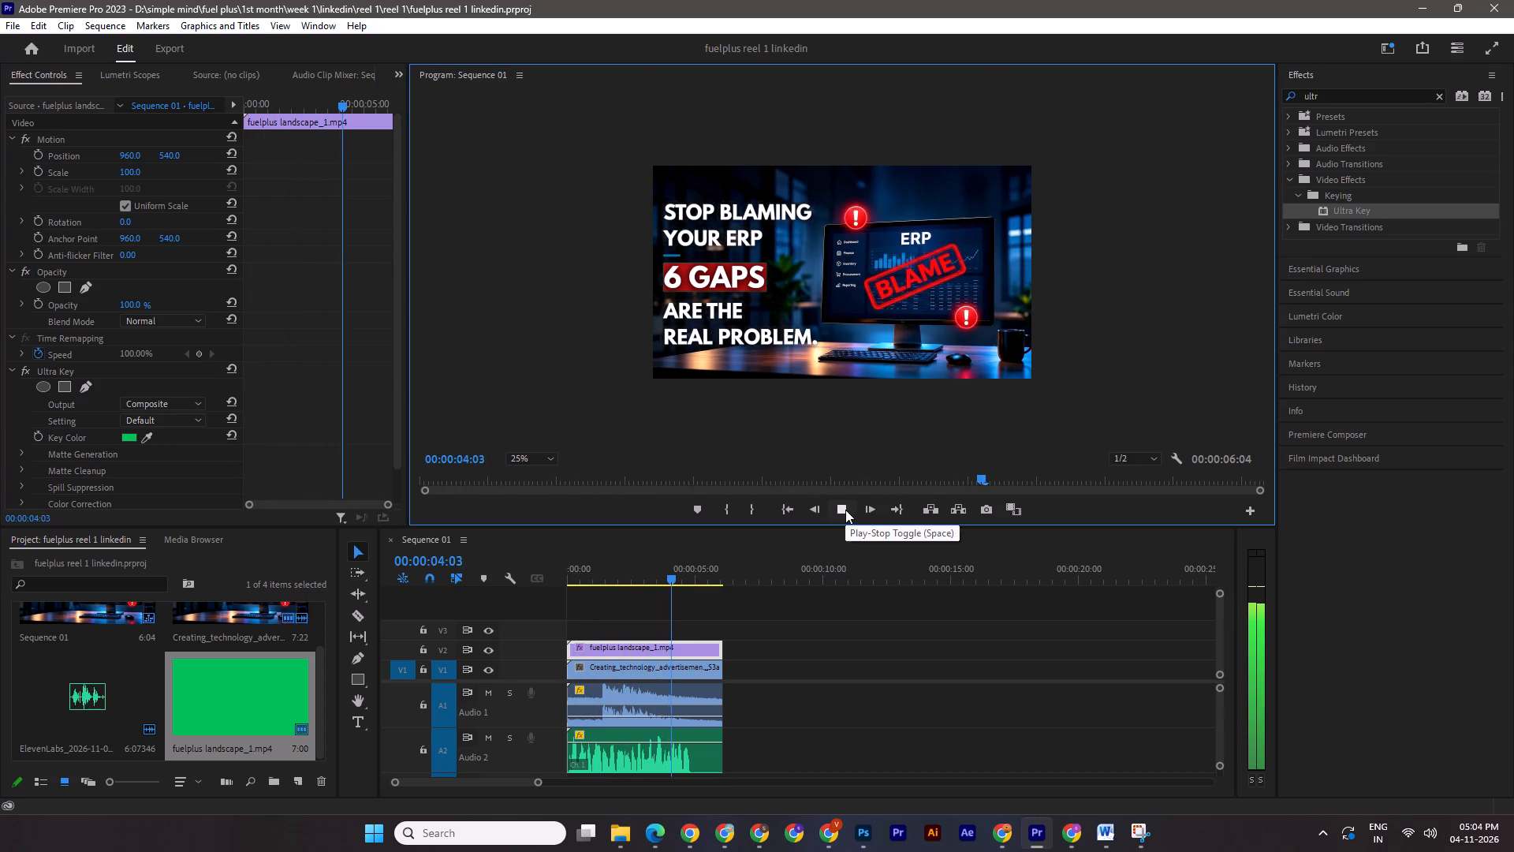
pyautogui.click(845, 510)
pyautogui.doubleClick(845, 510)
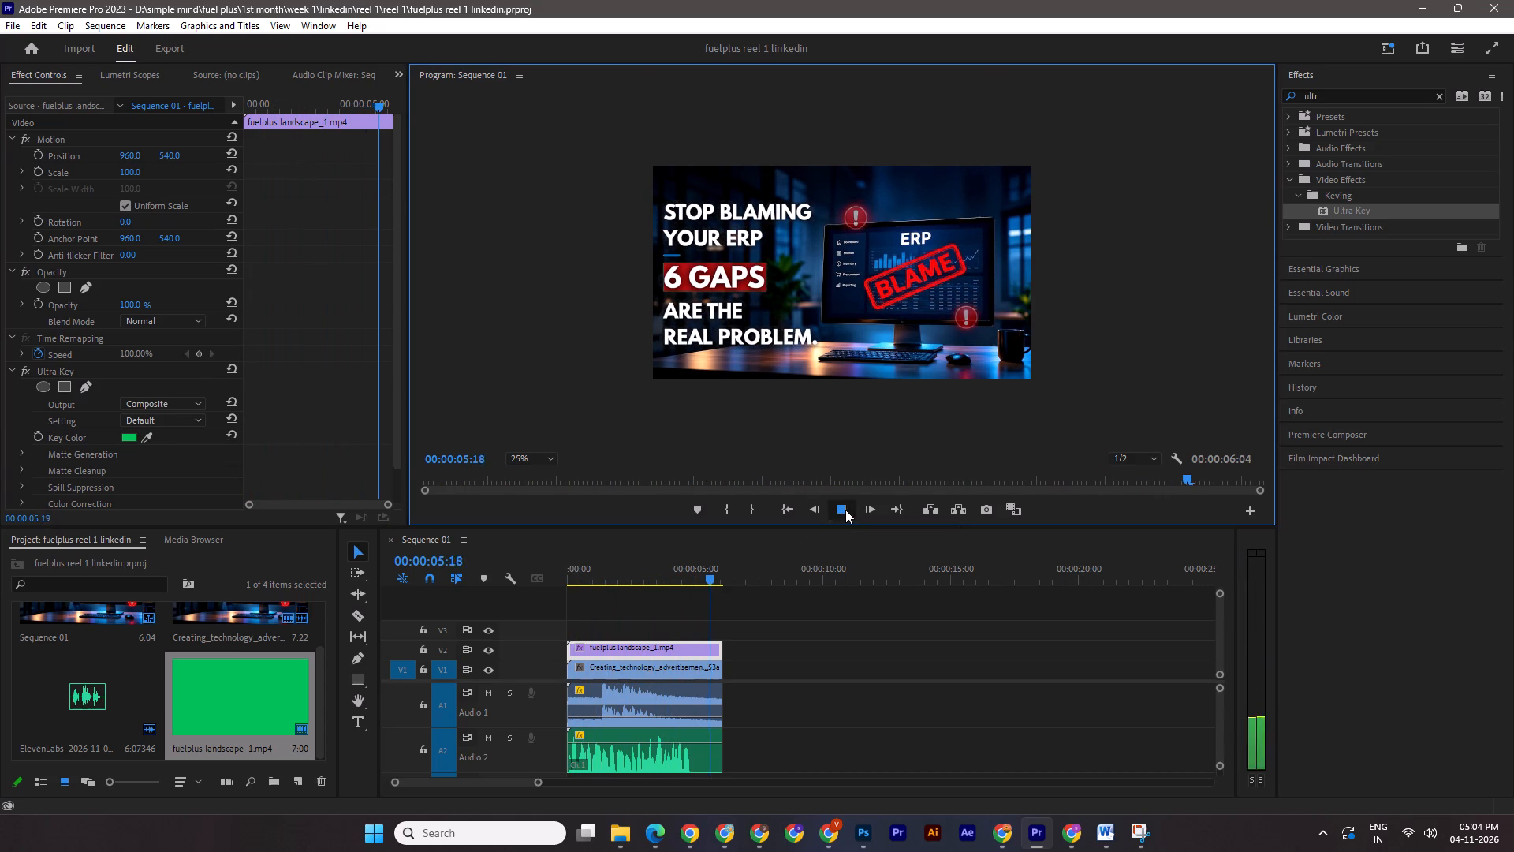
pyautogui.moveTo(723, 698); pyautogui.dragTo(713, 698)
pyautogui.moveTo(723, 661); pyautogui.dragTo(715, 661)
pyautogui.hotkey('ctrl', 'z')
pyautogui.moveTo(721, 648); pyautogui.dragTo(712, 648)
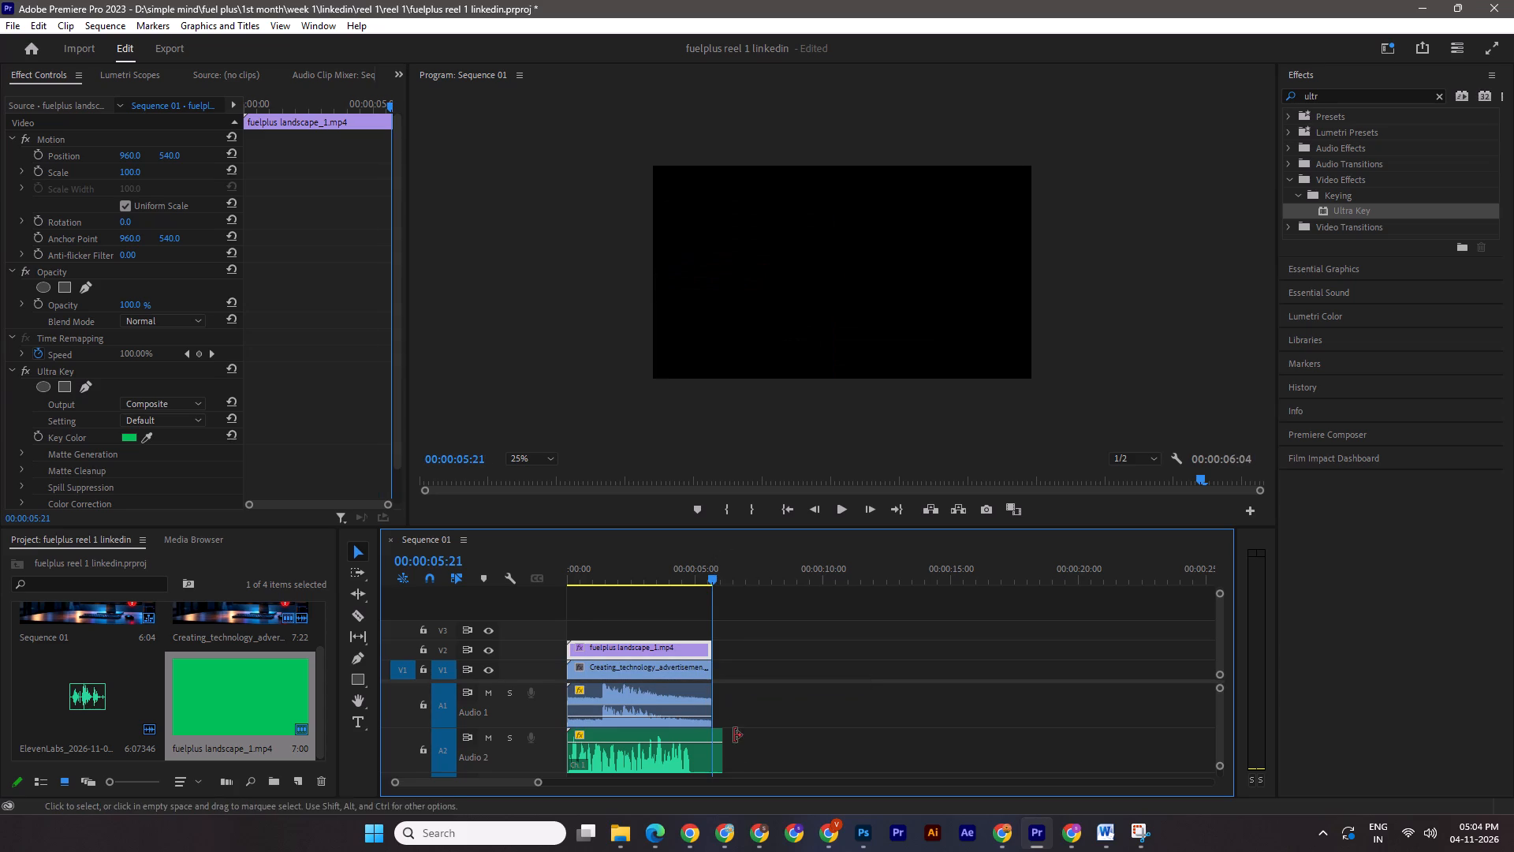
pyautogui.moveTo(725, 754); pyautogui.dragTo(715, 753)
pyautogui.hotkey('ctrl', 's')
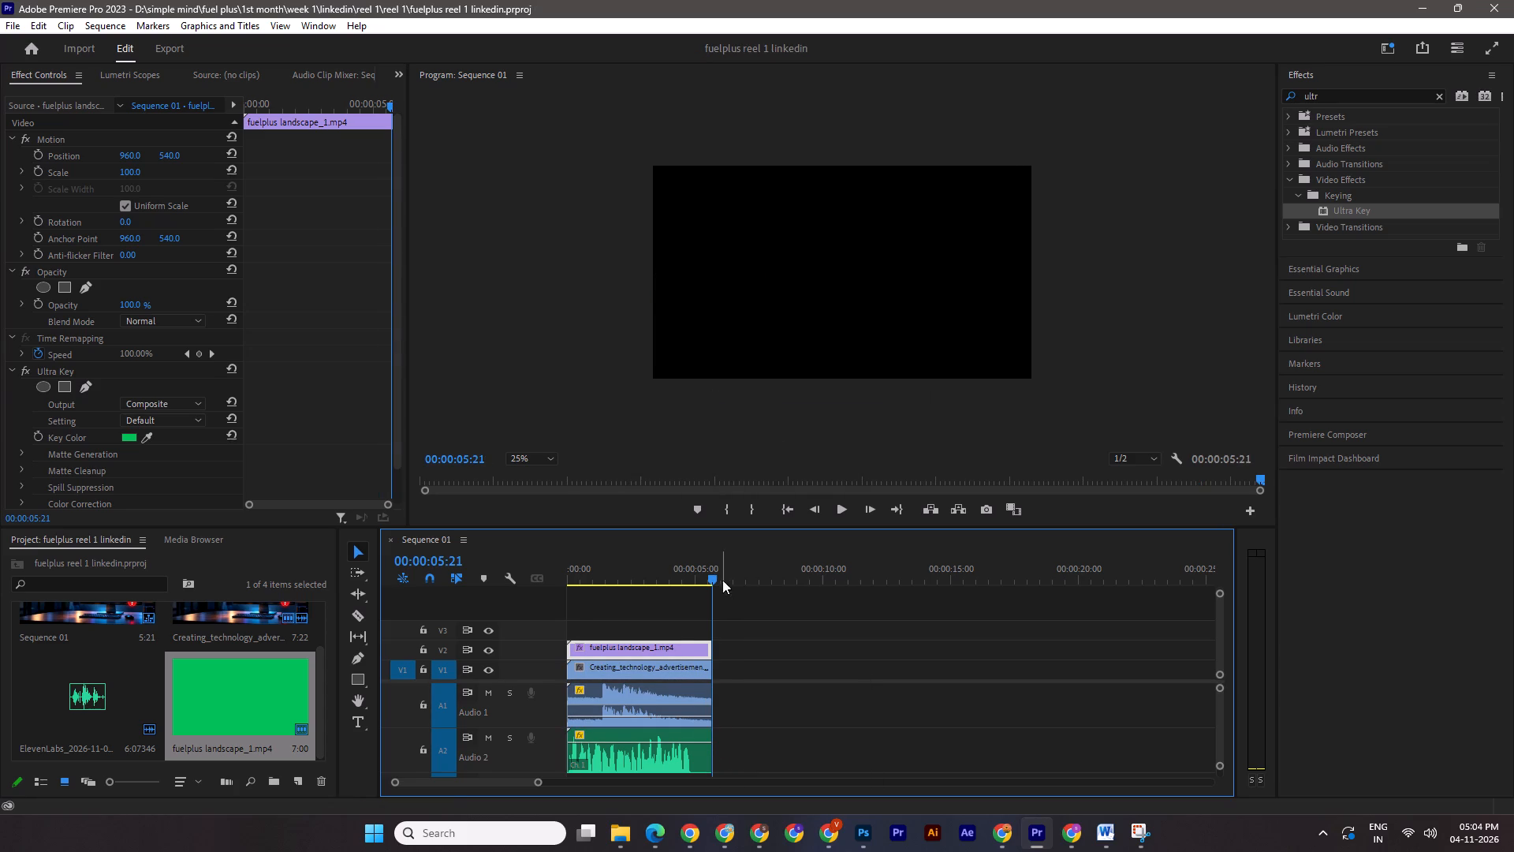
pyautogui.moveTo(715, 574); pyautogui.dragTo(542, 574)
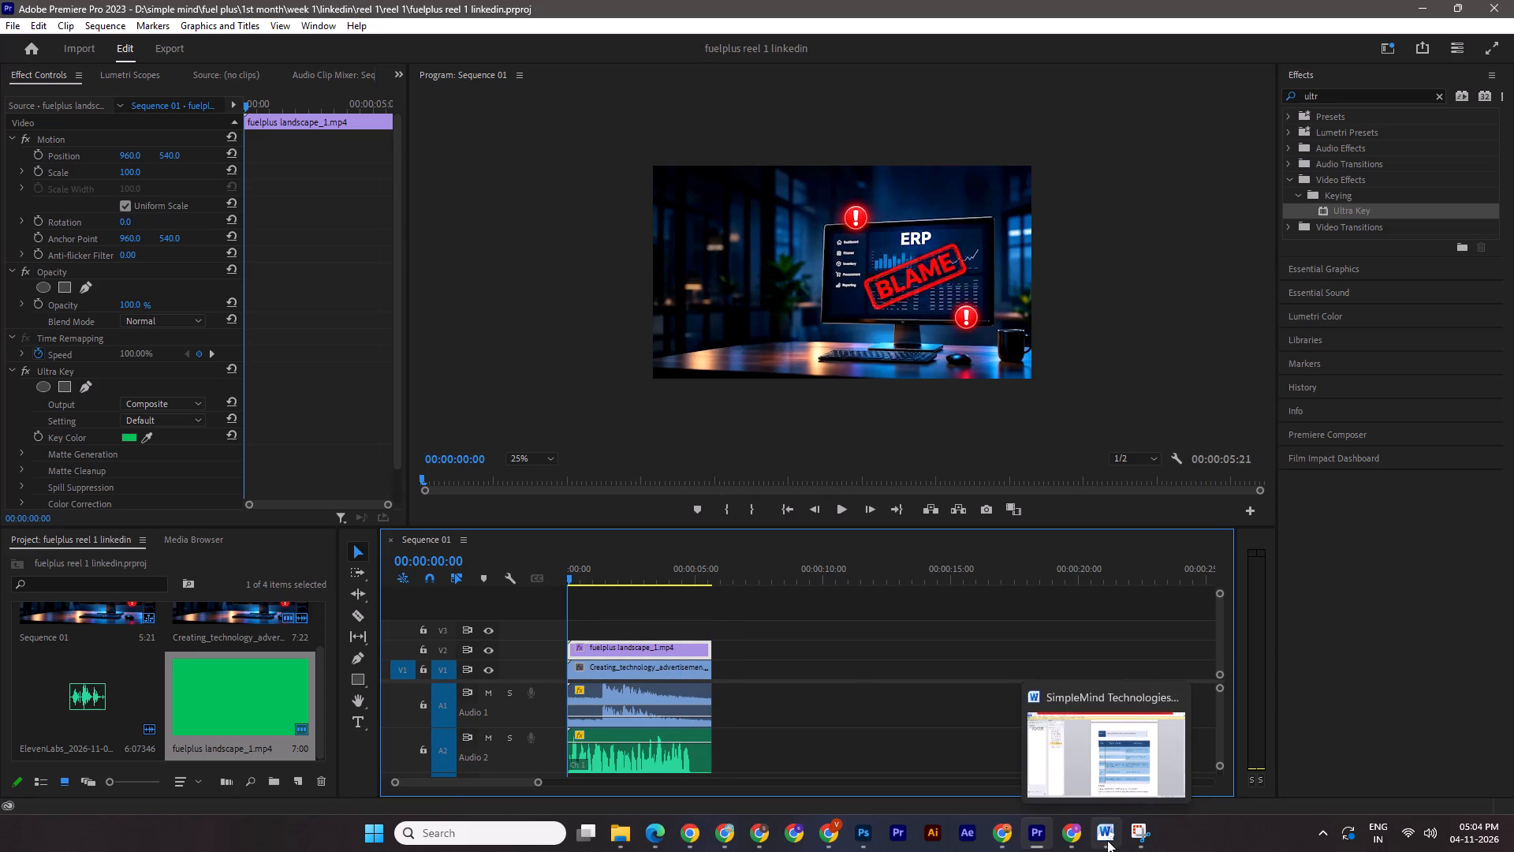
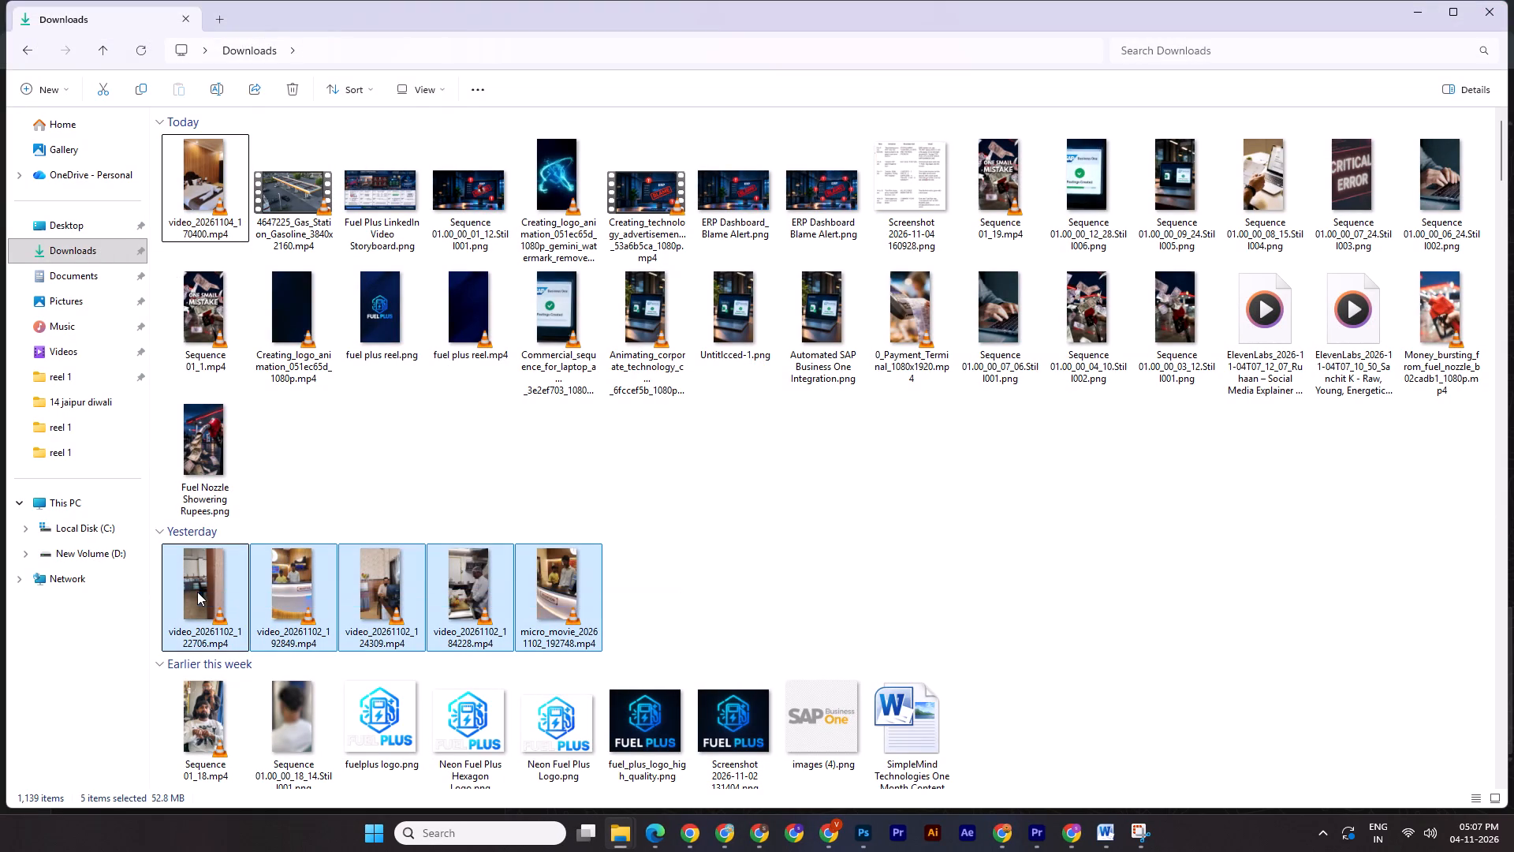
# Move the five selected videos under Yesterday from Downloads into a new folder named "reel 1 data" in D:\hotel elvora.
pyautogui.hotkey('ctrl', 'x')
pyautogui.click(497, 831)
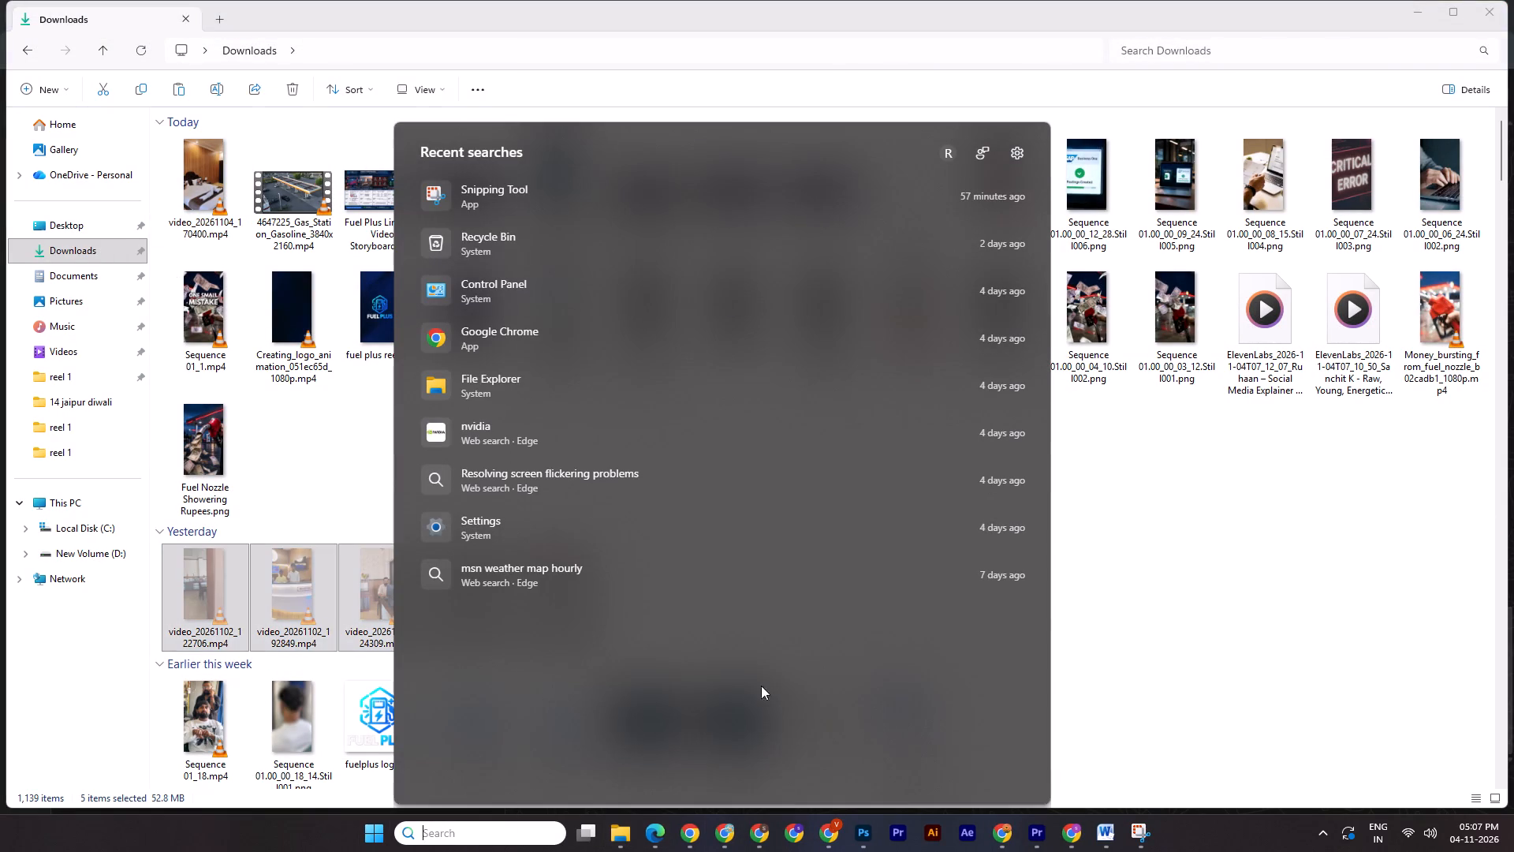
pyautogui.click(448, 378)
pyautogui.click(47, 504)
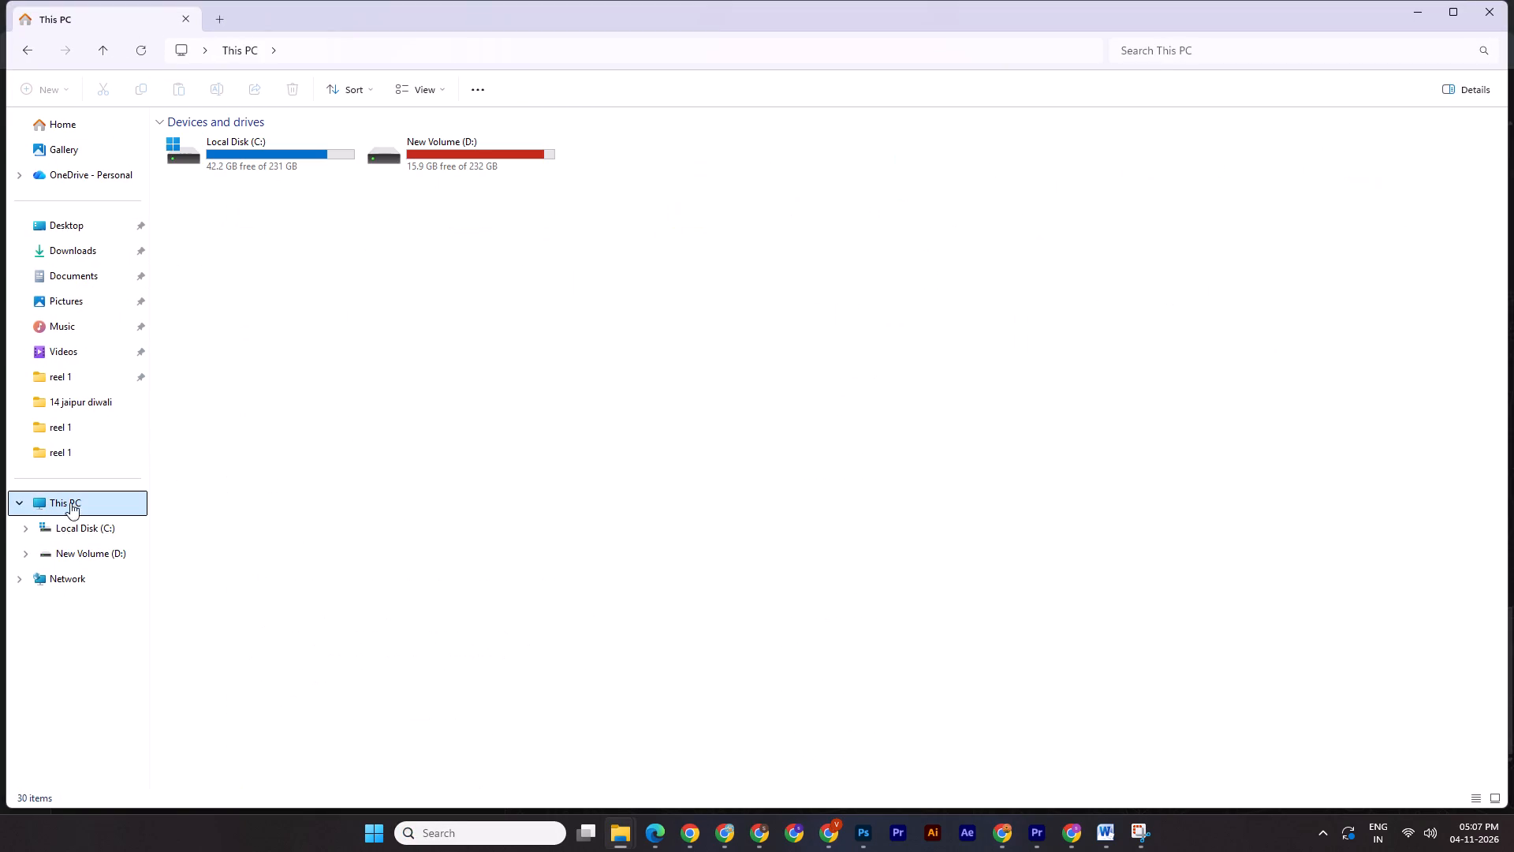
pyautogui.doubleClick(468, 166)
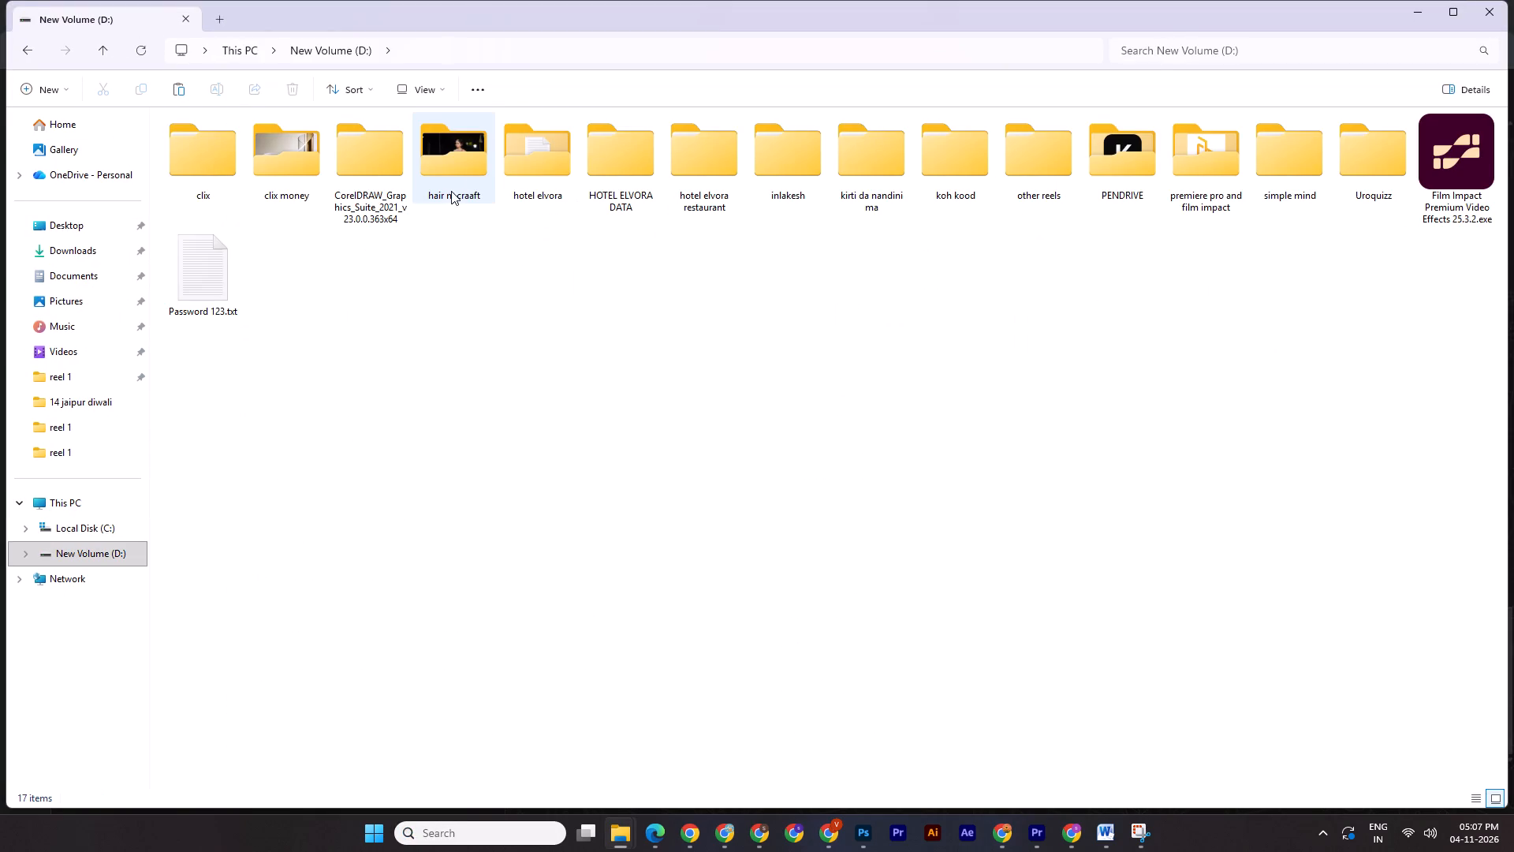
pyautogui.click(549, 171)
pyautogui.click(551, 178)
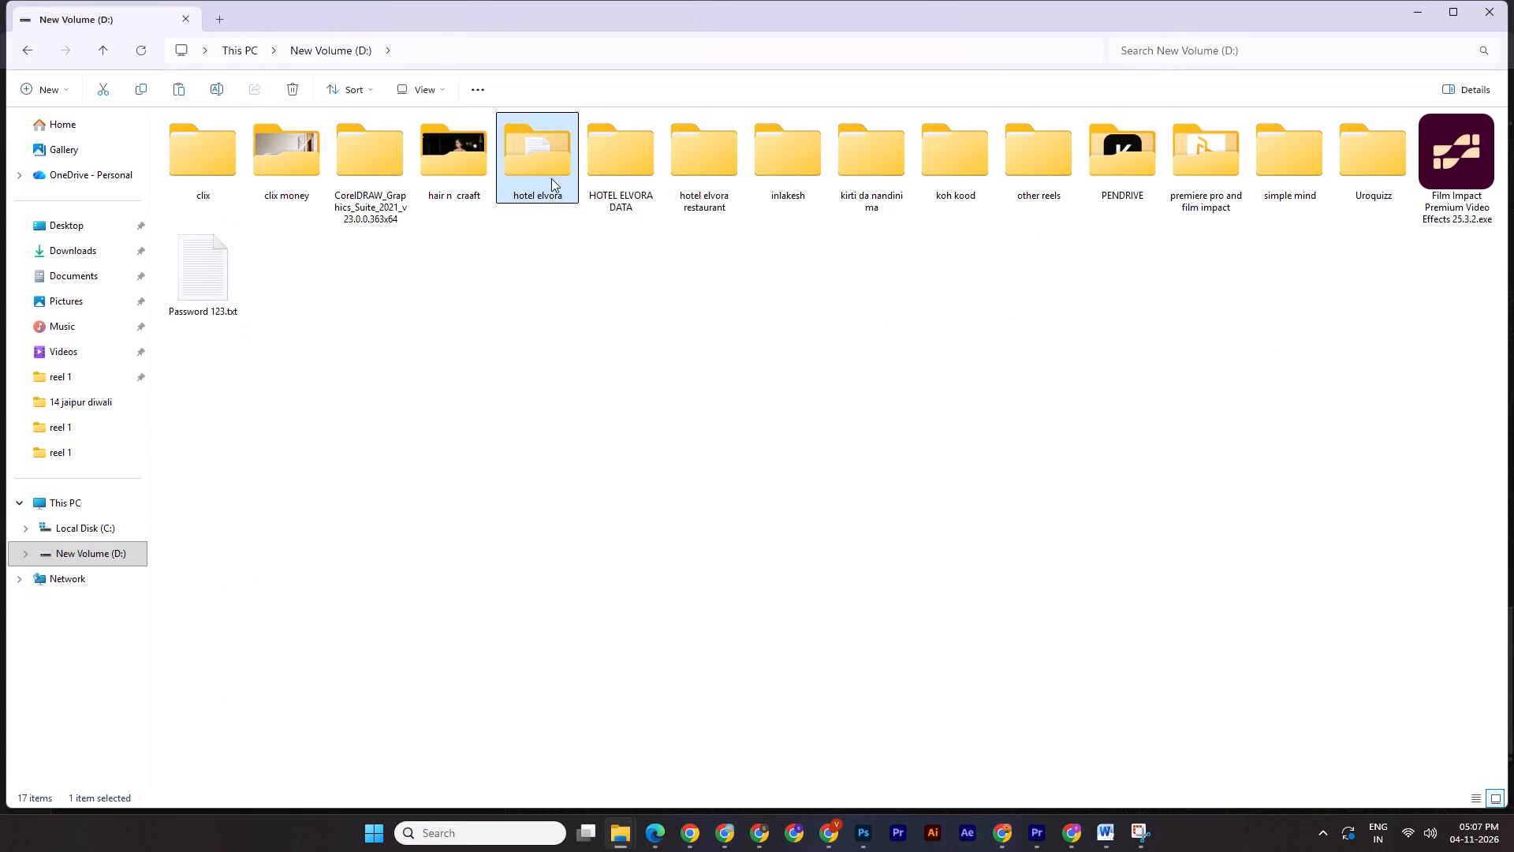
pyautogui.doubleClick(632, 168)
pyautogui.click(38, 54)
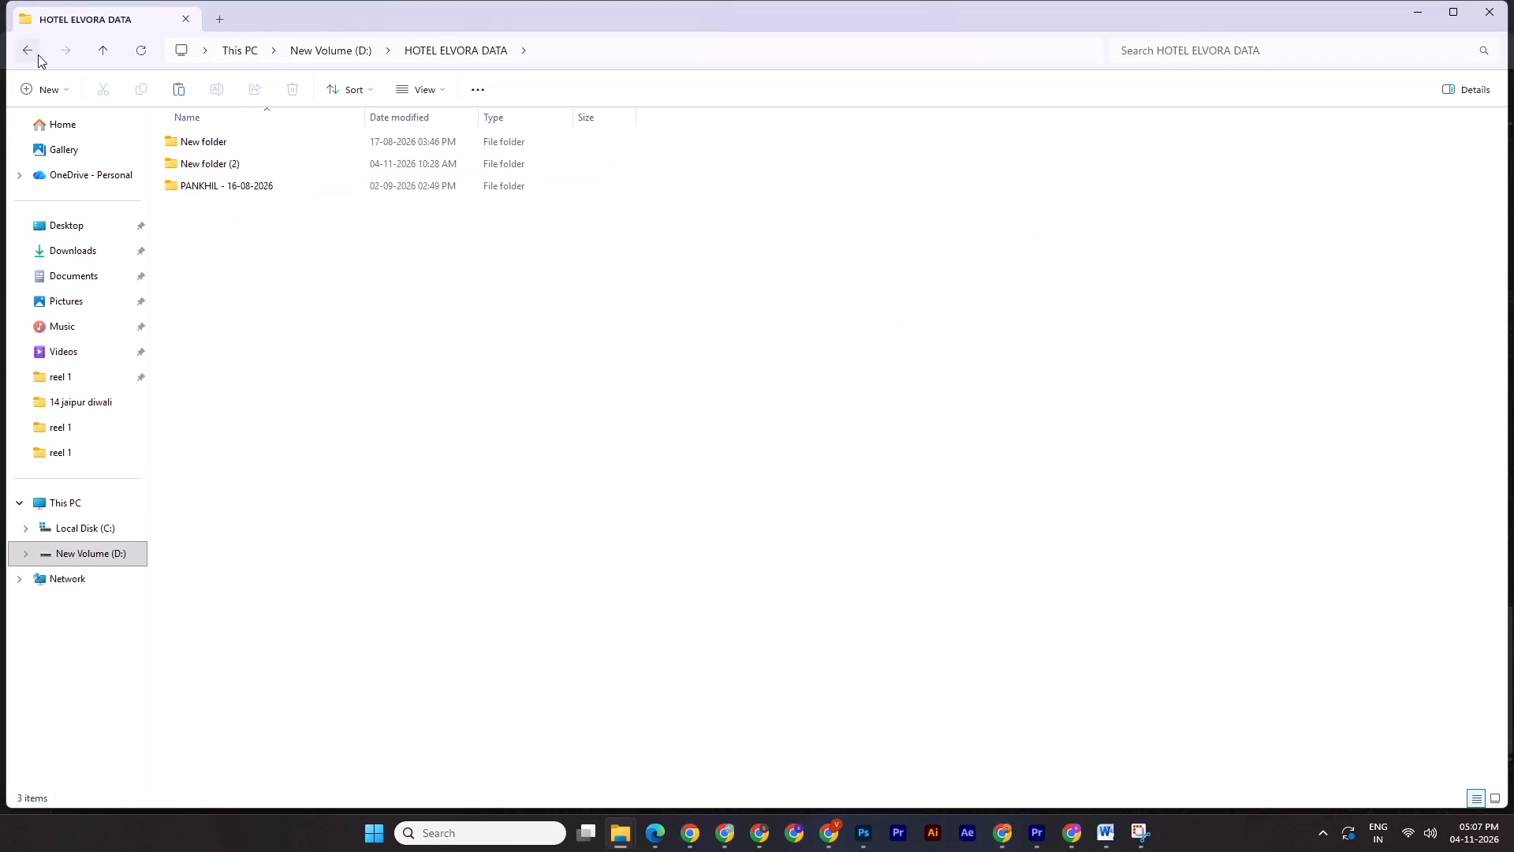
pyautogui.click(605, 191)
pyautogui.doubleClick(543, 167)
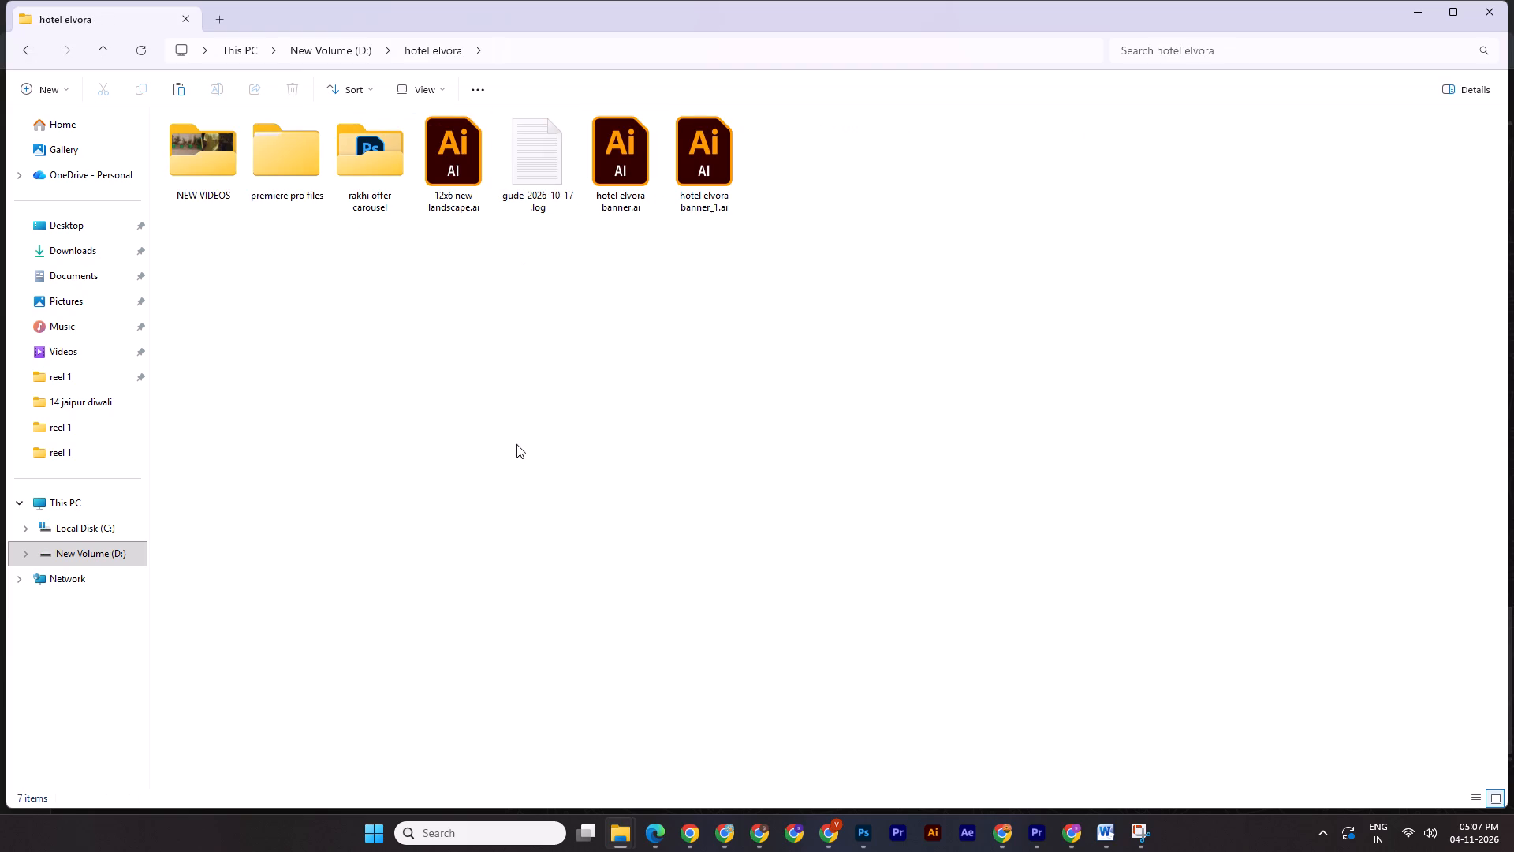
pyautogui.rightClick(516, 444)
pyautogui.click(571, 618)
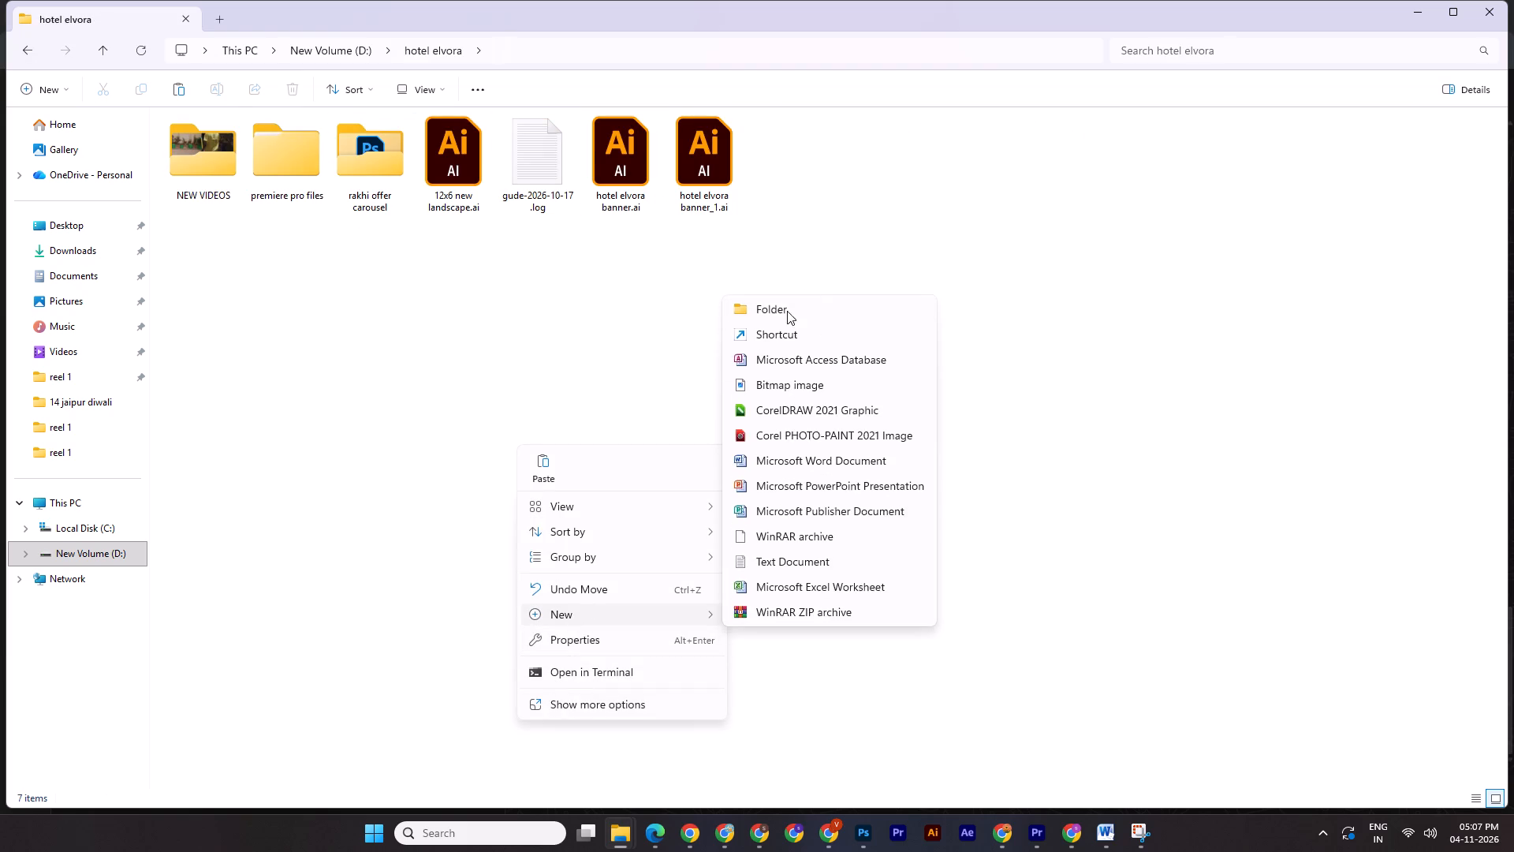
pyautogui.click(787, 311)
pyautogui.write('reel 1 data')
pyautogui.press('Return')
pyautogui.press('Return')
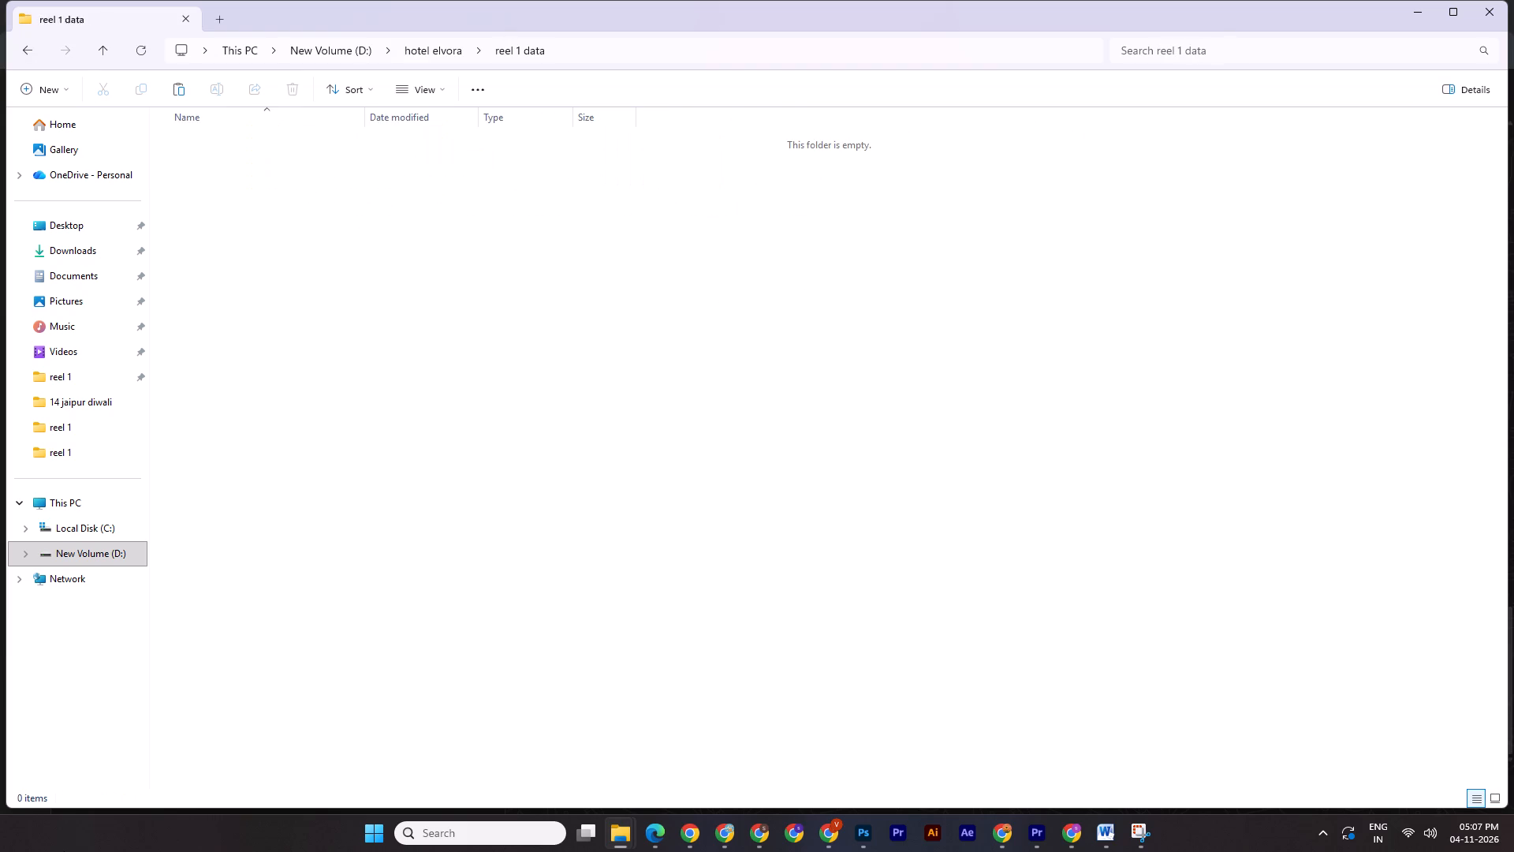
pyautogui.hotkey('ctrl', 'v')
# Move video_20261104_170400.mp4 from Downloads into the "reel 1 data" folder in D:\hotel elvora.
pyautogui.click(628, 834)
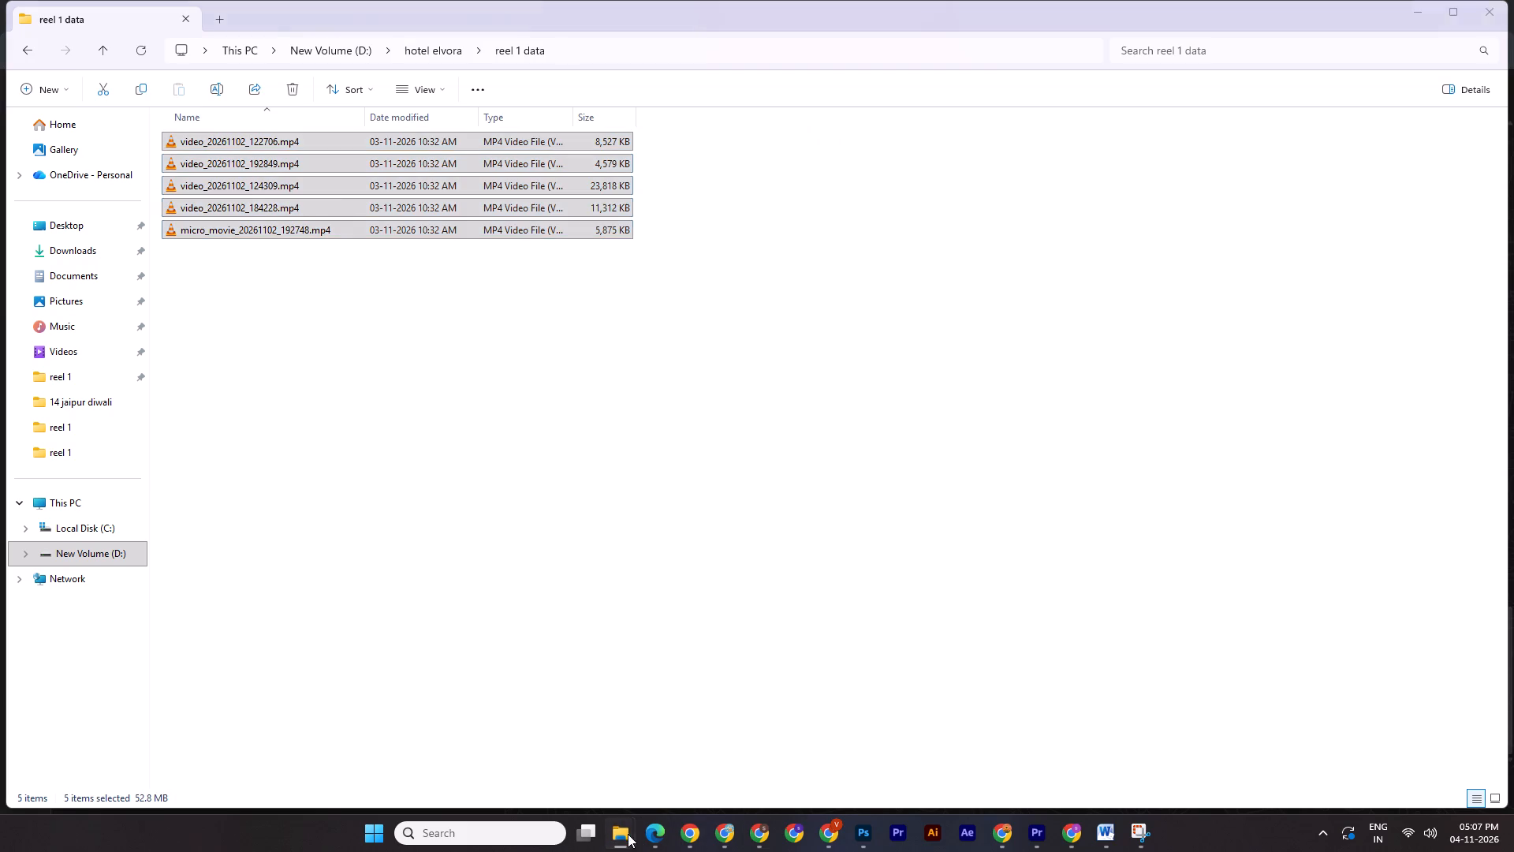
pyautogui.click(475, 743)
pyautogui.click(213, 207)
pyautogui.hotkey('ctrl', 'x')
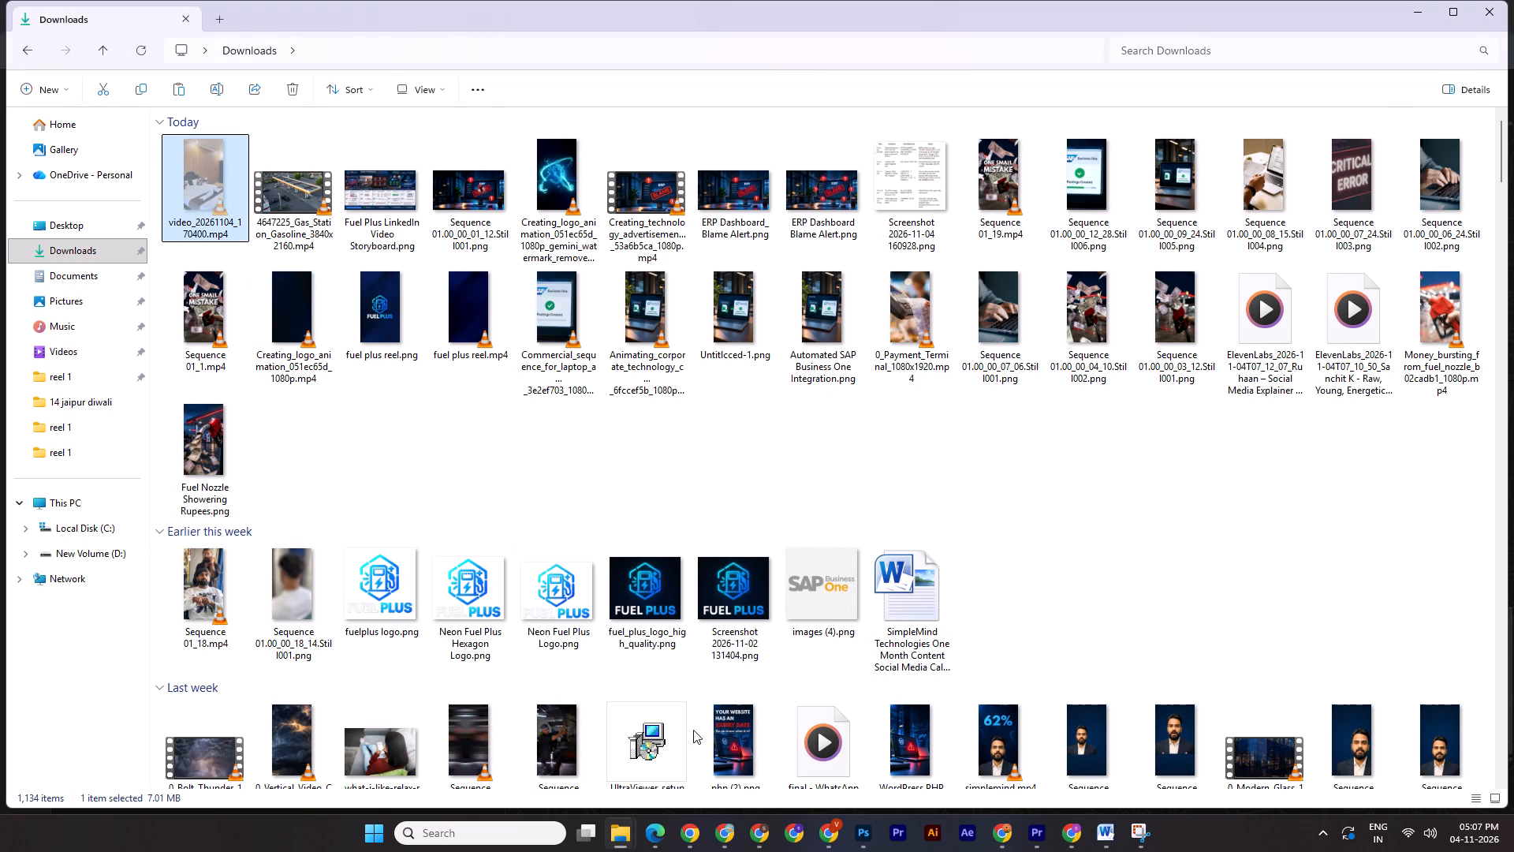
pyautogui.click(616, 838)
pyautogui.click(759, 746)
pyautogui.click(808, 665)
pyautogui.hotkey('ctrl', 'v')
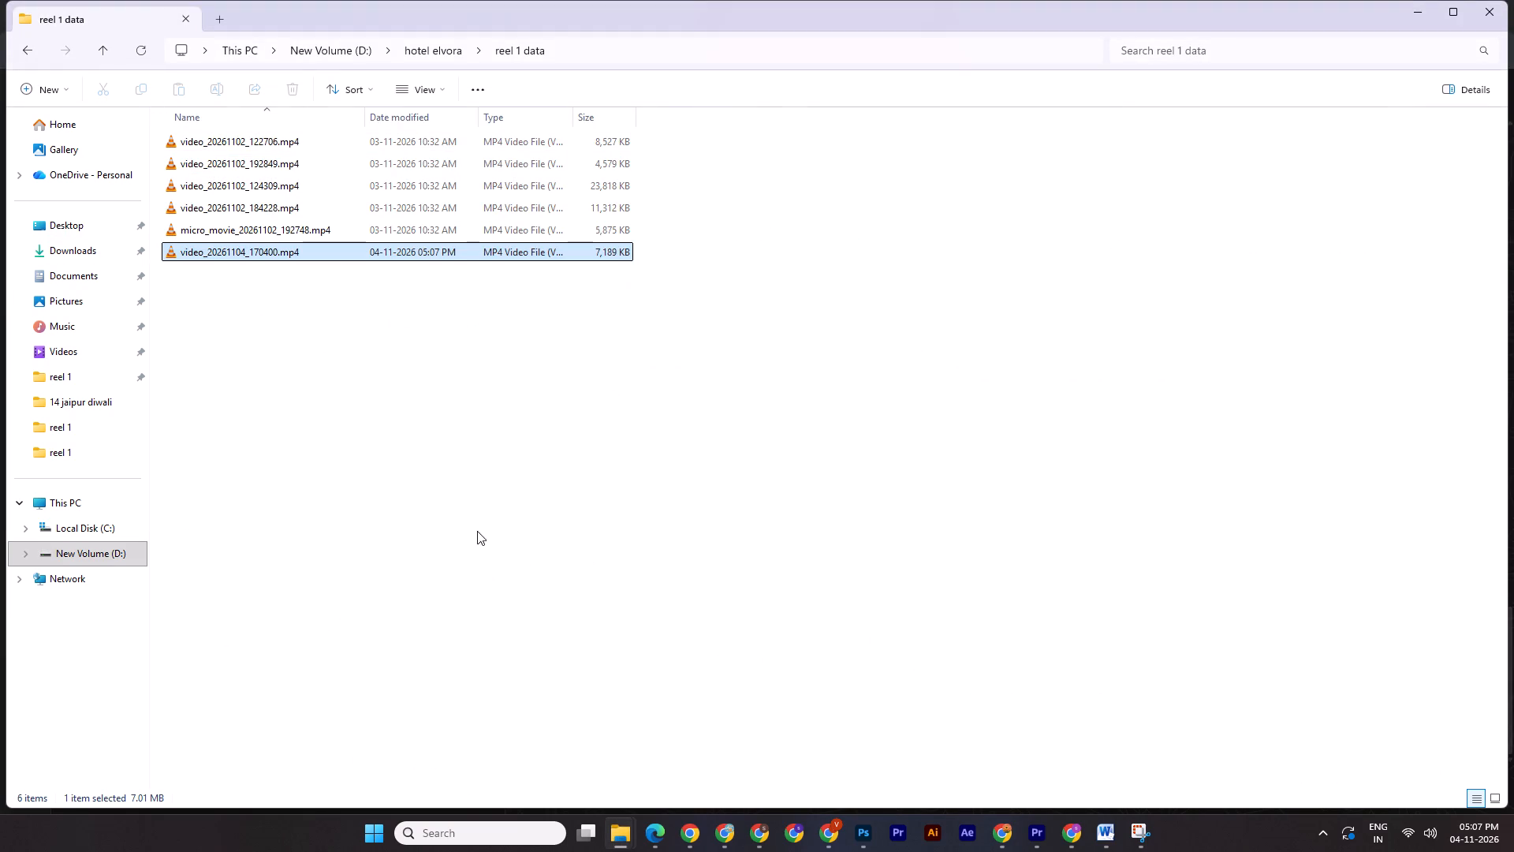
# Switch back to Premiere Pro, save the fuelplus reel 1 linkedin project, and play Sequence 01 from the start.
pyautogui.click(22, 49)
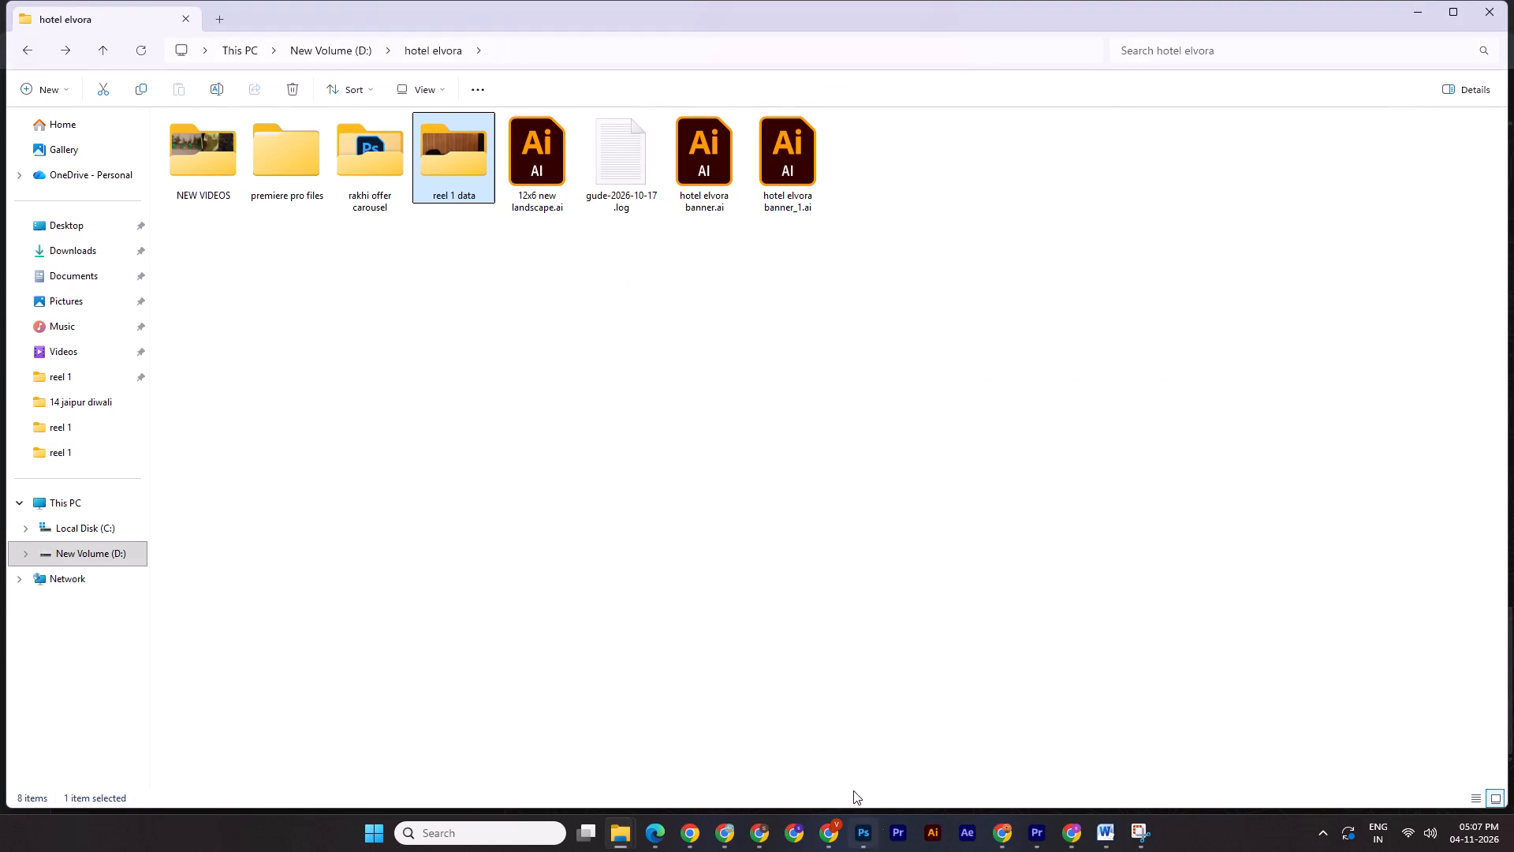
pyautogui.click(24, 54)
pyautogui.click(624, 824)
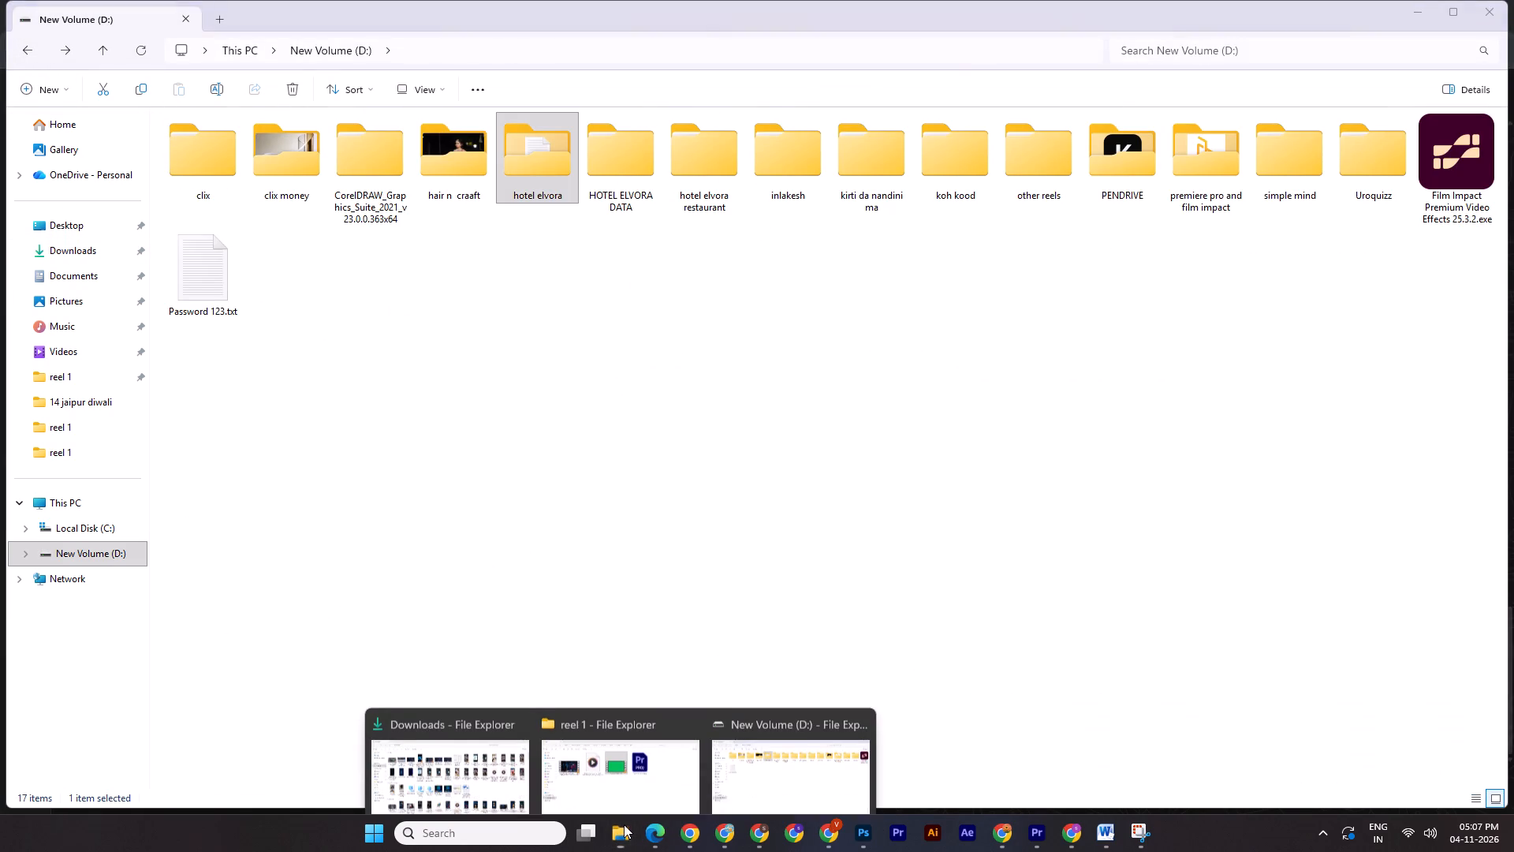
pyautogui.click(622, 745)
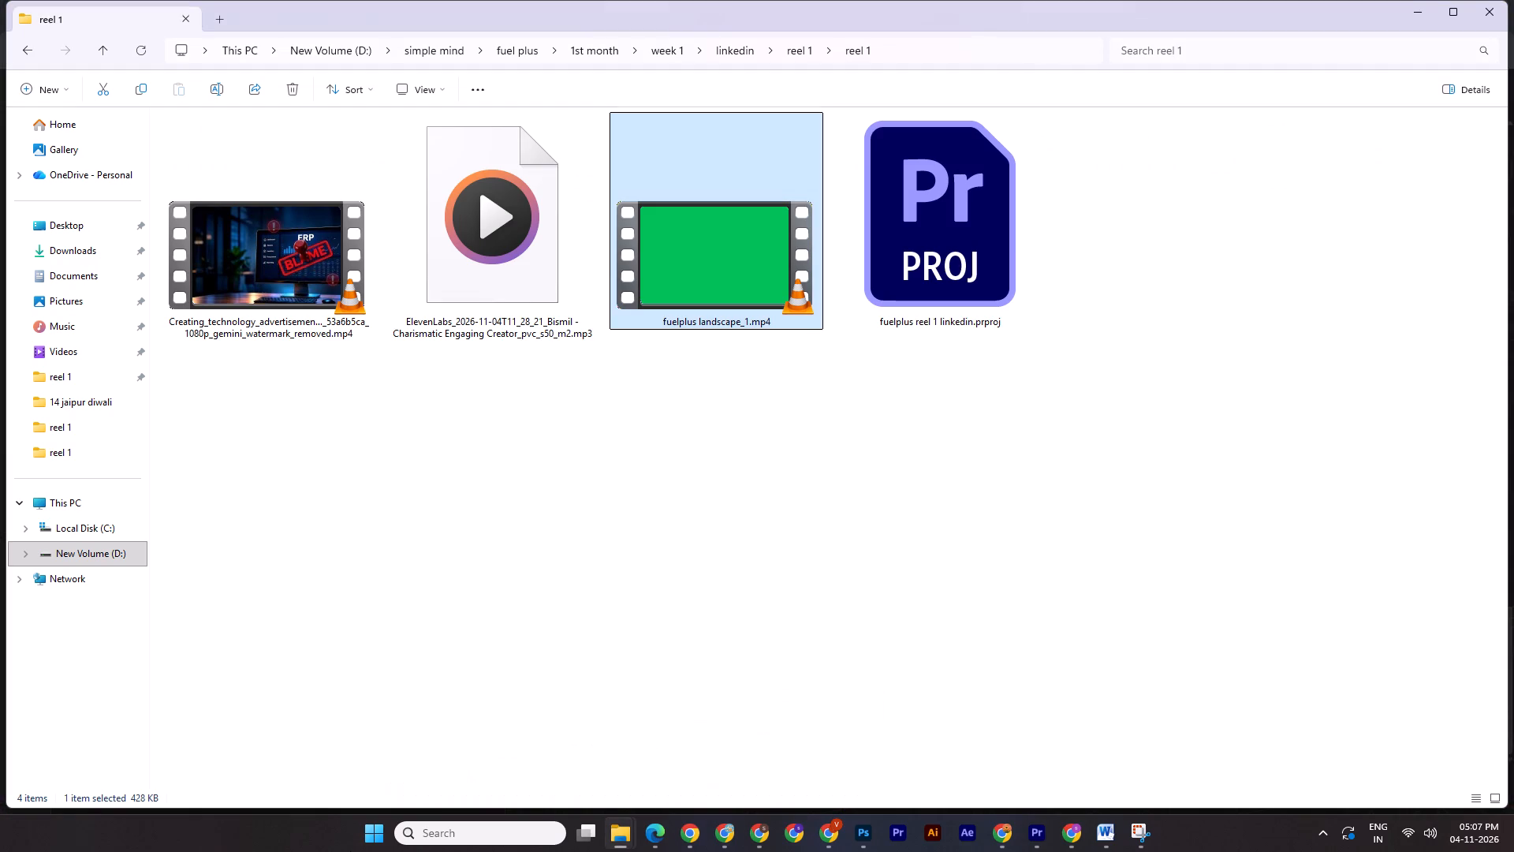
pyautogui.click(1041, 829)
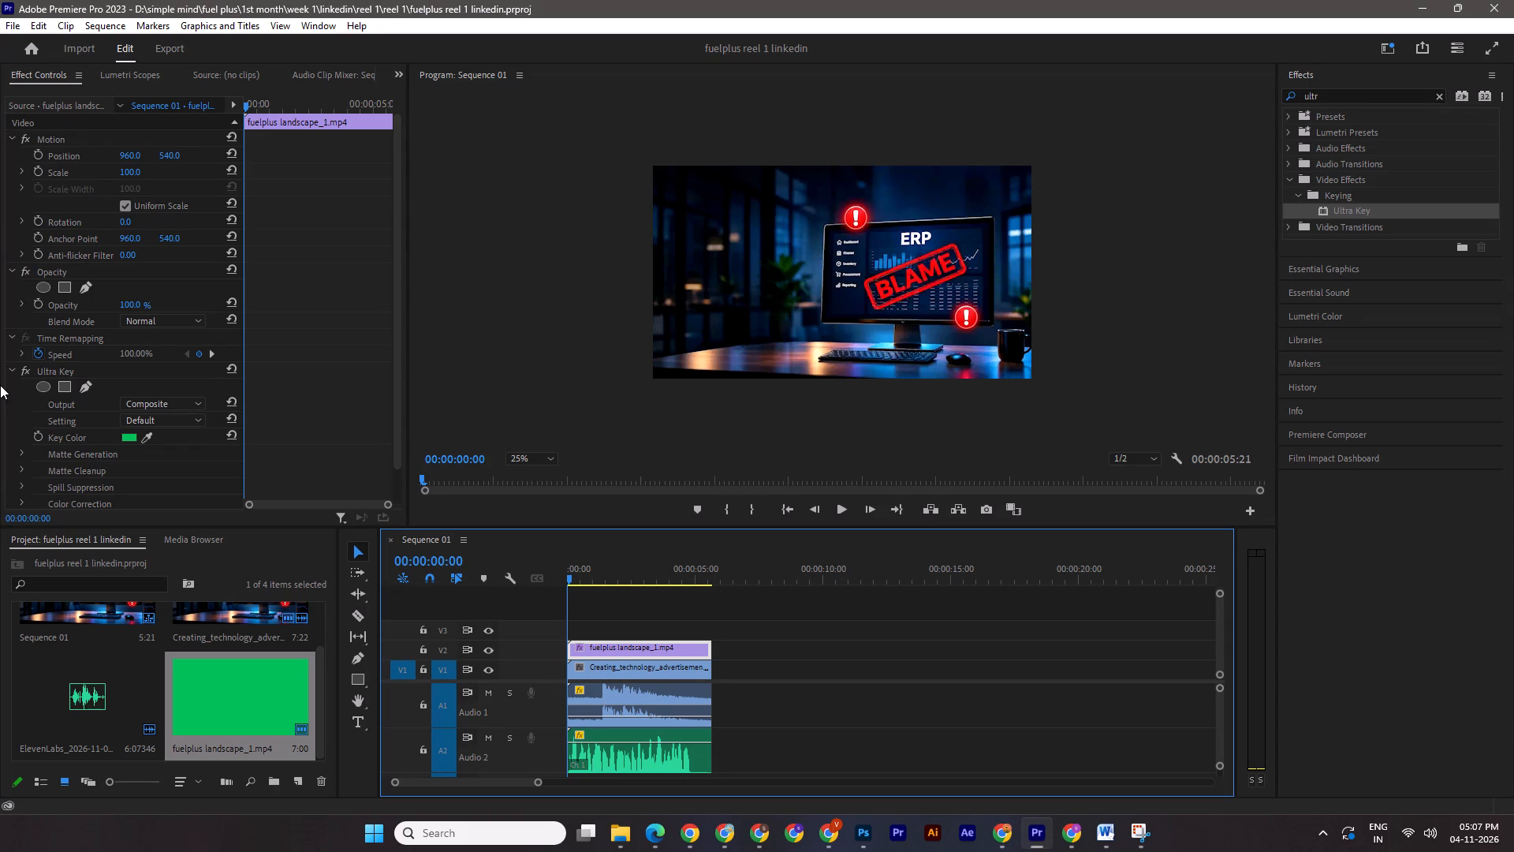
pyautogui.hotkey('ctrl', 's')
pyautogui.press('space')
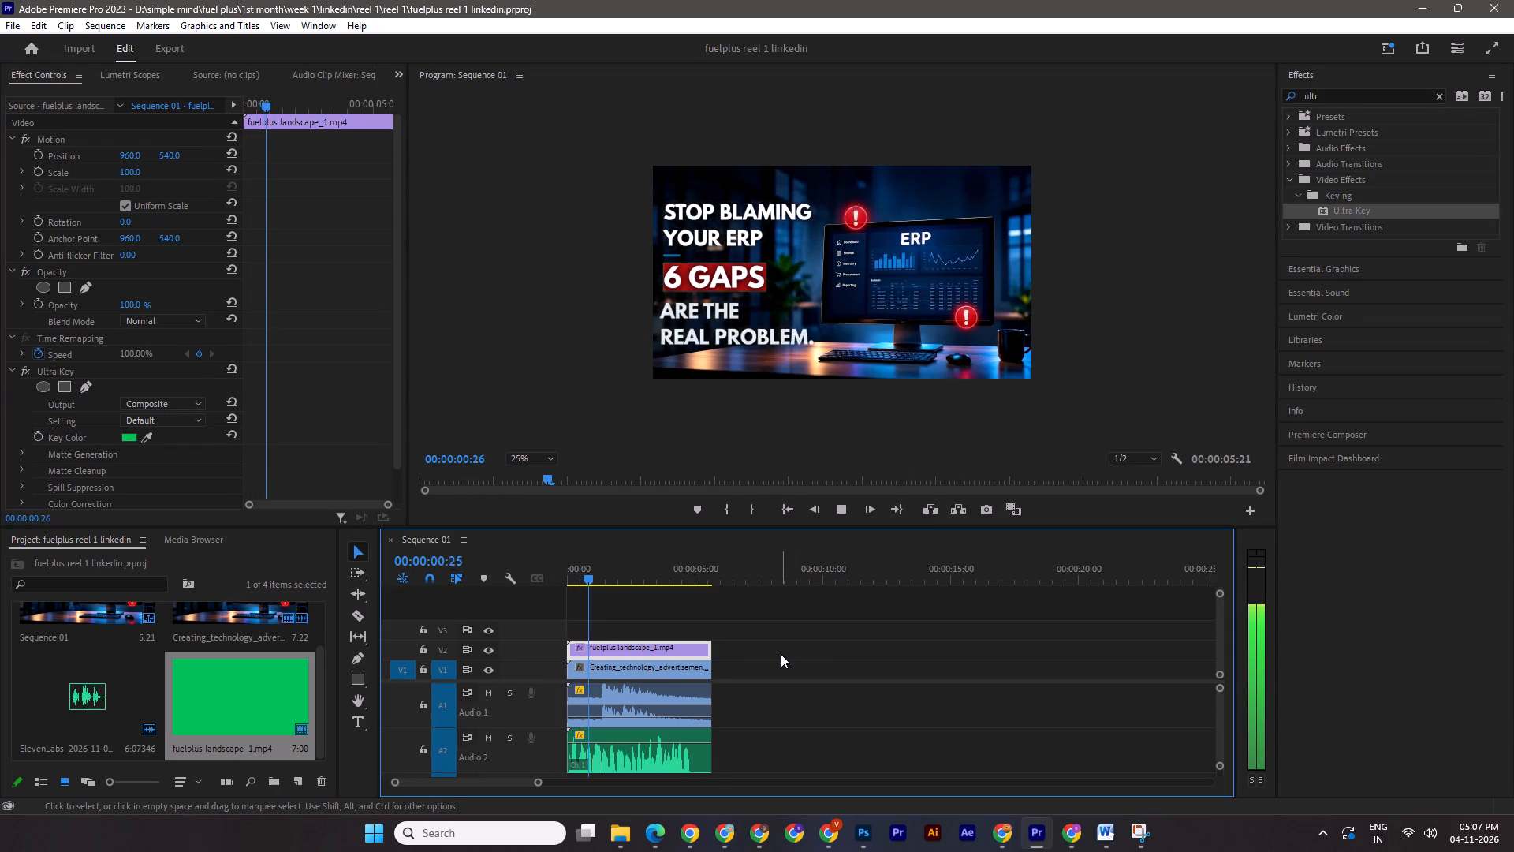
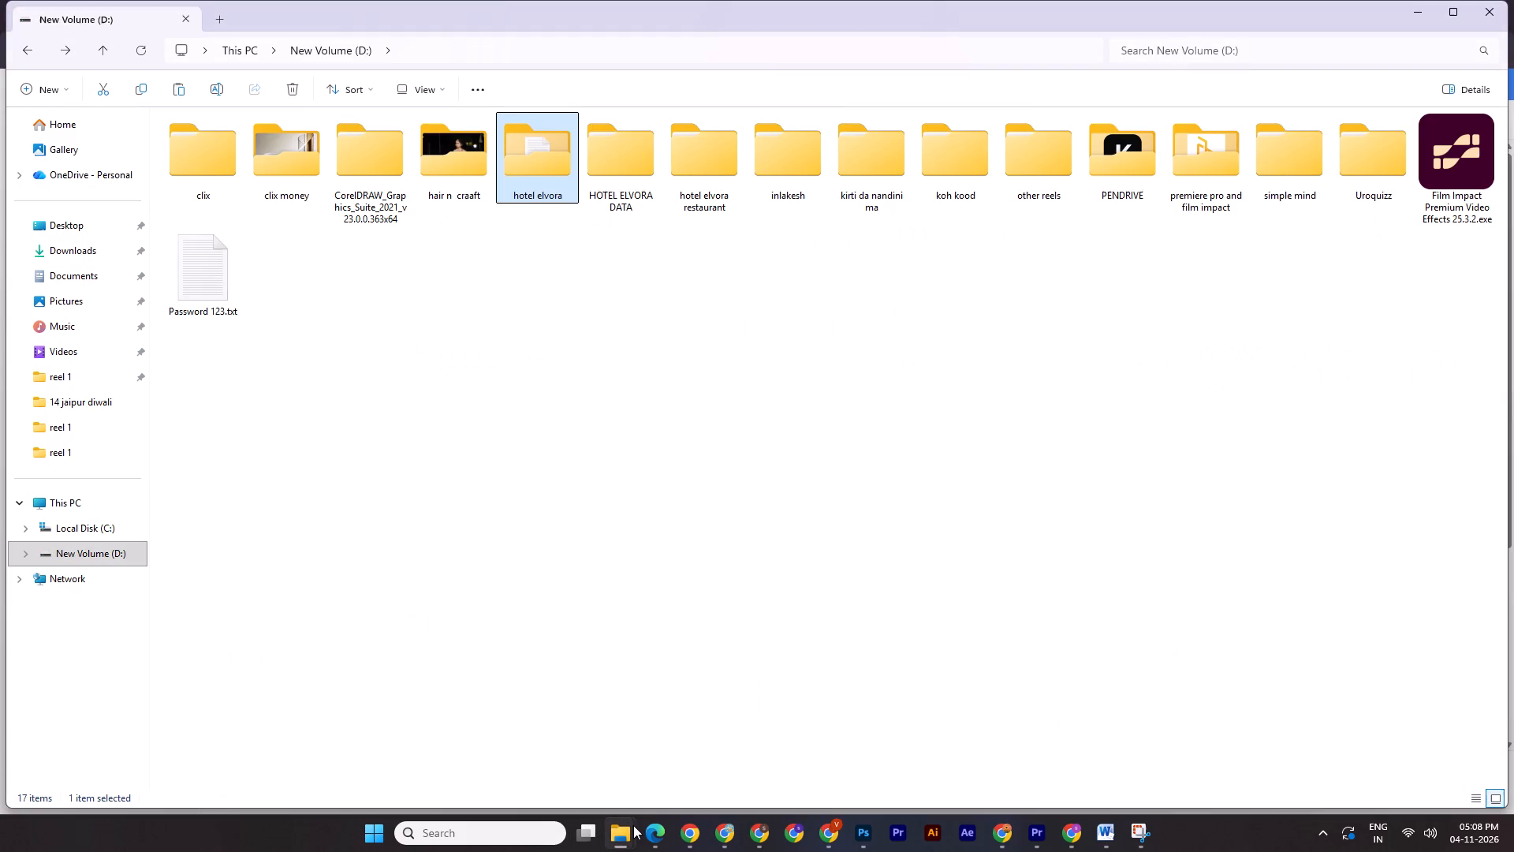
pyautogui.click(631, 826)
pyautogui.click(599, 758)
pyautogui.hotkey('ctrl', 'v')
# Add the 11_38_32 voiceover MP3 to track A2 of Sequence 01 in Premiere Pro, directly after the first voiceover at 00:00:05:21.
pyautogui.moveTo(1211, 245); pyautogui.dragTo(1207, 630)
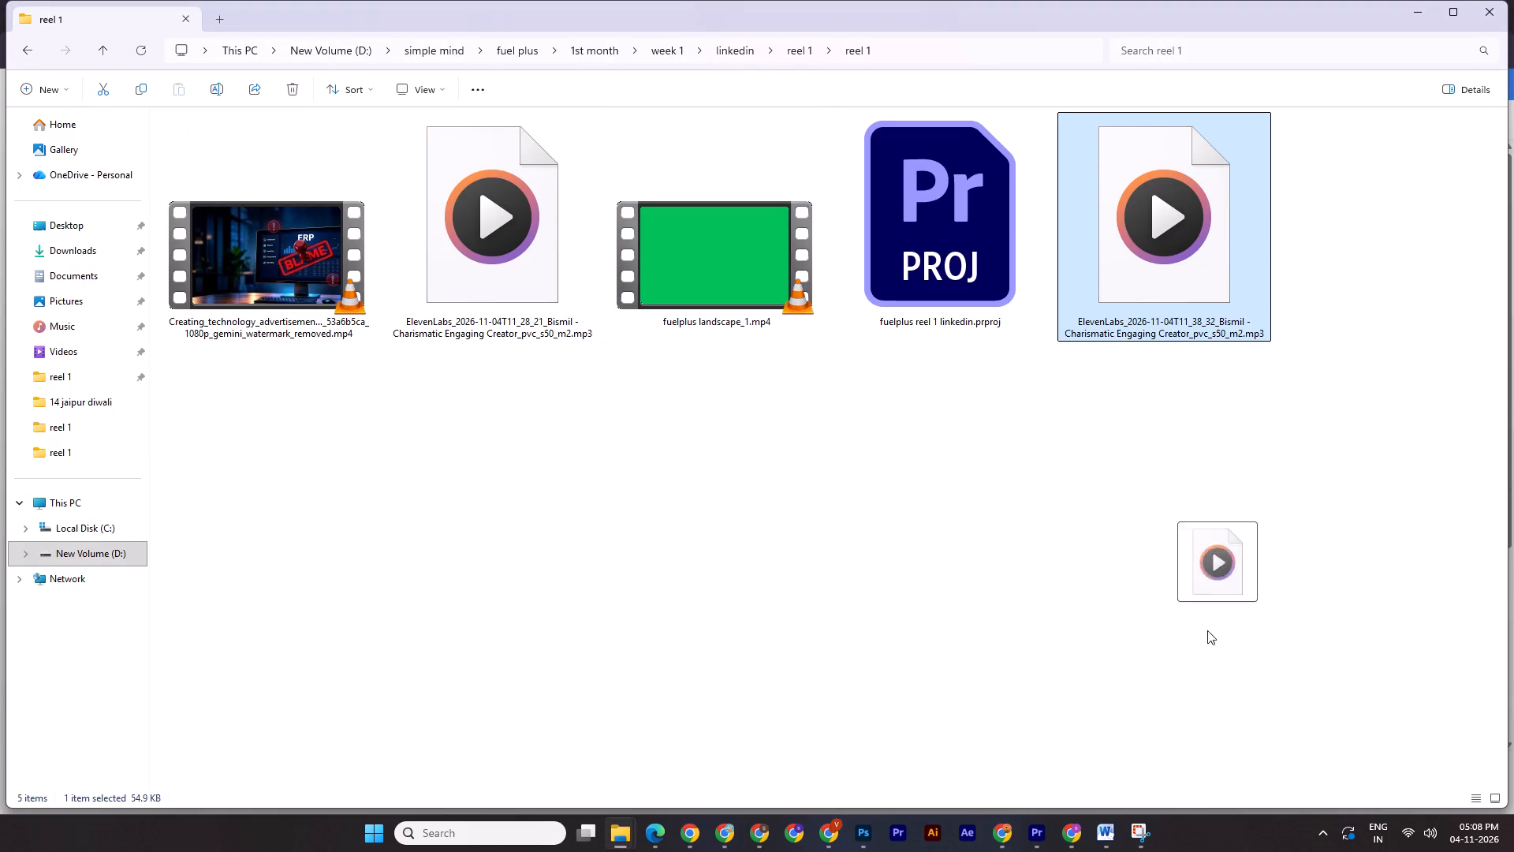
pyautogui.moveTo(1207, 630); pyautogui.dragTo(790, 724)
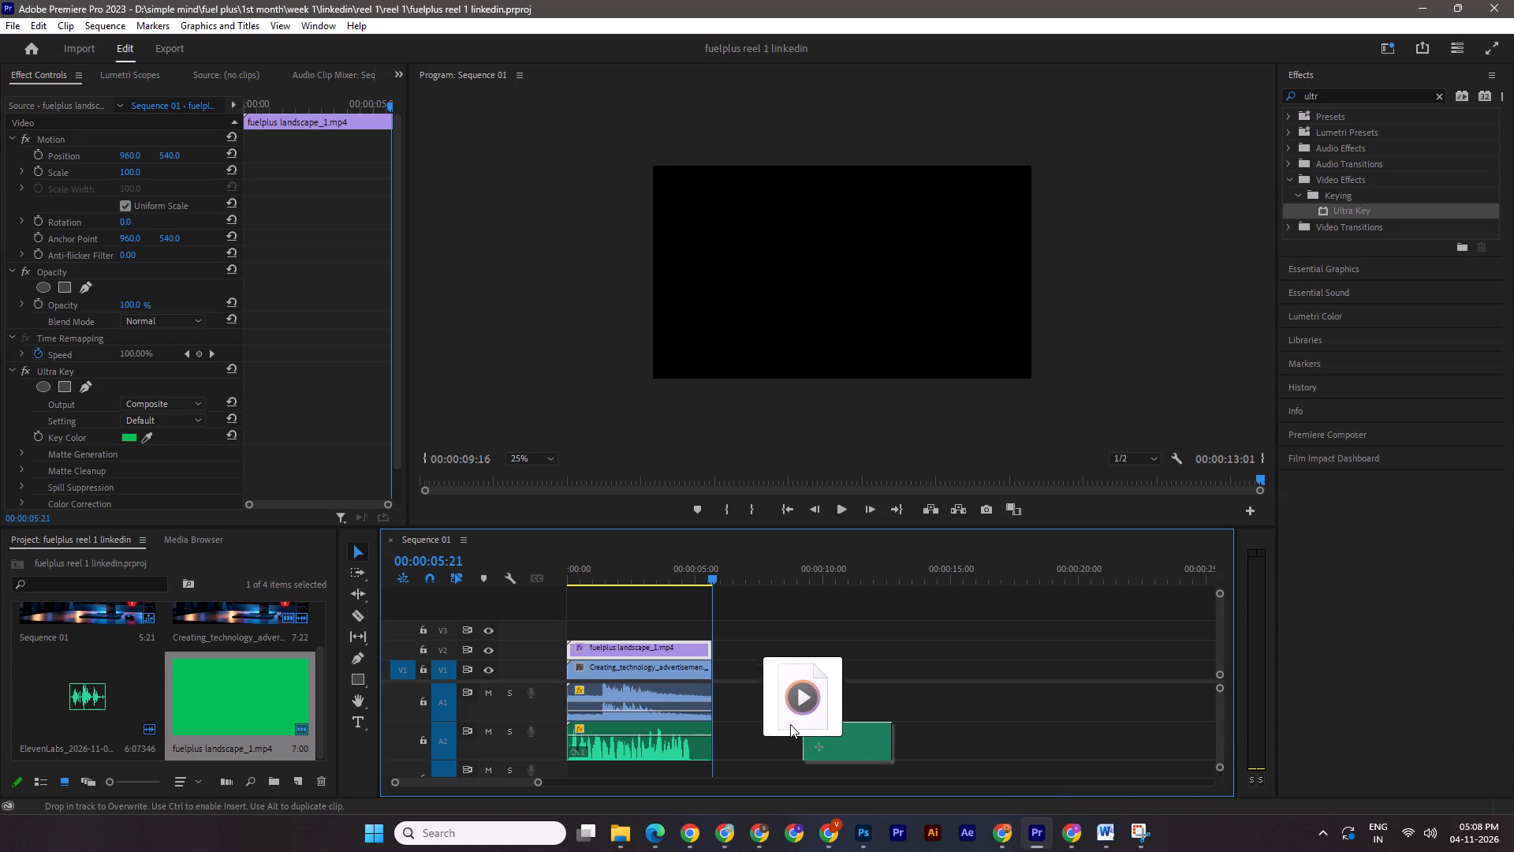
pyautogui.moveTo(790, 724); pyautogui.dragTo(714, 731)
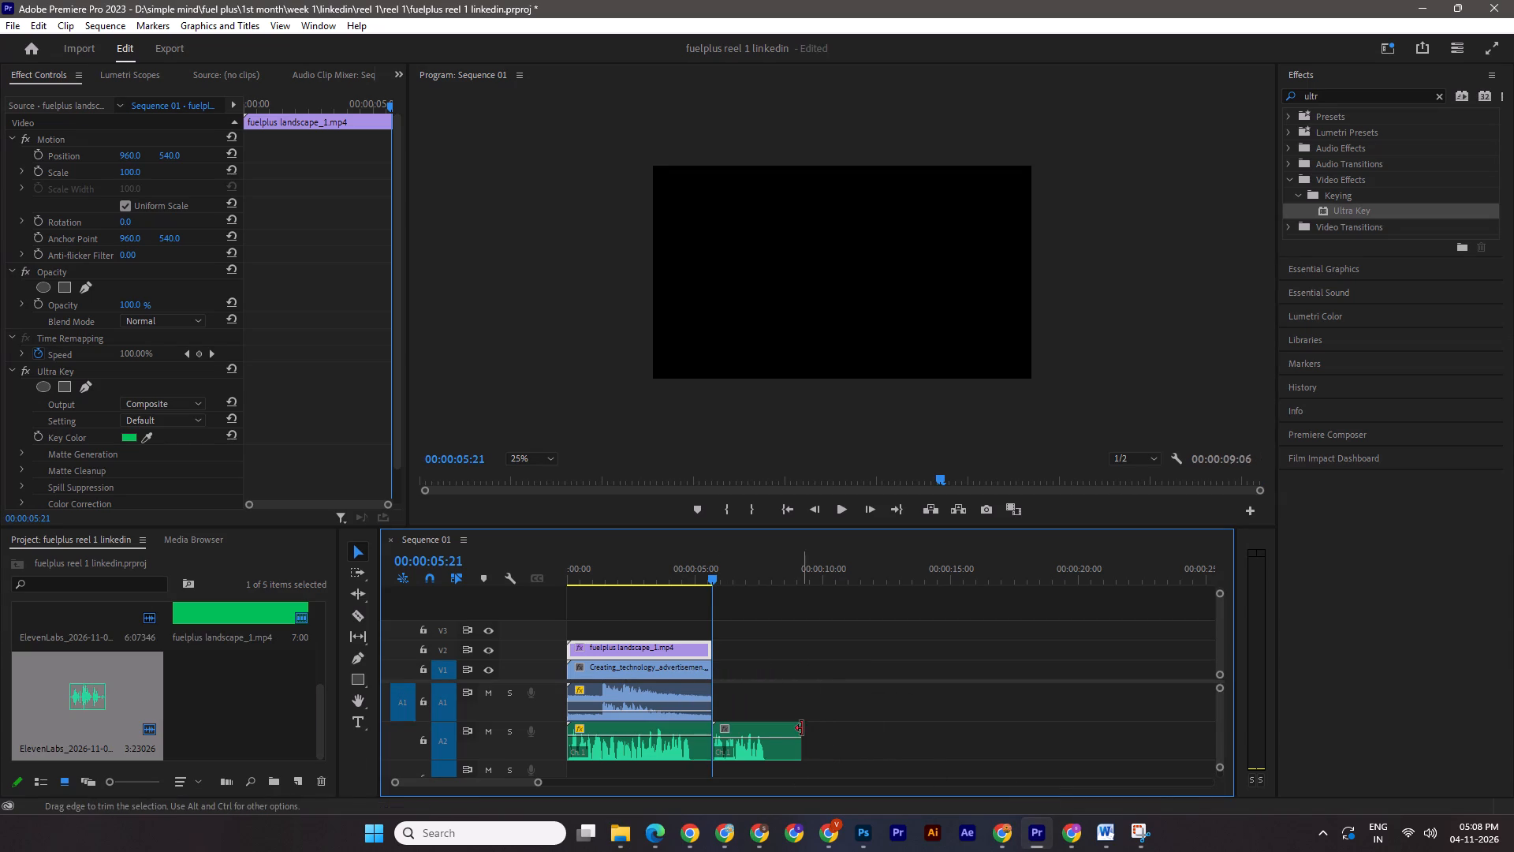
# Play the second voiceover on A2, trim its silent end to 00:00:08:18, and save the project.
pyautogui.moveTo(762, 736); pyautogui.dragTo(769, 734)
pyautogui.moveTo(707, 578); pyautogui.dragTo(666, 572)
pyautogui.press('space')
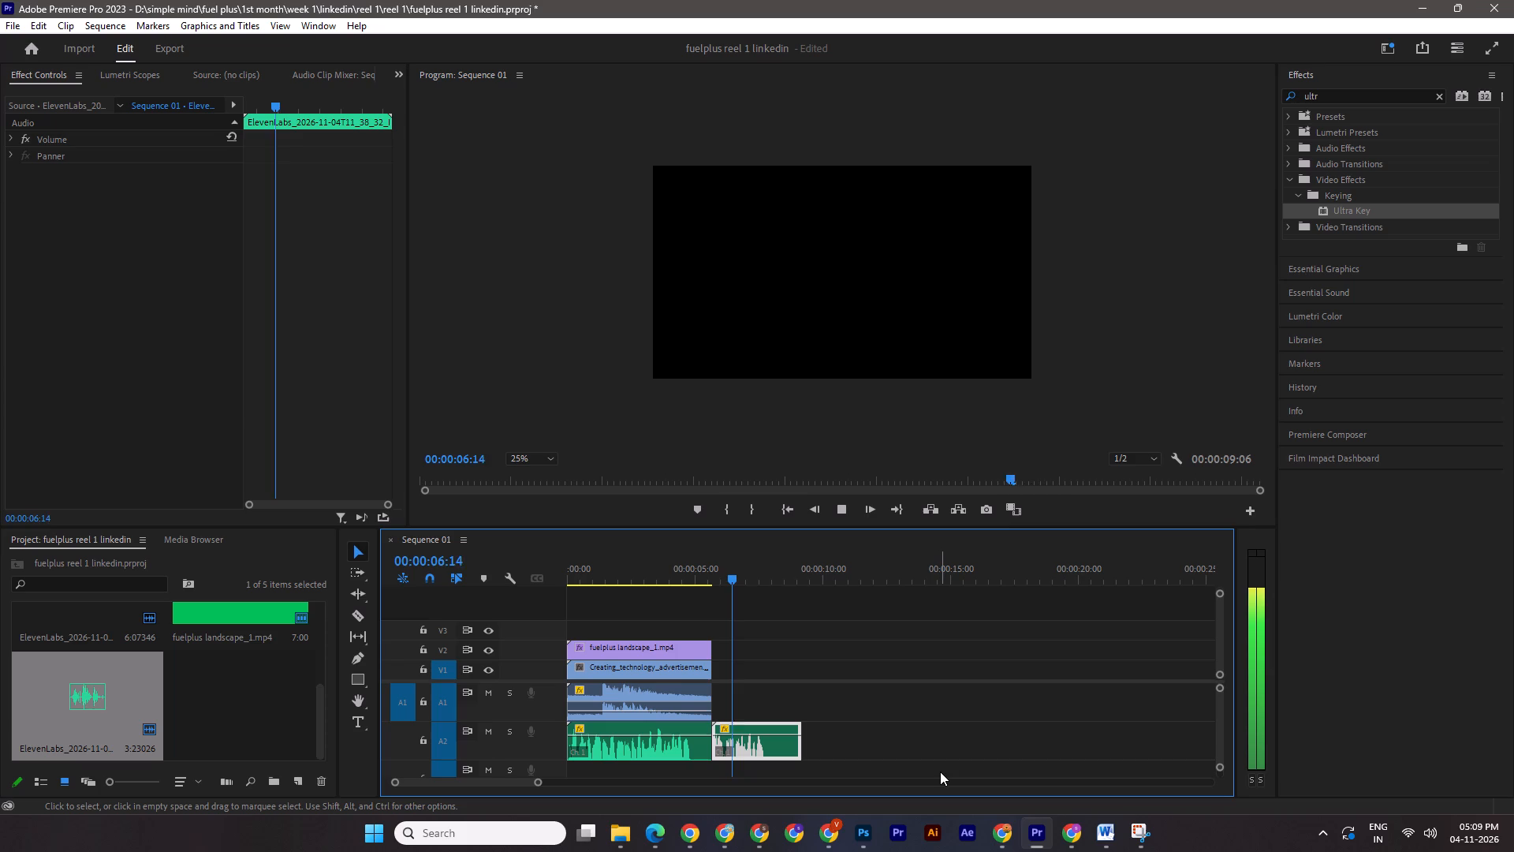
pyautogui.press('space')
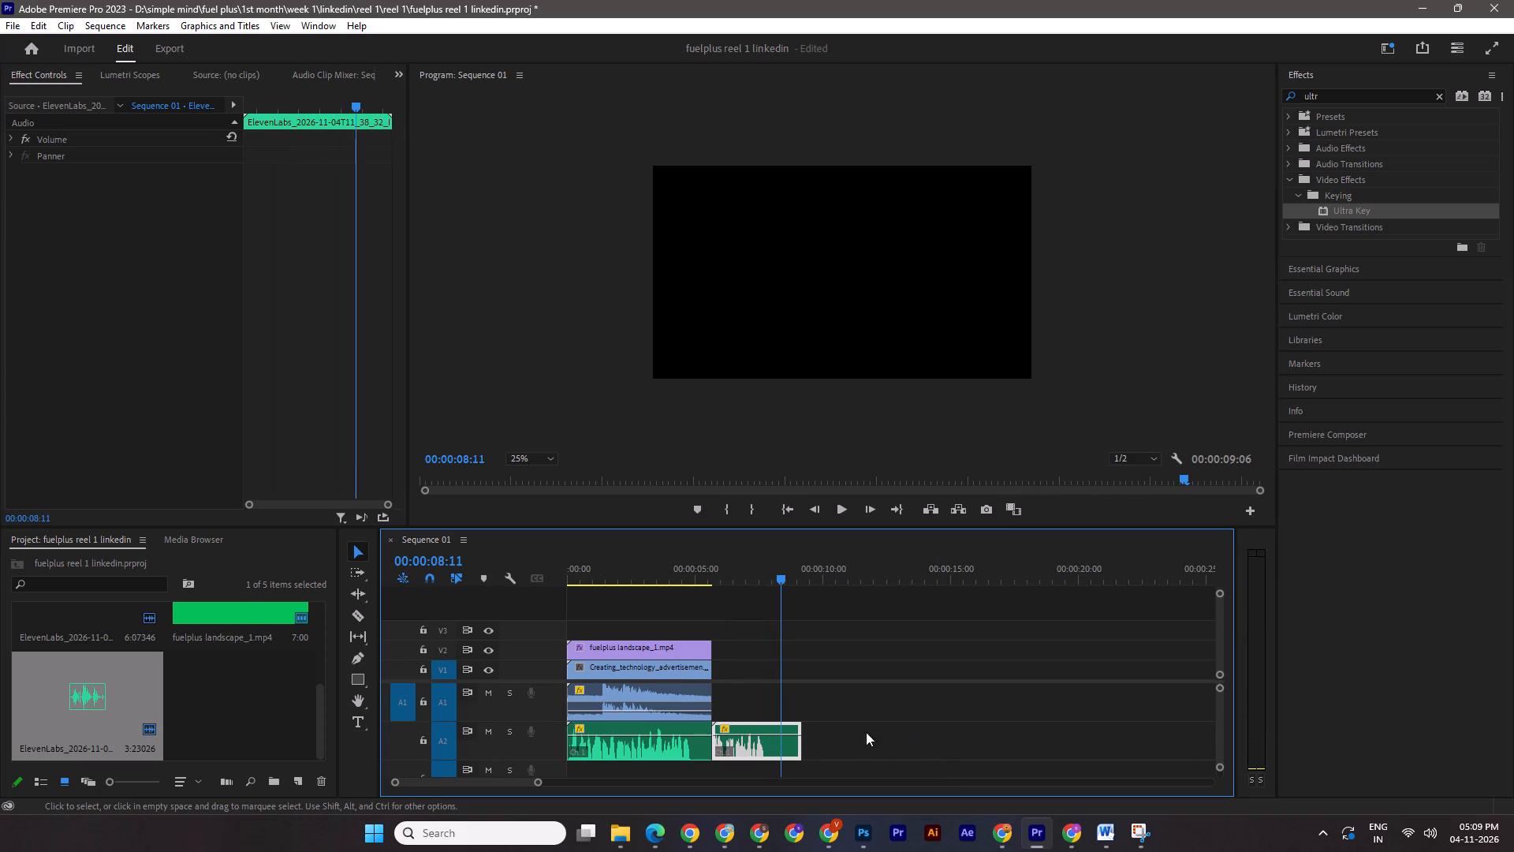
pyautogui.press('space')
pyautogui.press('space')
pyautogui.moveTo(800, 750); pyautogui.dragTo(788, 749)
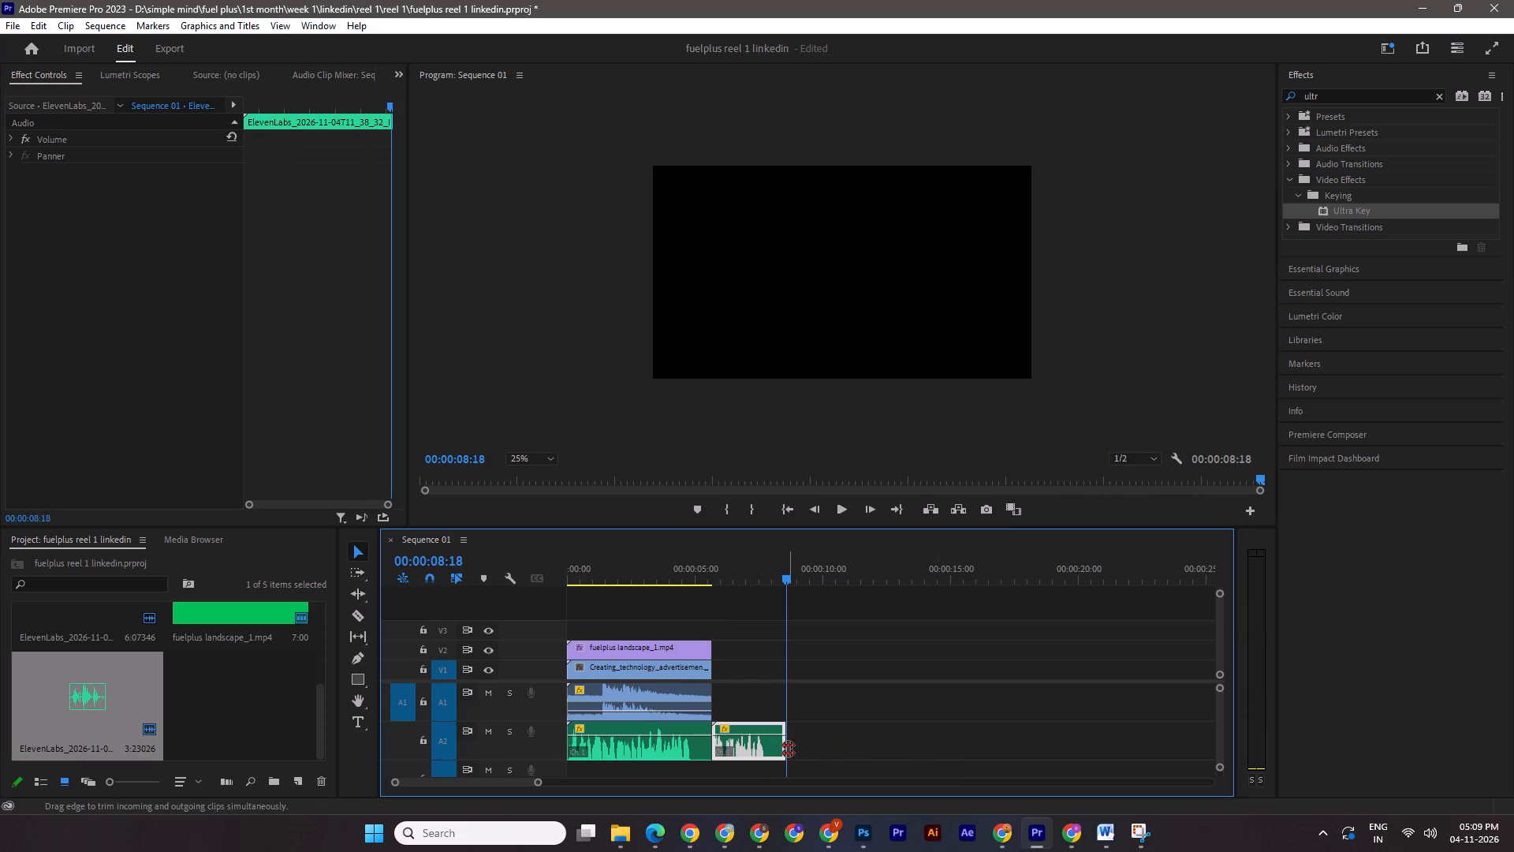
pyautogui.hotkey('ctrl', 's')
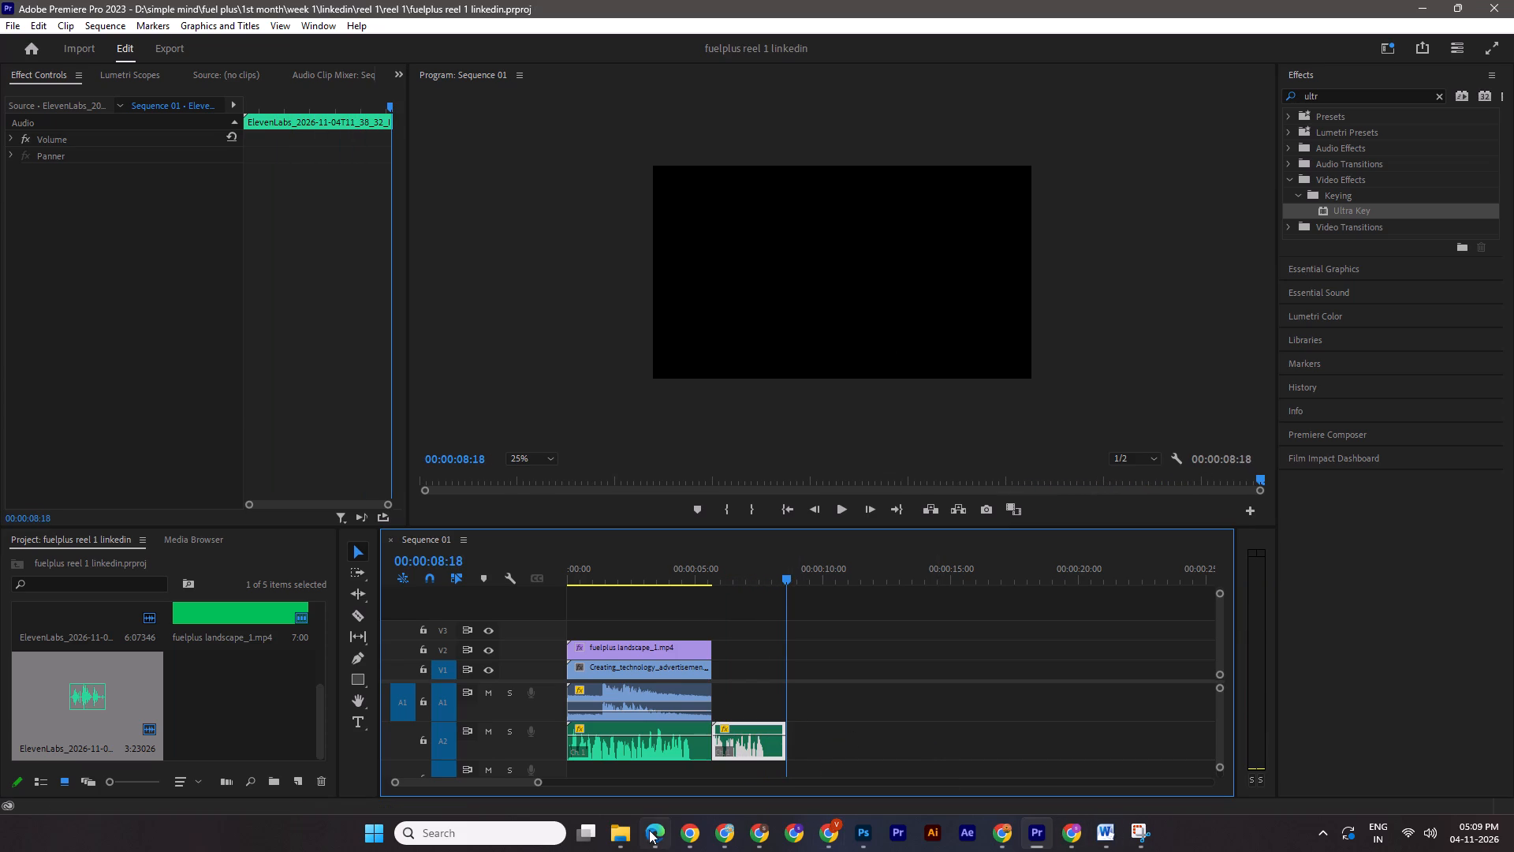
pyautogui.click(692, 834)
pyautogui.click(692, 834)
# Replay the second voiceover, trim its end on A2 to 00:00:08:12, and save the project.
pyautogui.moveTo(787, 576); pyautogui.dragTo(784, 577)
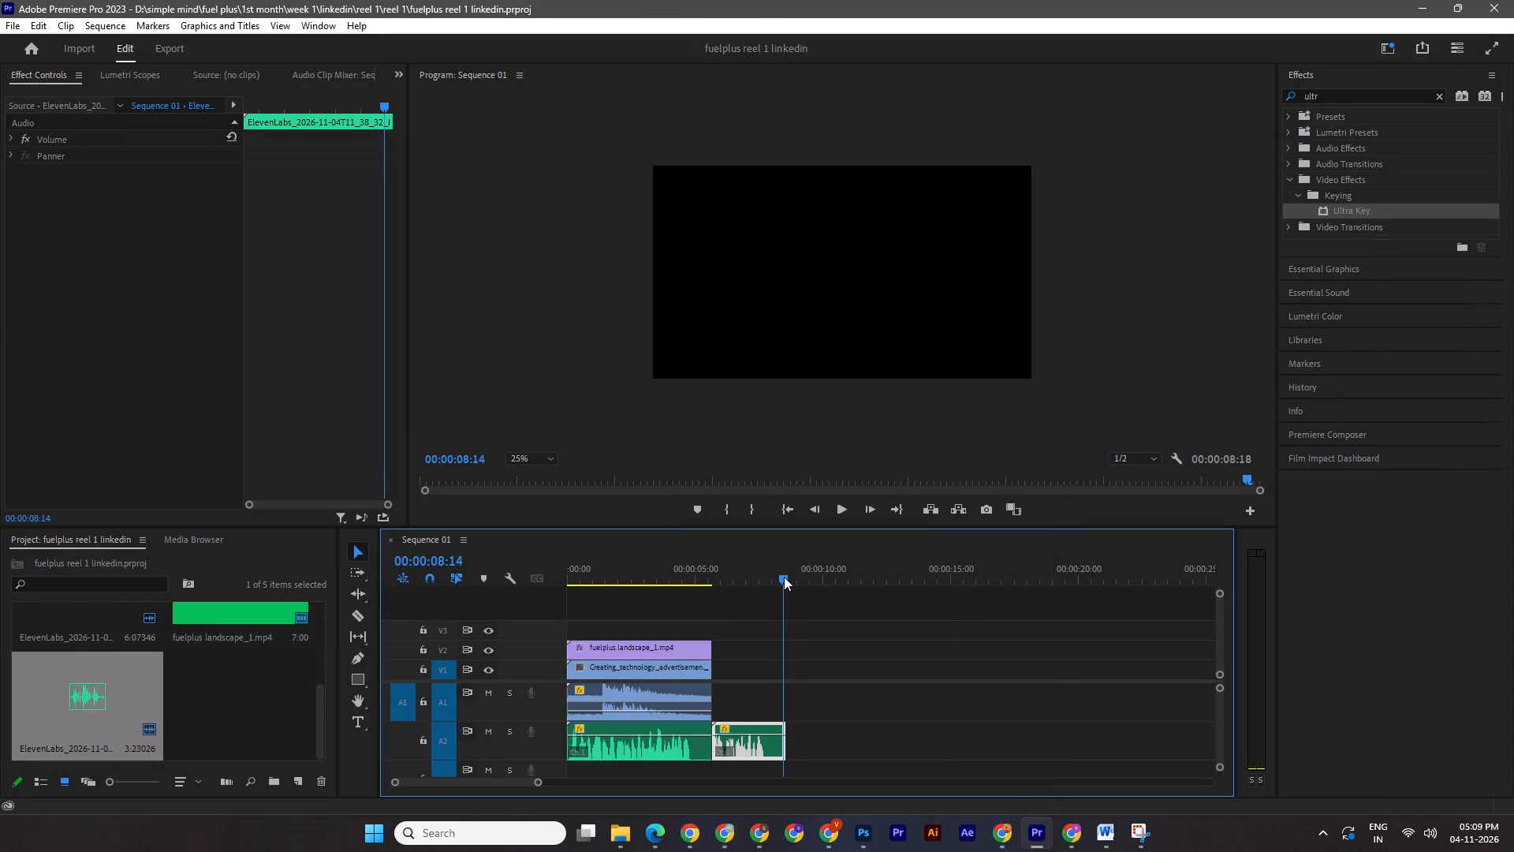
pyautogui.moveTo(784, 577); pyautogui.dragTo(778, 577)
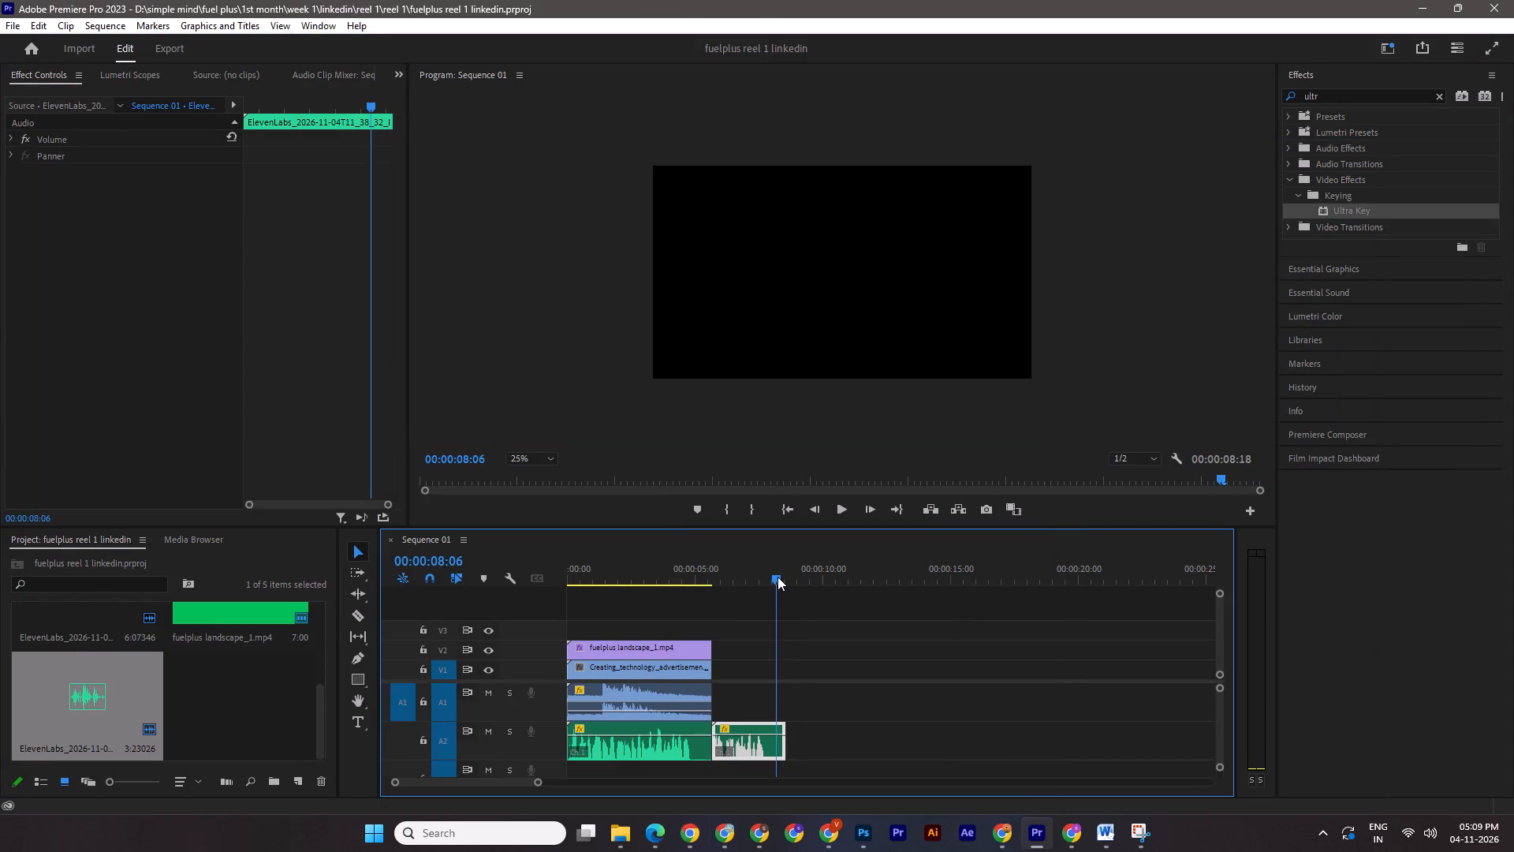
pyautogui.moveTo(778, 577); pyautogui.dragTo(702, 578)
pyautogui.press('space')
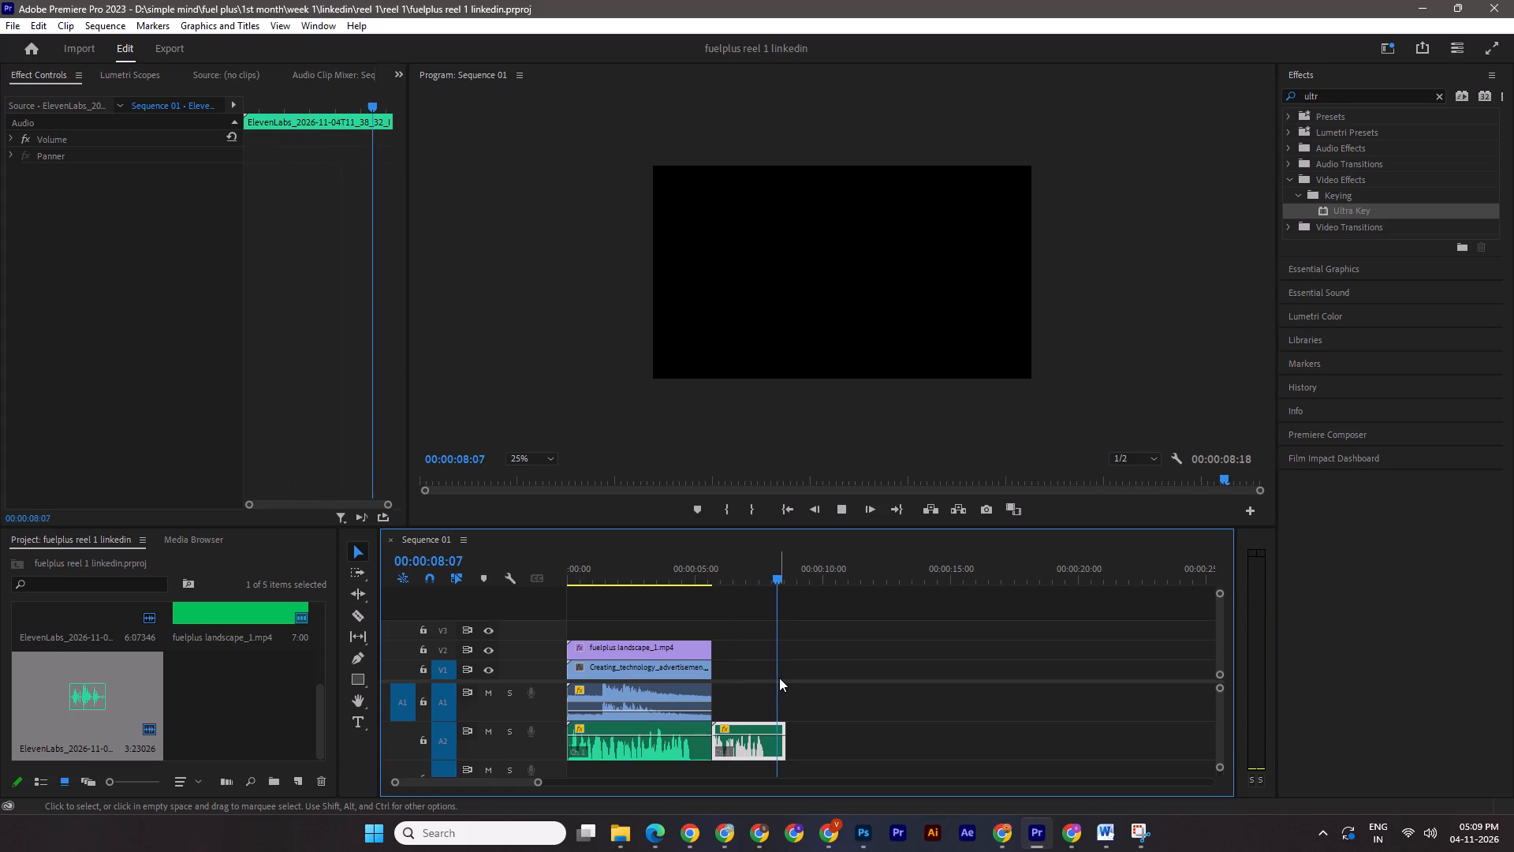
pyautogui.press('space')
pyautogui.click(785, 749)
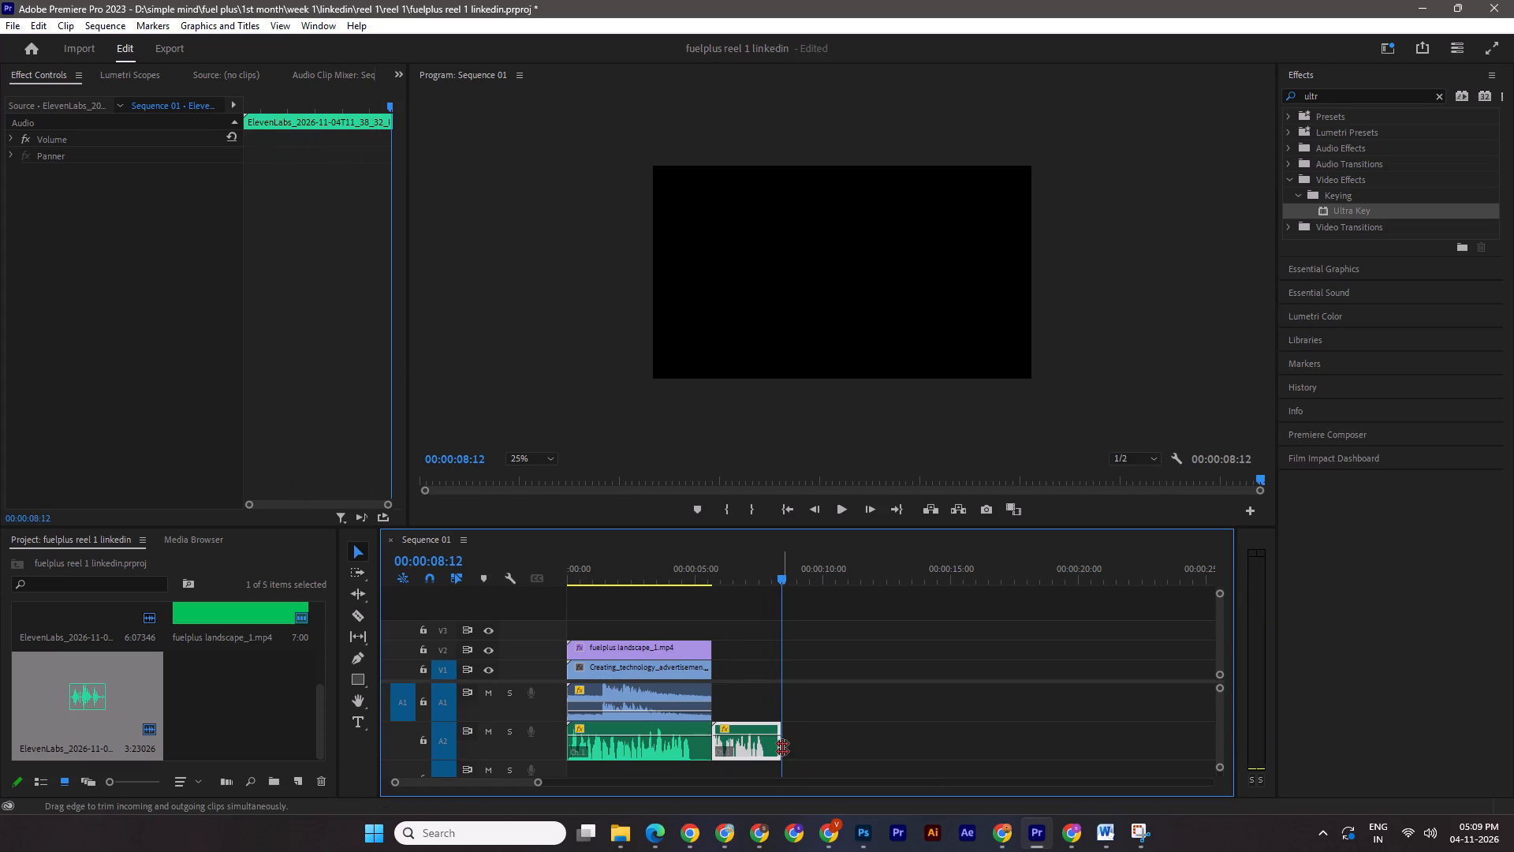
pyautogui.hotkey('ctrl', 's')
# Move 4647225_Gas_Station_Gasoline_3840x2160.mp4 from Downloads into the Fuel Plus LinkedIn "reel 1" project folder.
pyautogui.moveTo(781, 577); pyautogui.dragTo(722, 582)
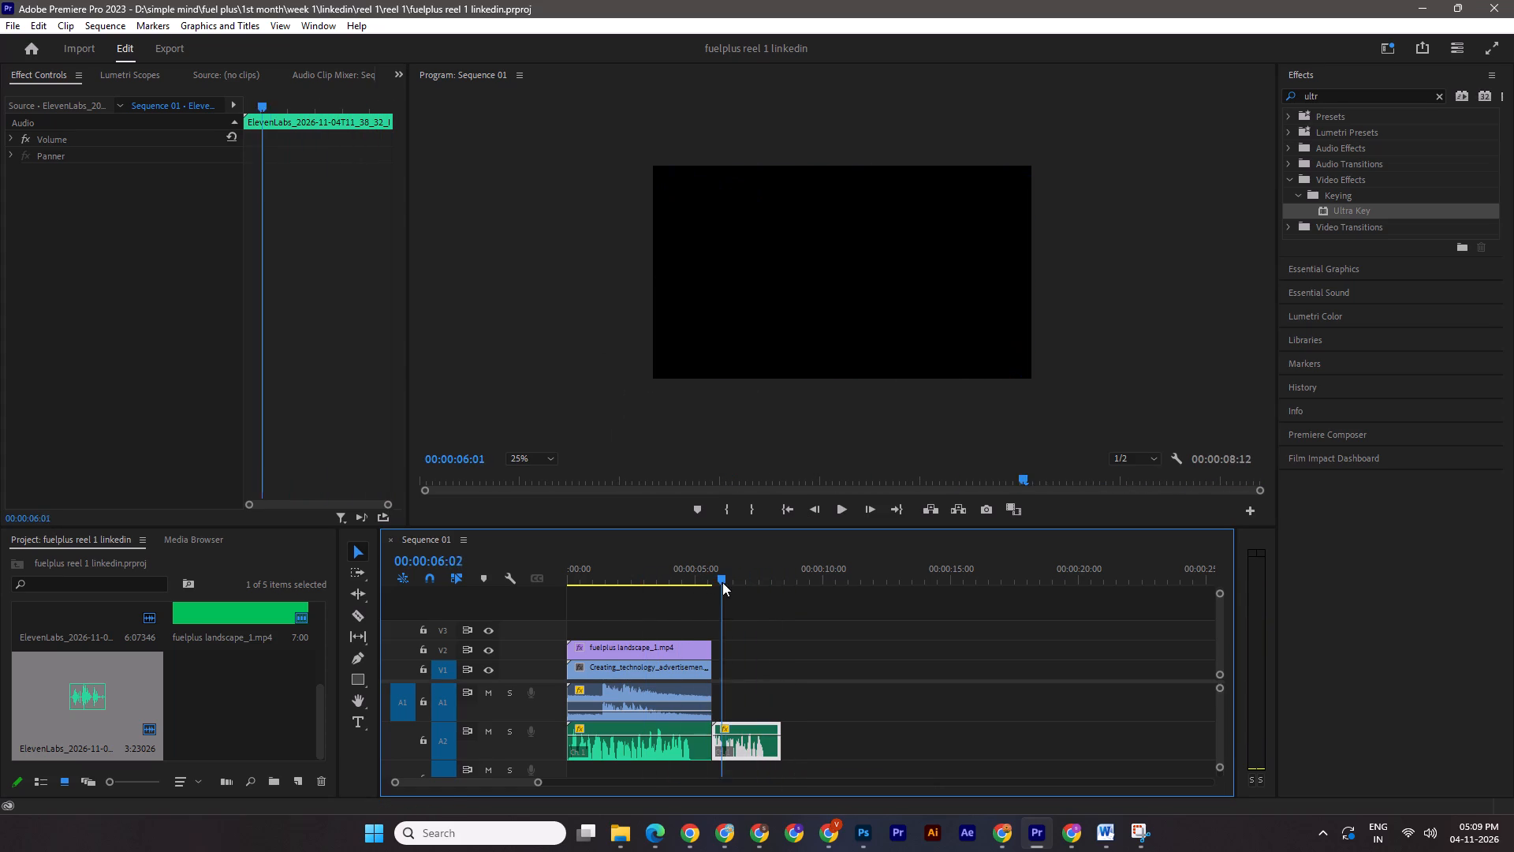
pyautogui.moveTo(722, 582); pyautogui.dragTo(743, 586)
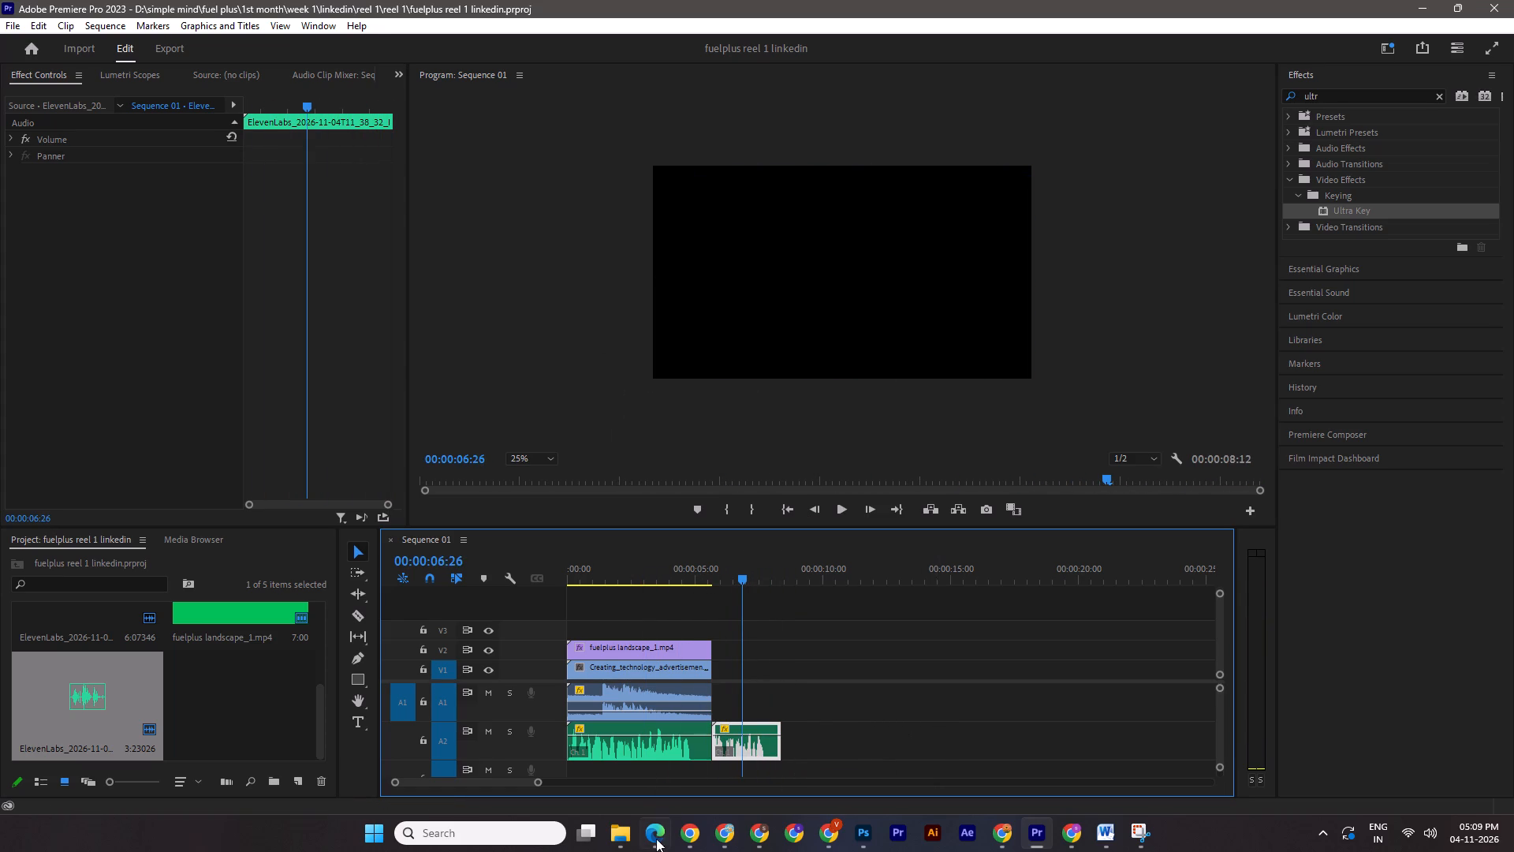
pyautogui.click(624, 832)
pyautogui.click(479, 764)
pyautogui.click(214, 203)
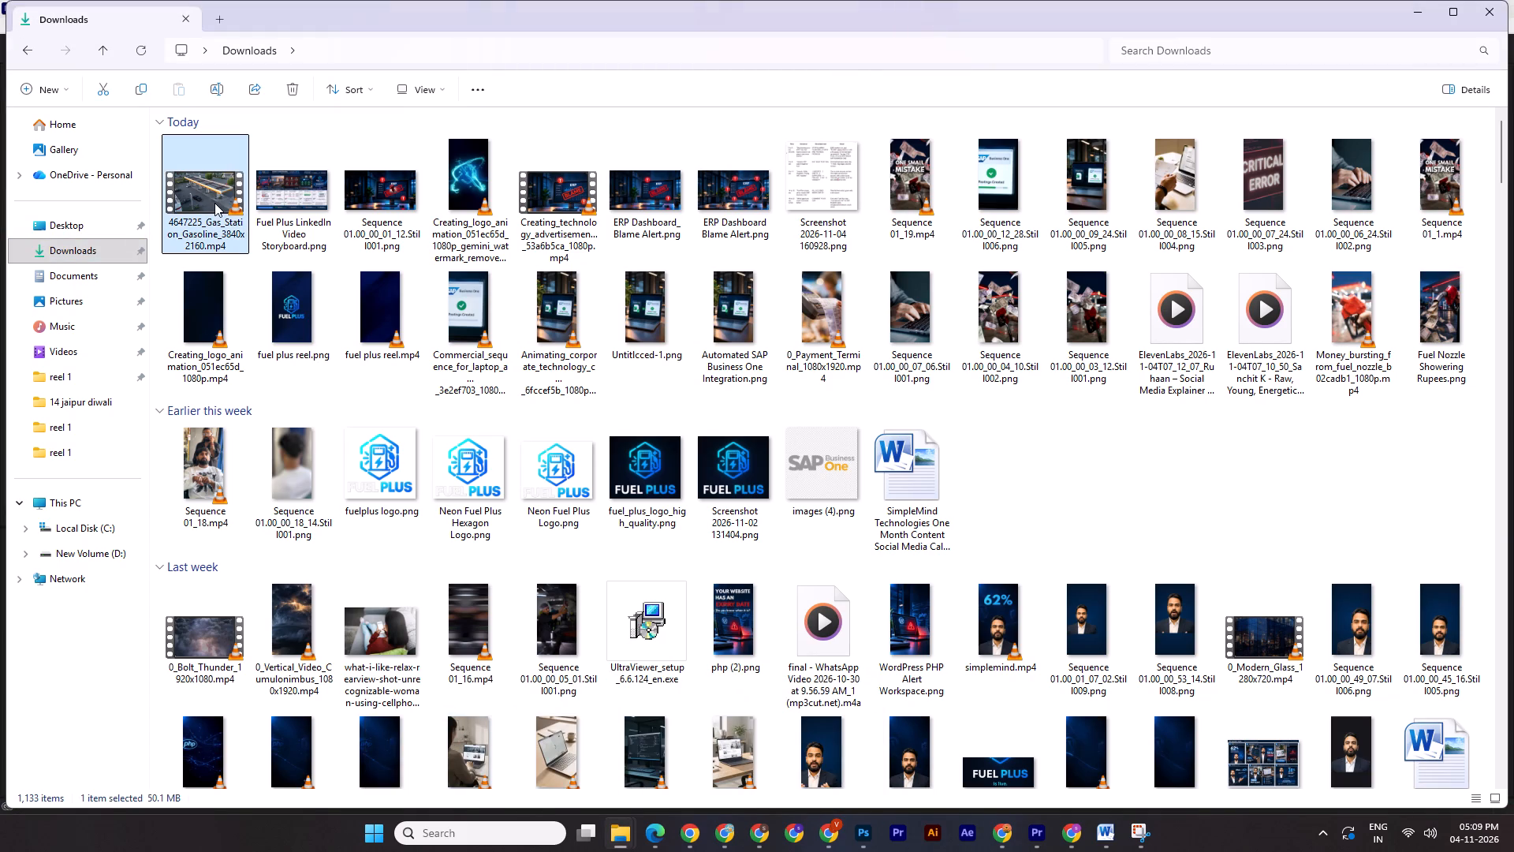
pyautogui.hotkey('ctrl', 'x')
pyautogui.click(625, 820)
pyautogui.click(687, 767)
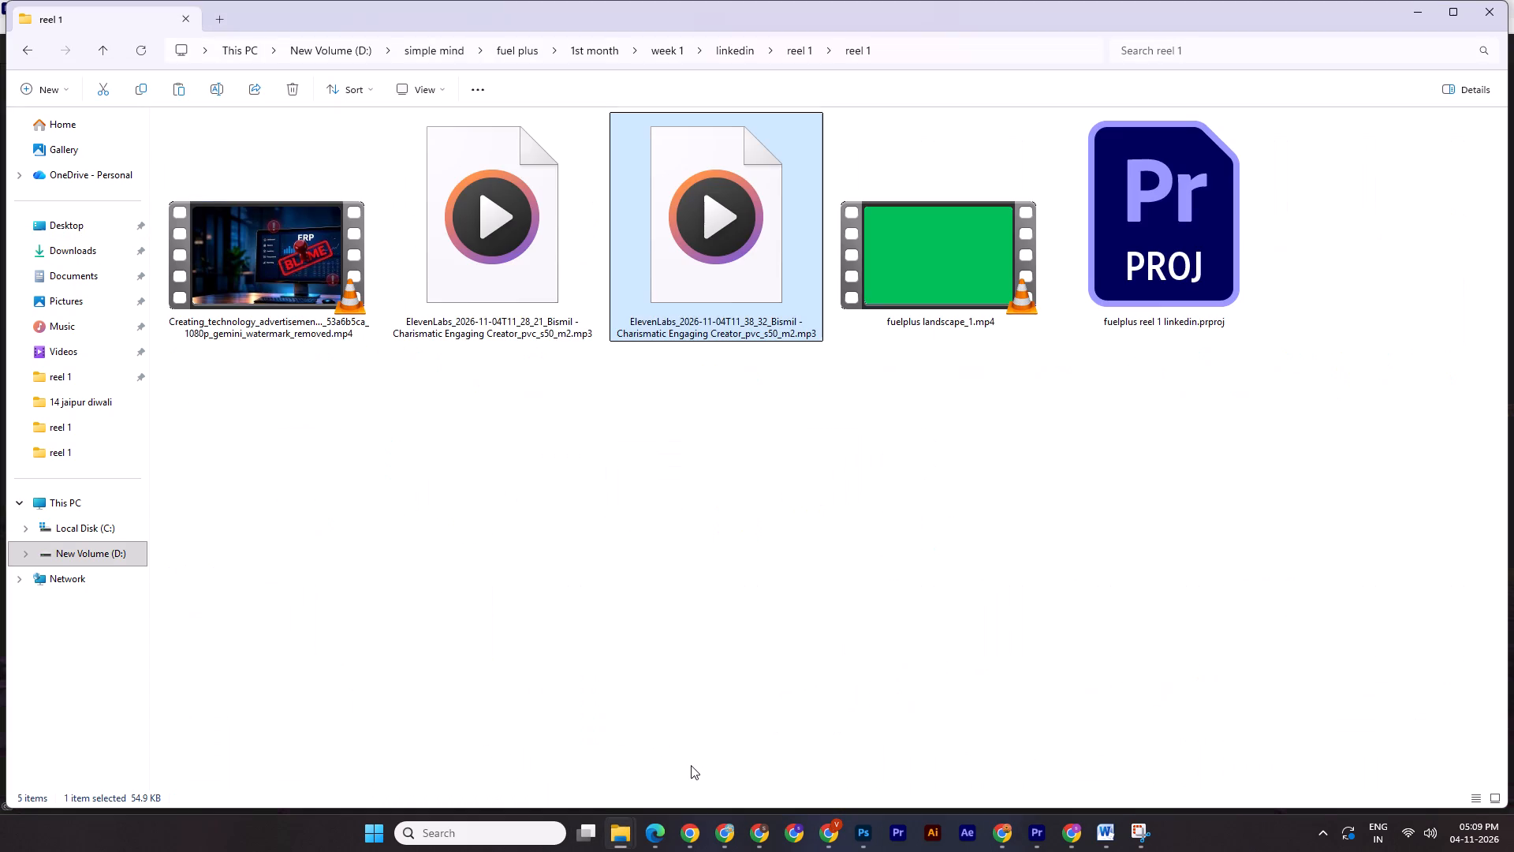
pyautogui.hotkey('ctrl', 'v')
# Add the gas station video to track V1 of Sequence 01, directly after the ERP BLAME clip.
pyautogui.moveTo(1344, 259); pyautogui.dragTo(945, 731)
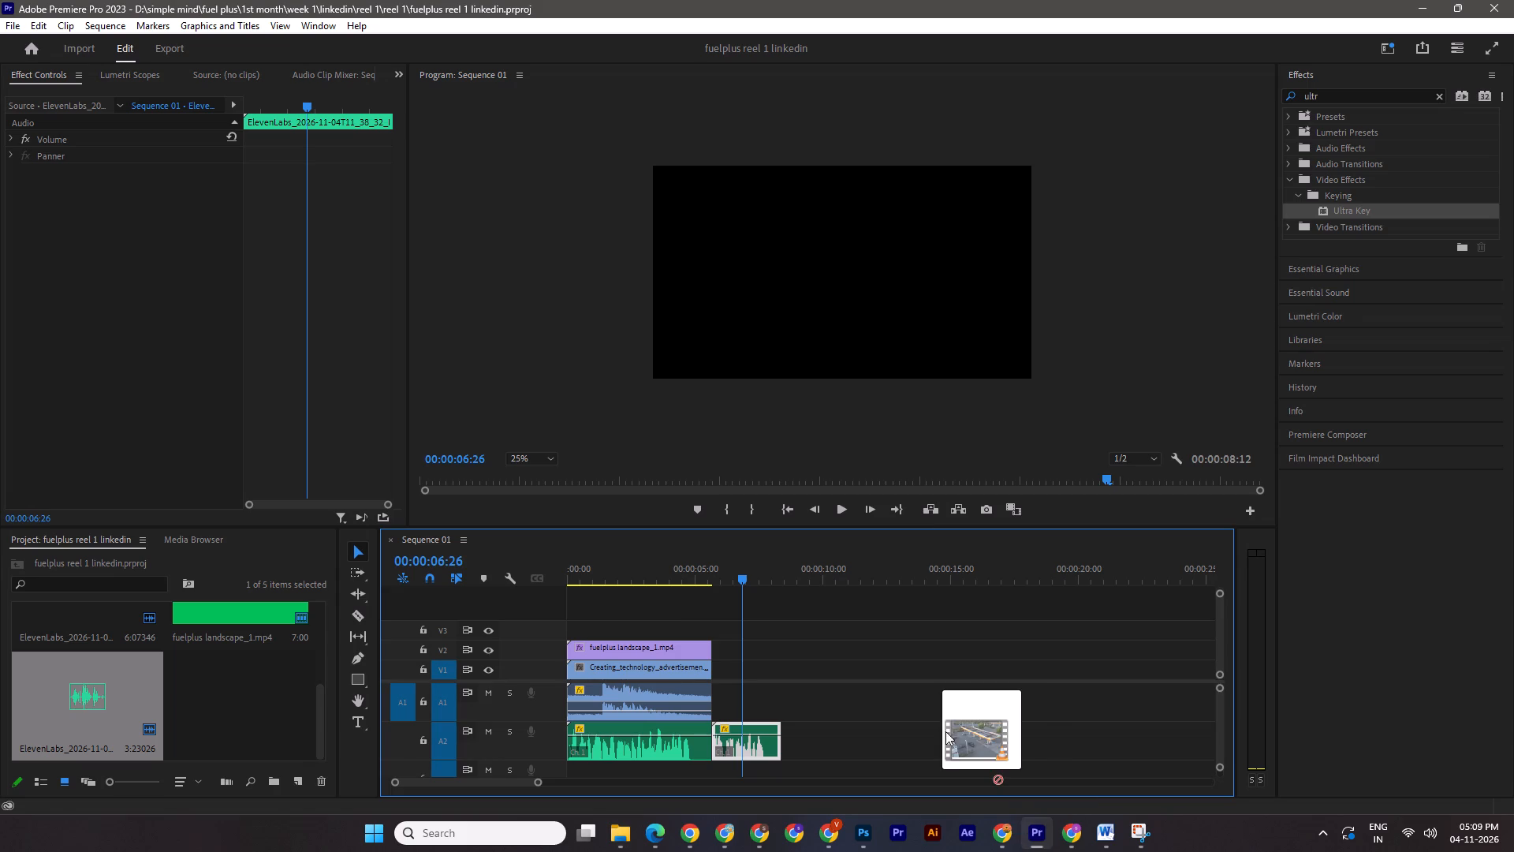
pyautogui.moveTo(945, 731); pyautogui.dragTo(716, 665)
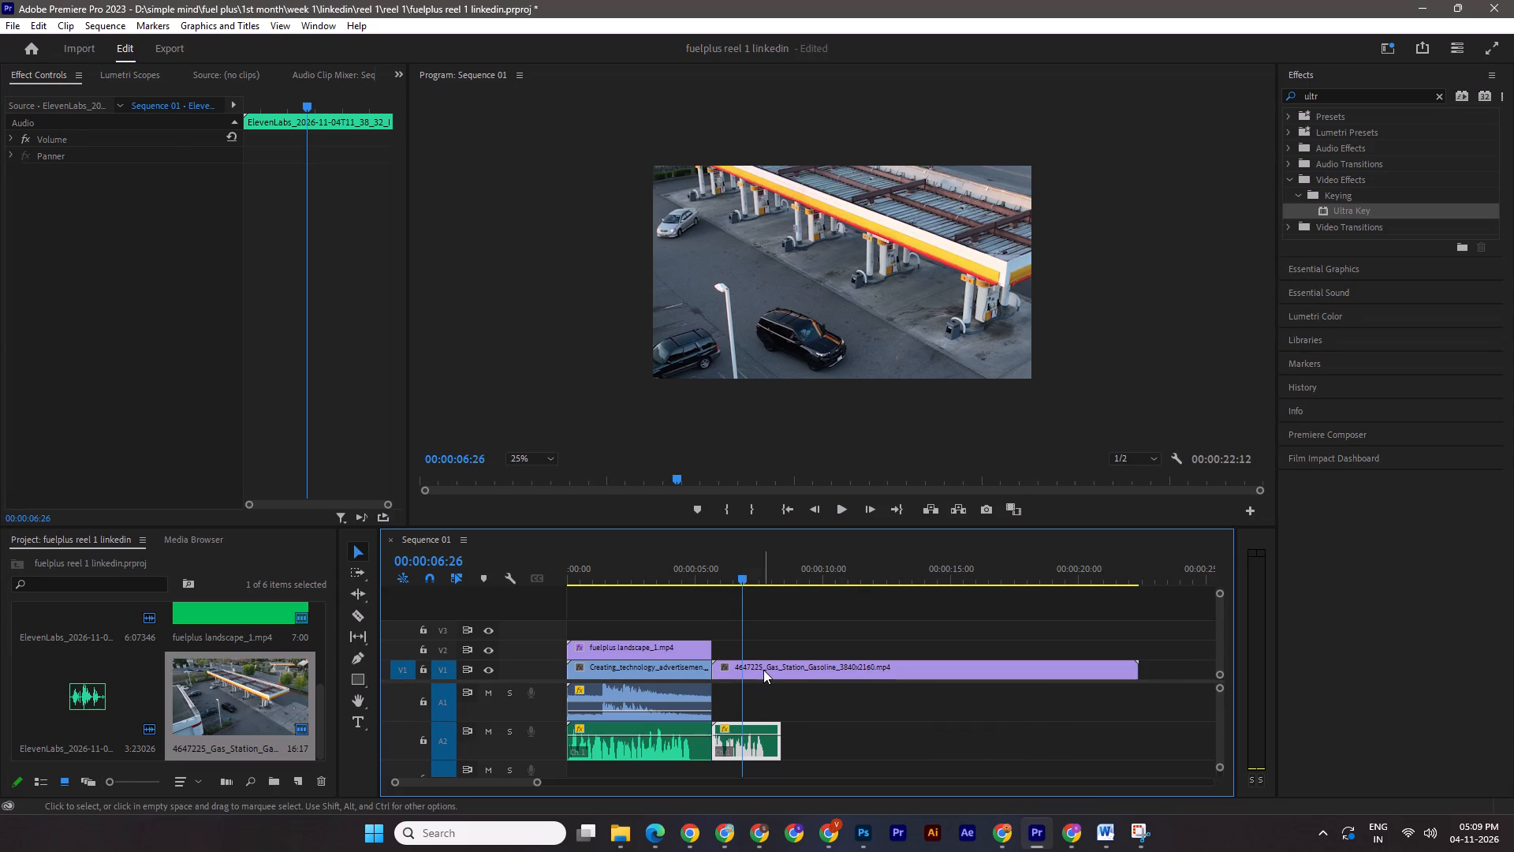
# Set the Scale of the gas station clip on V1 to 51.
pyautogui.click(763, 670)
pyautogui.click(65, 168)
pyautogui.click(132, 170)
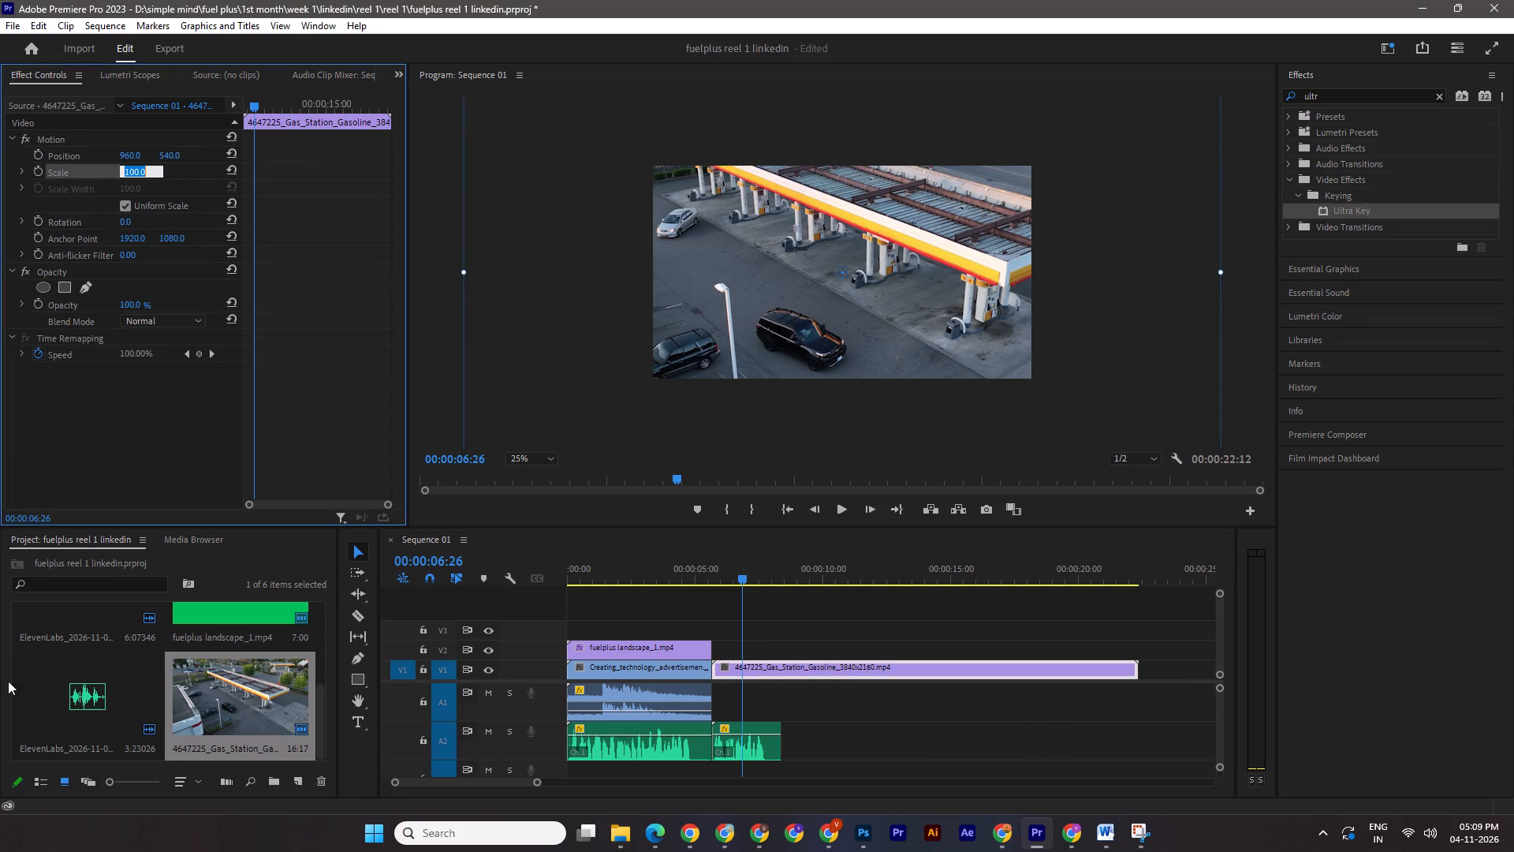
pyautogui.write('51')
pyautogui.press('Return')
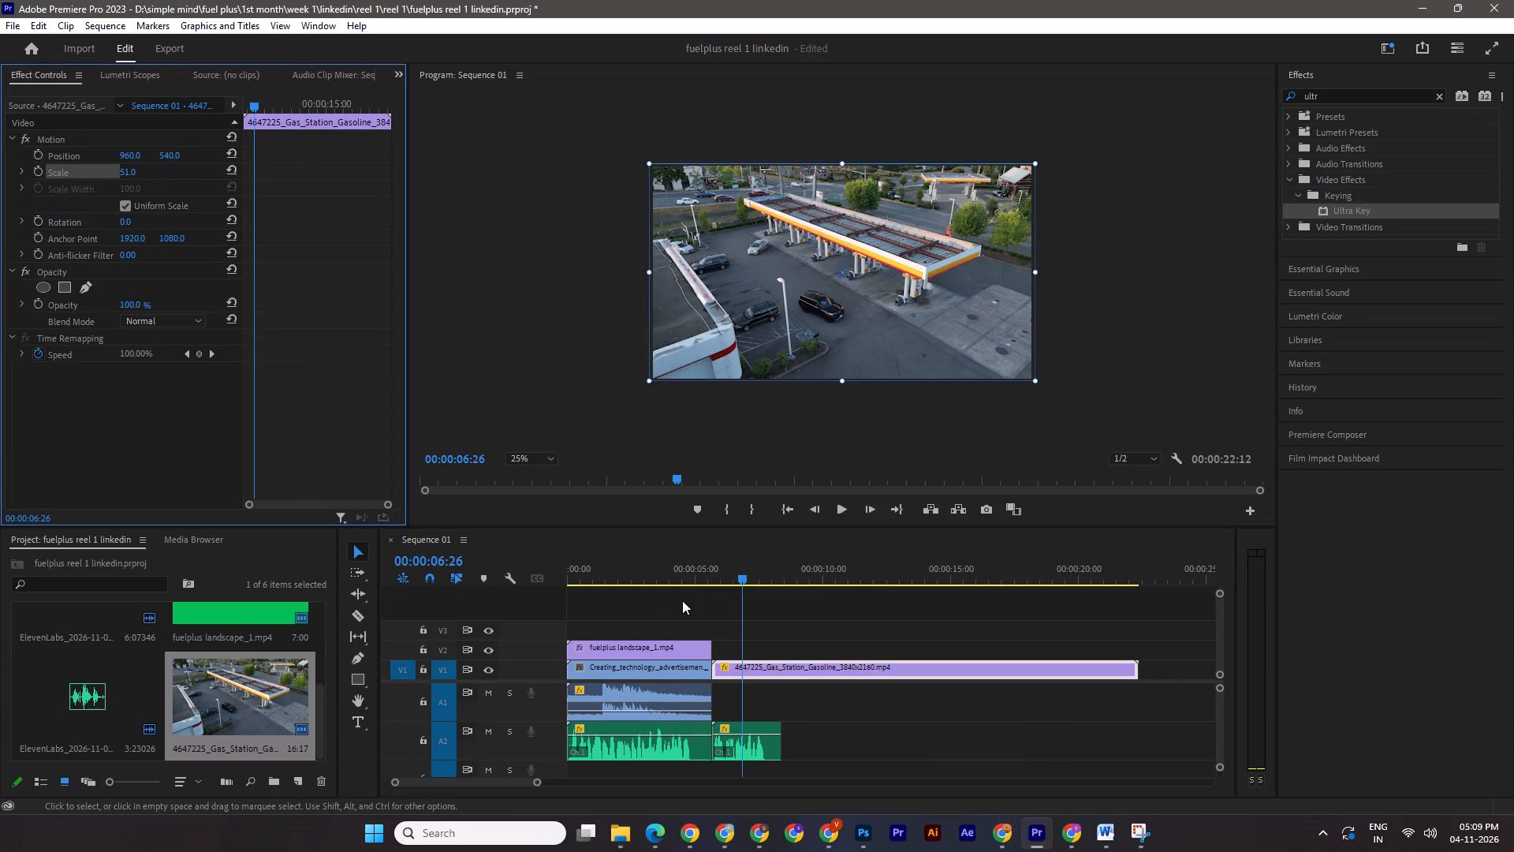
# Review the gas station clip, trim its end to 00:00:08:12 to match the second voiceover, and save the project.
pyautogui.moveTo(743, 577); pyautogui.dragTo(815, 593)
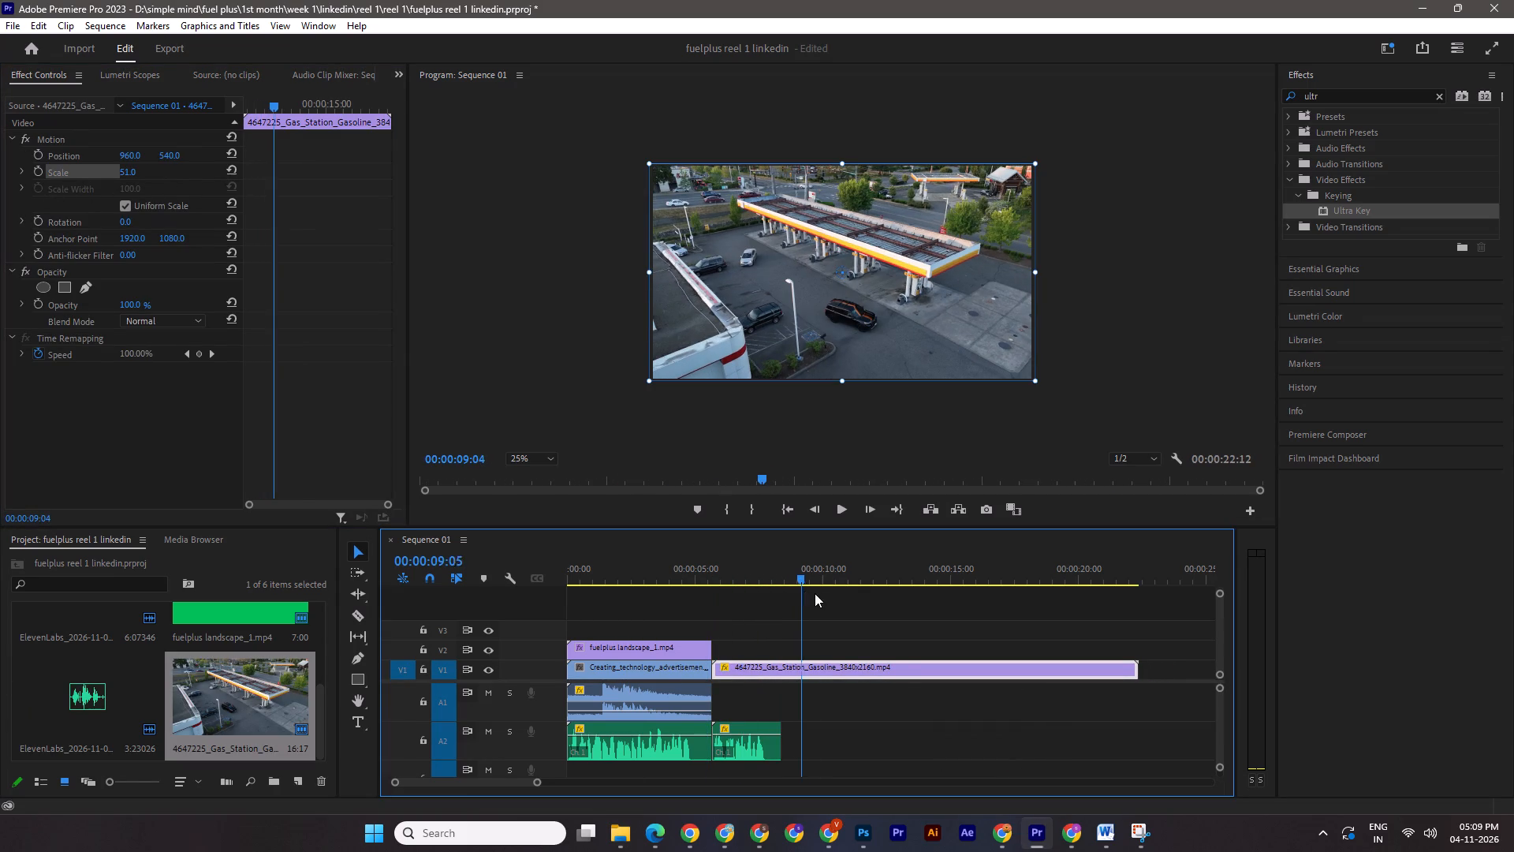
pyautogui.moveTo(815, 593); pyautogui.dragTo(986, 624)
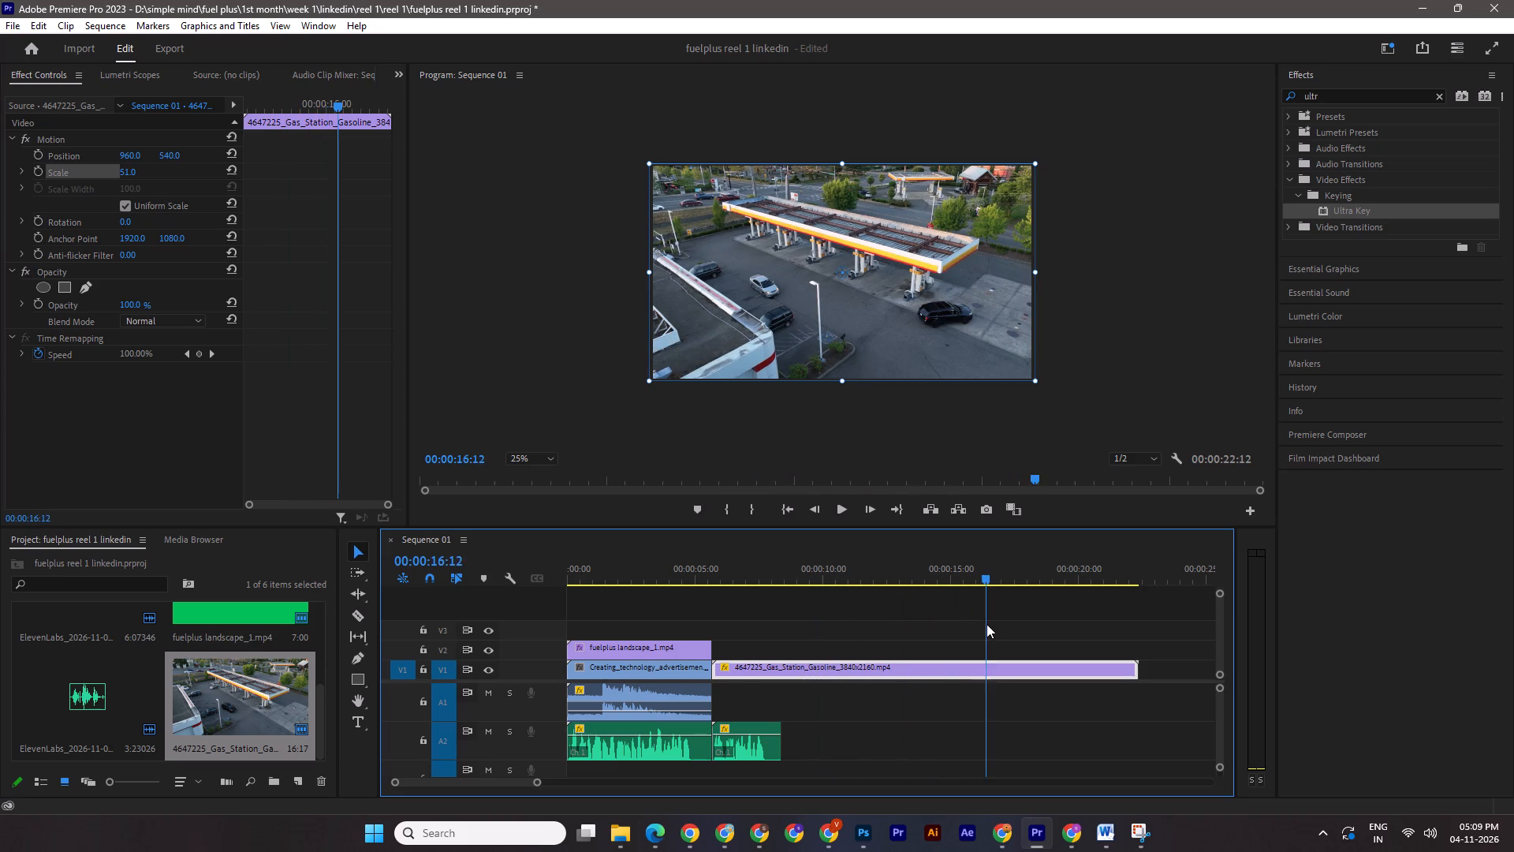
pyautogui.moveTo(986, 624); pyautogui.dragTo(784, 635)
pyautogui.moveTo(1140, 674); pyautogui.dragTo(785, 672)
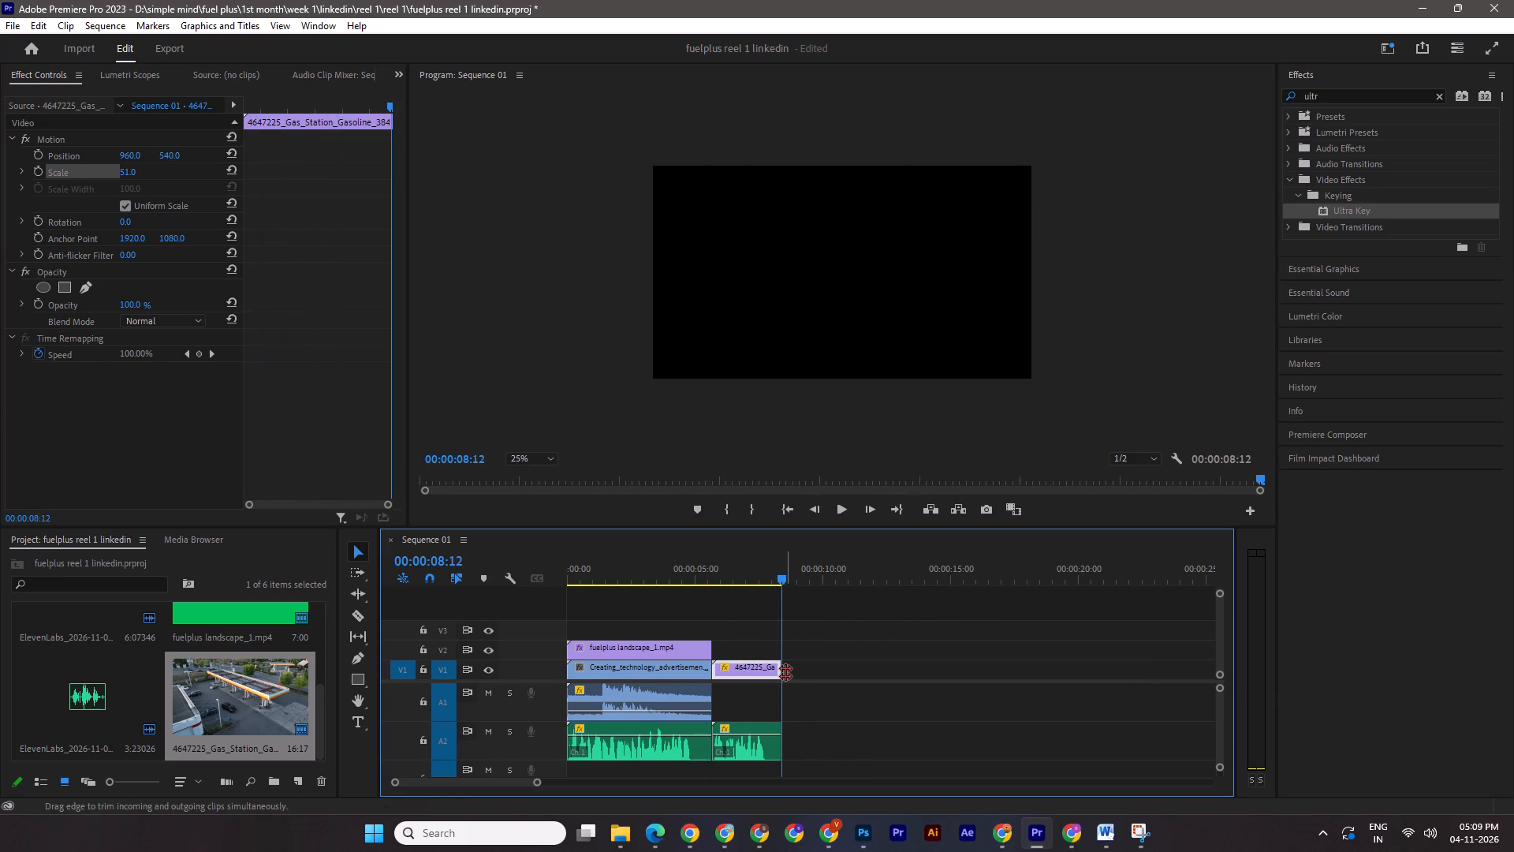
pyautogui.hotkey('ctrl', 's')
# Save the project again and play Sequence 01 from the start.
pyautogui.moveTo(778, 570); pyautogui.dragTo(447, 573)
pyautogui.hotkey('ctrl', 's')
pyautogui.press('space')
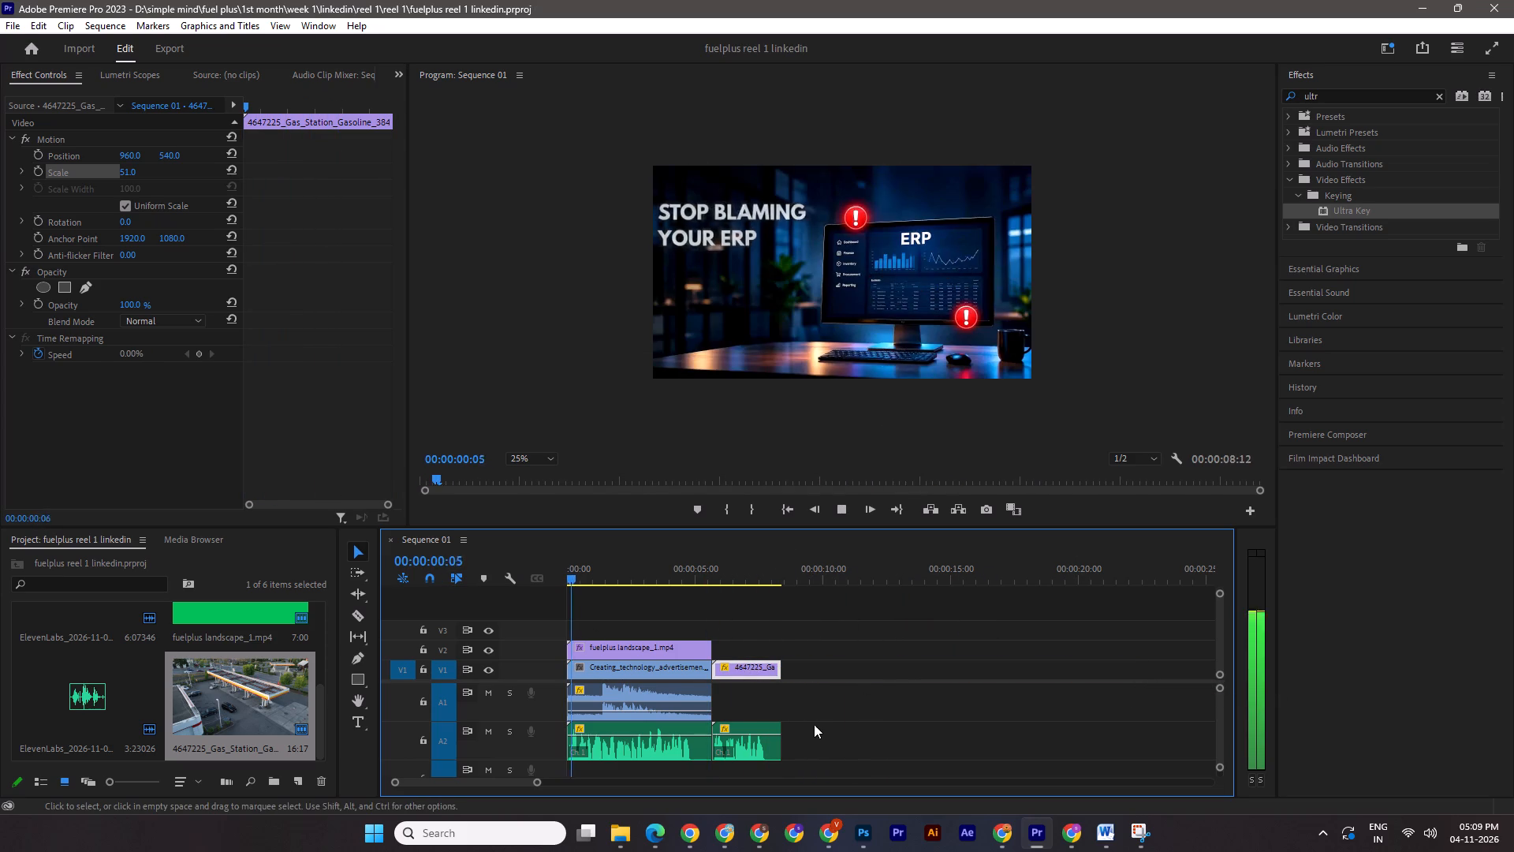
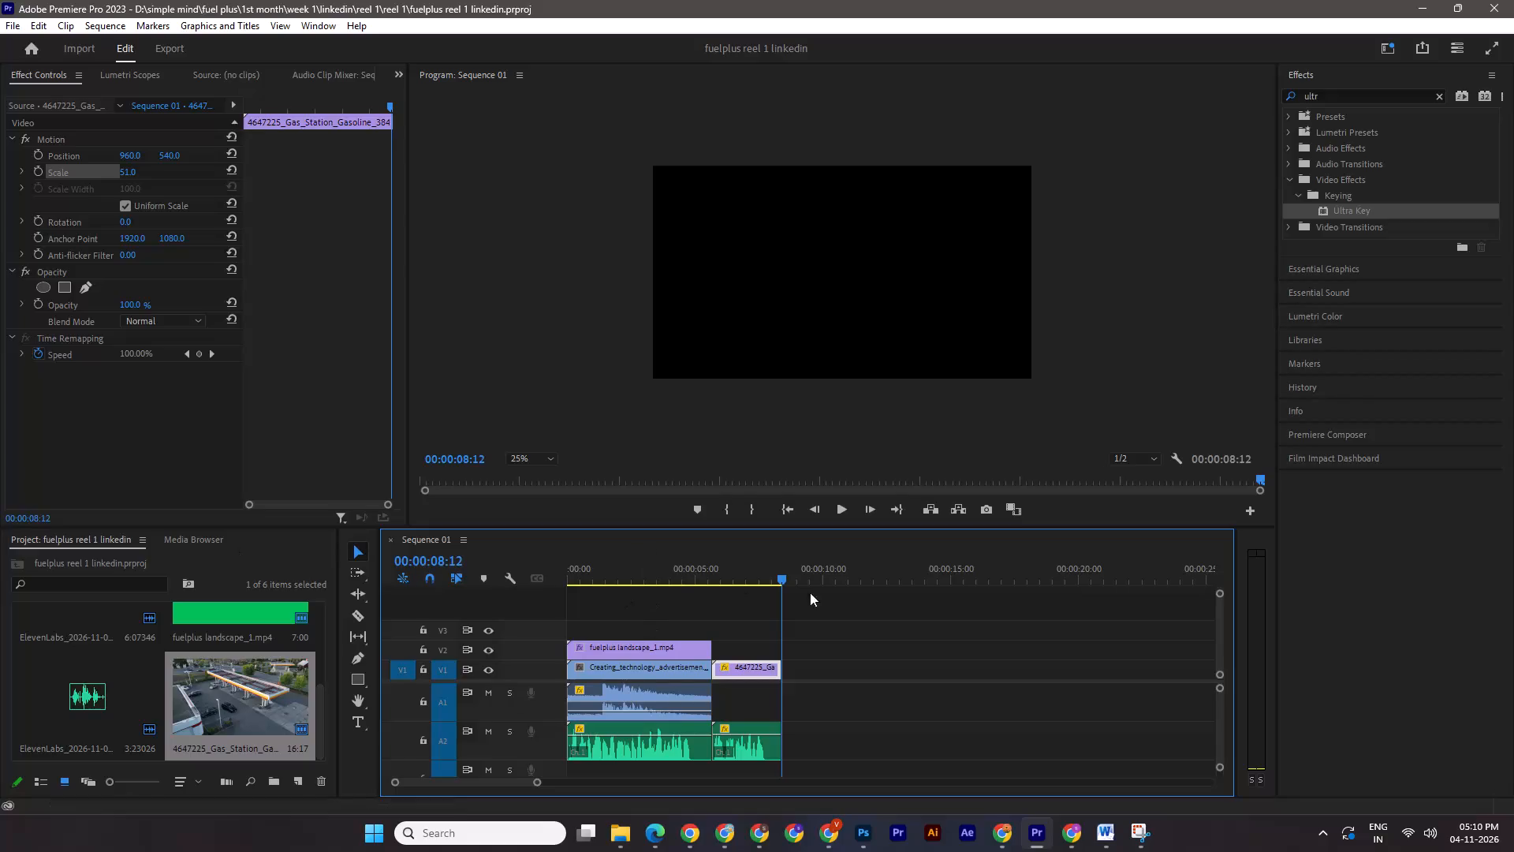
# Save the project and play Sequence 01 from the start.
pyautogui.moveTo(780, 575); pyautogui.dragTo(550, 562)
pyautogui.hotkey('ctrl', 's')
pyautogui.press('space')
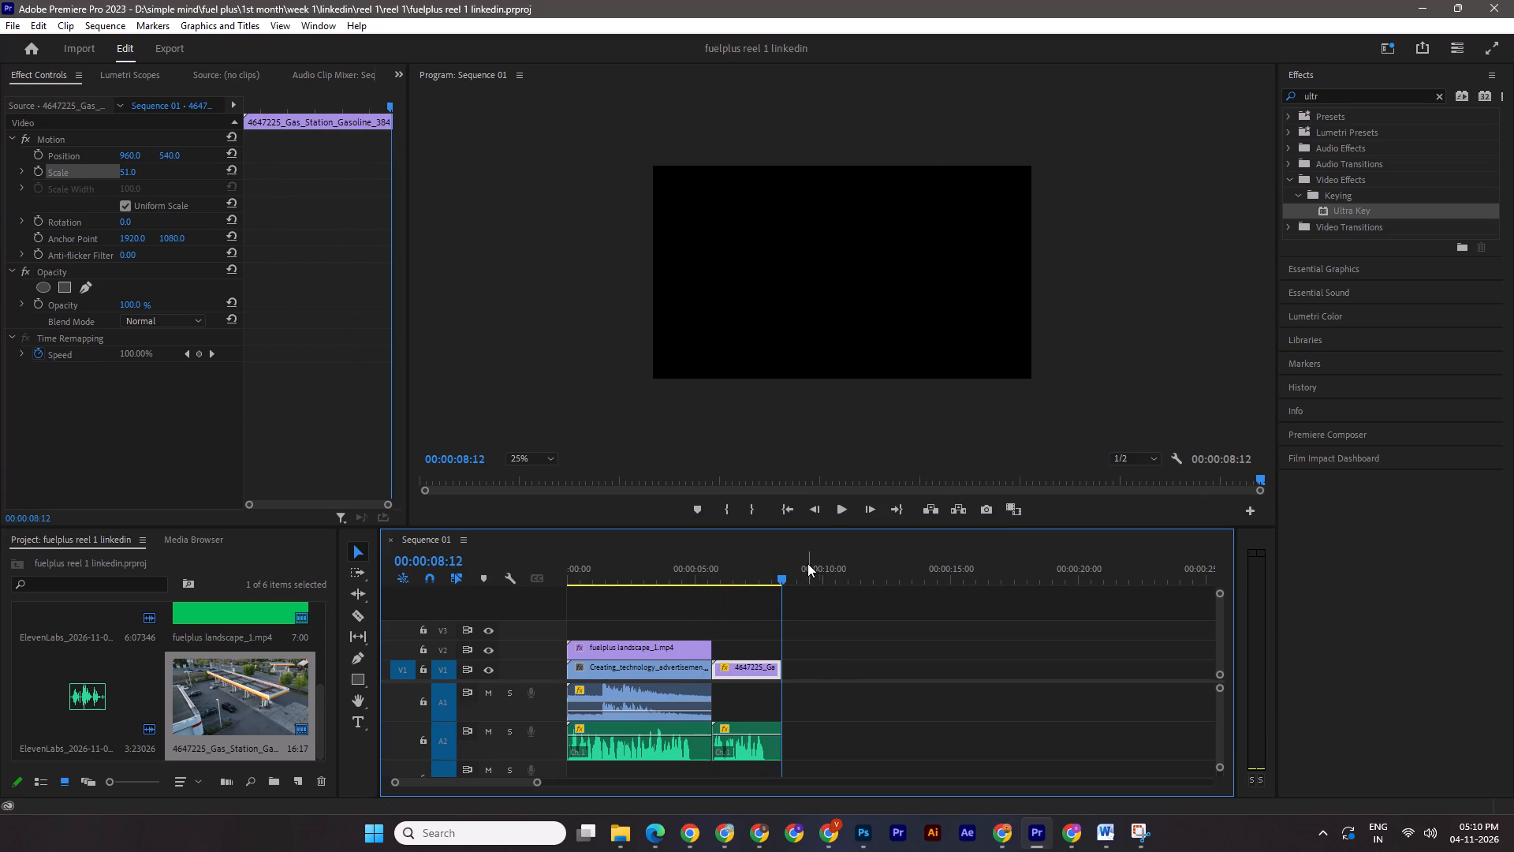
# Export the gas station frame at 00:00:06:29 as a PNG still to the Downloads folder.
pyautogui.moveTo(786, 575); pyautogui.dragTo(725, 581)
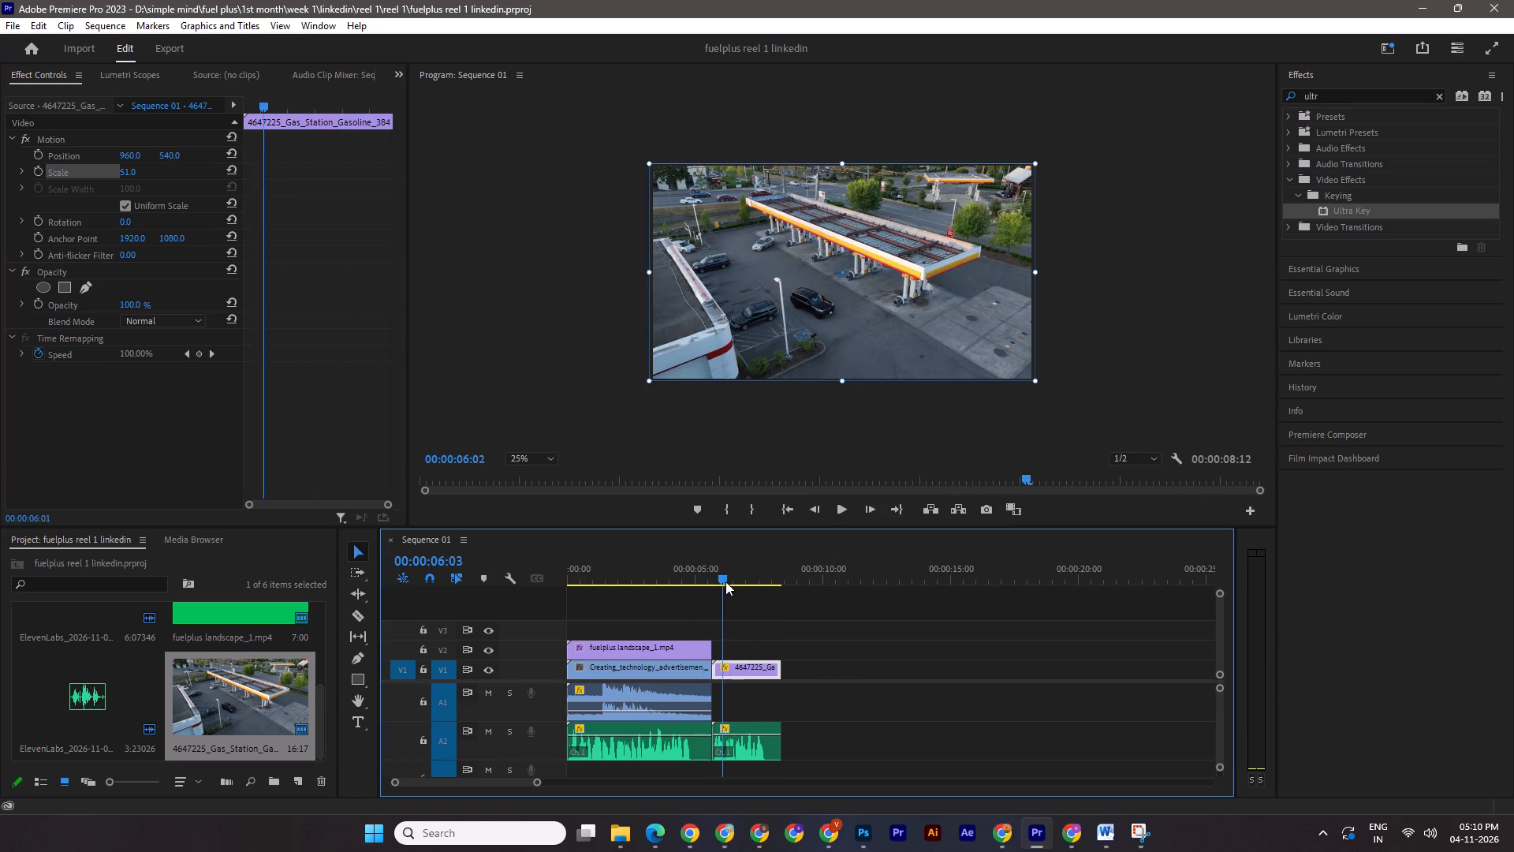
pyautogui.moveTo(725, 581); pyautogui.dragTo(747, 590)
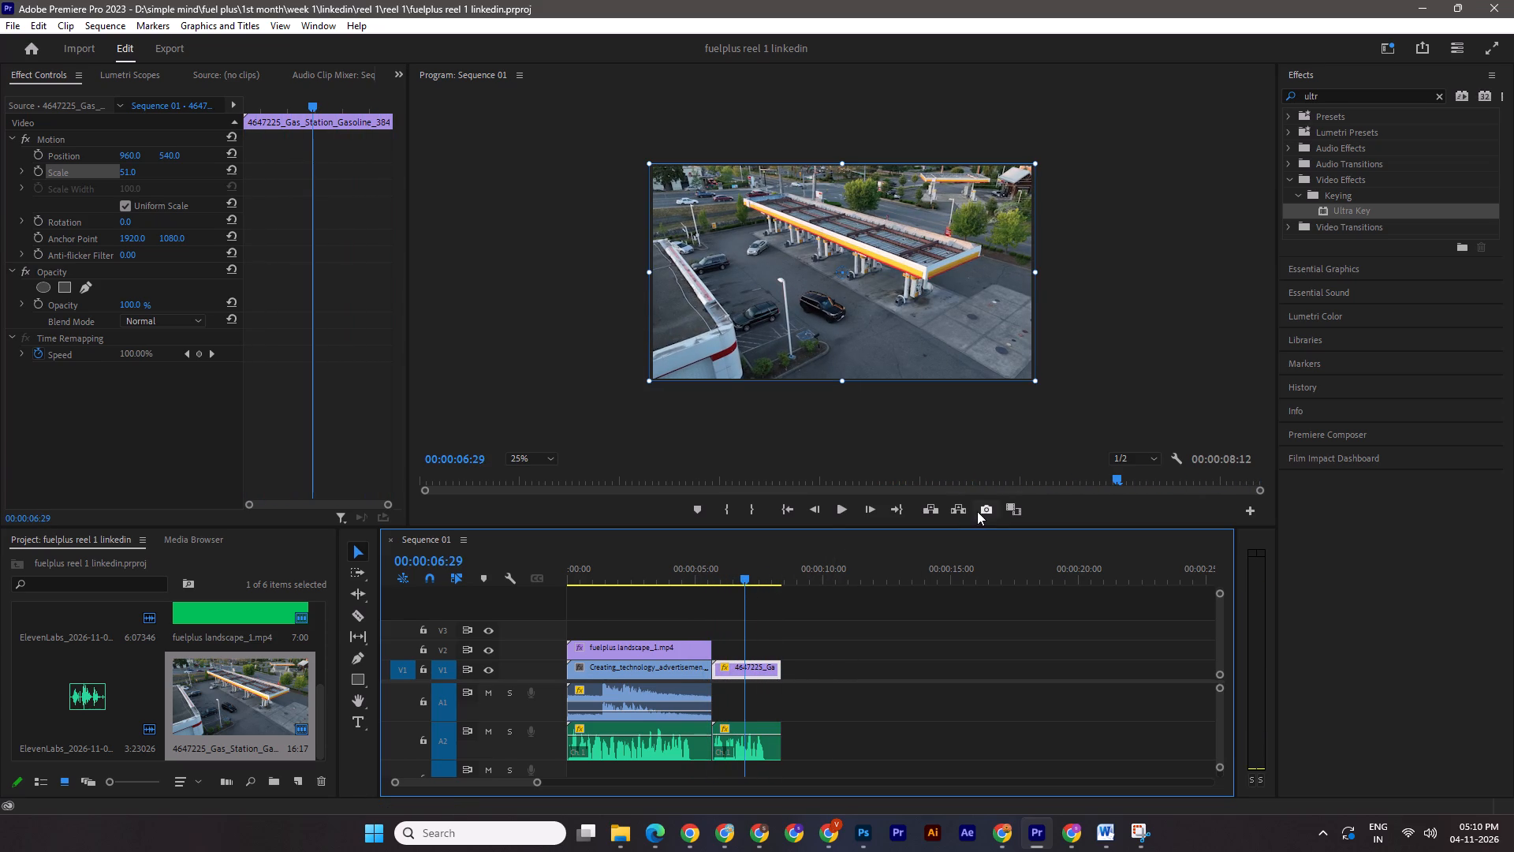
pyautogui.click(978, 511)
pyautogui.click(820, 472)
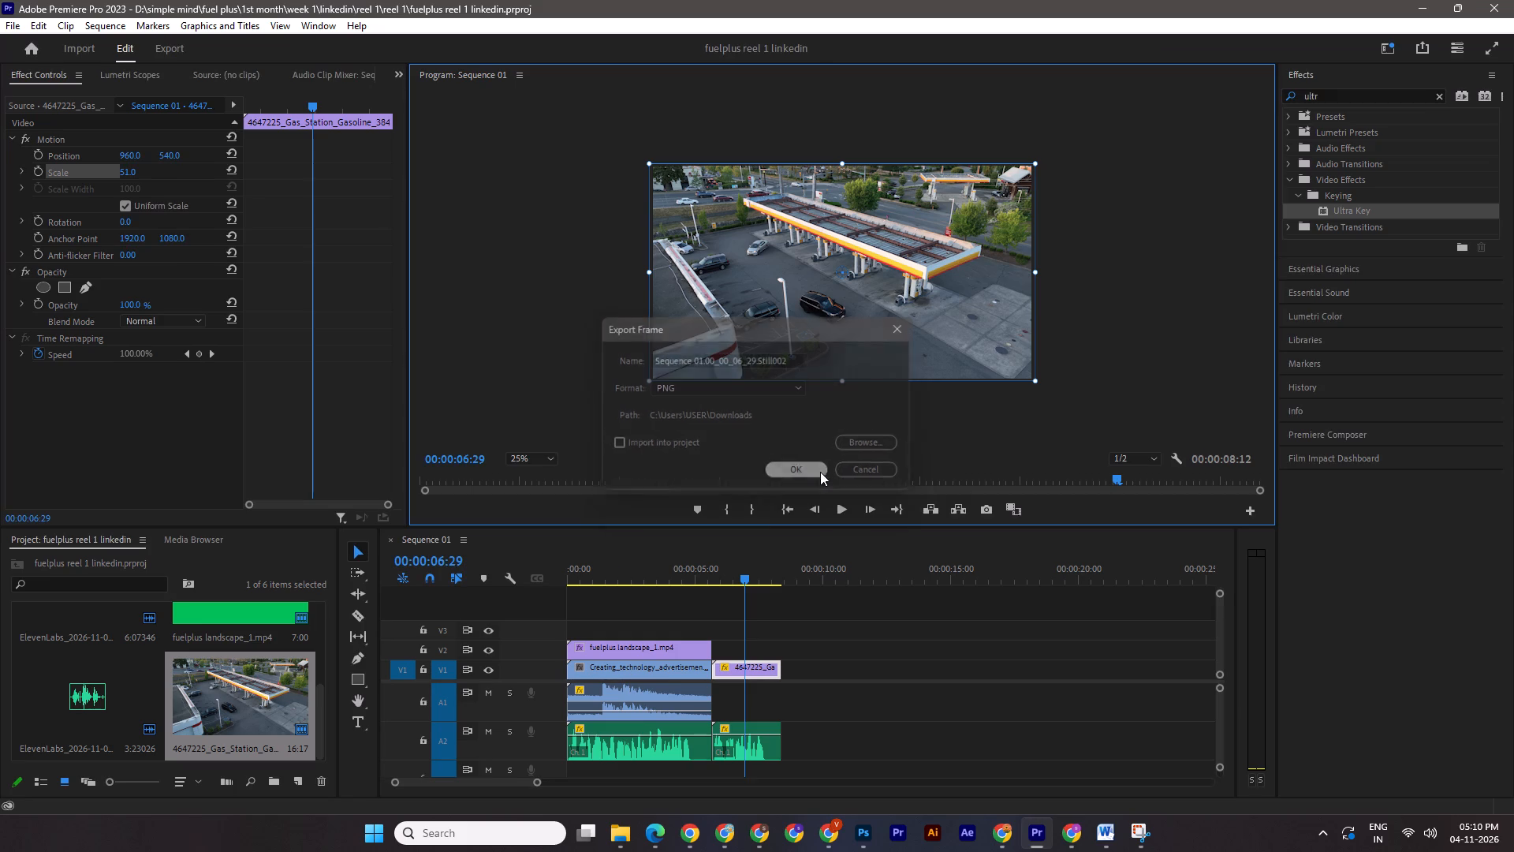
# Switch to the fuelplus landscape design in Canva and add a blank page 11 after the STOP BLAMING YOUR ERP page.
pyautogui.click(766, 833)
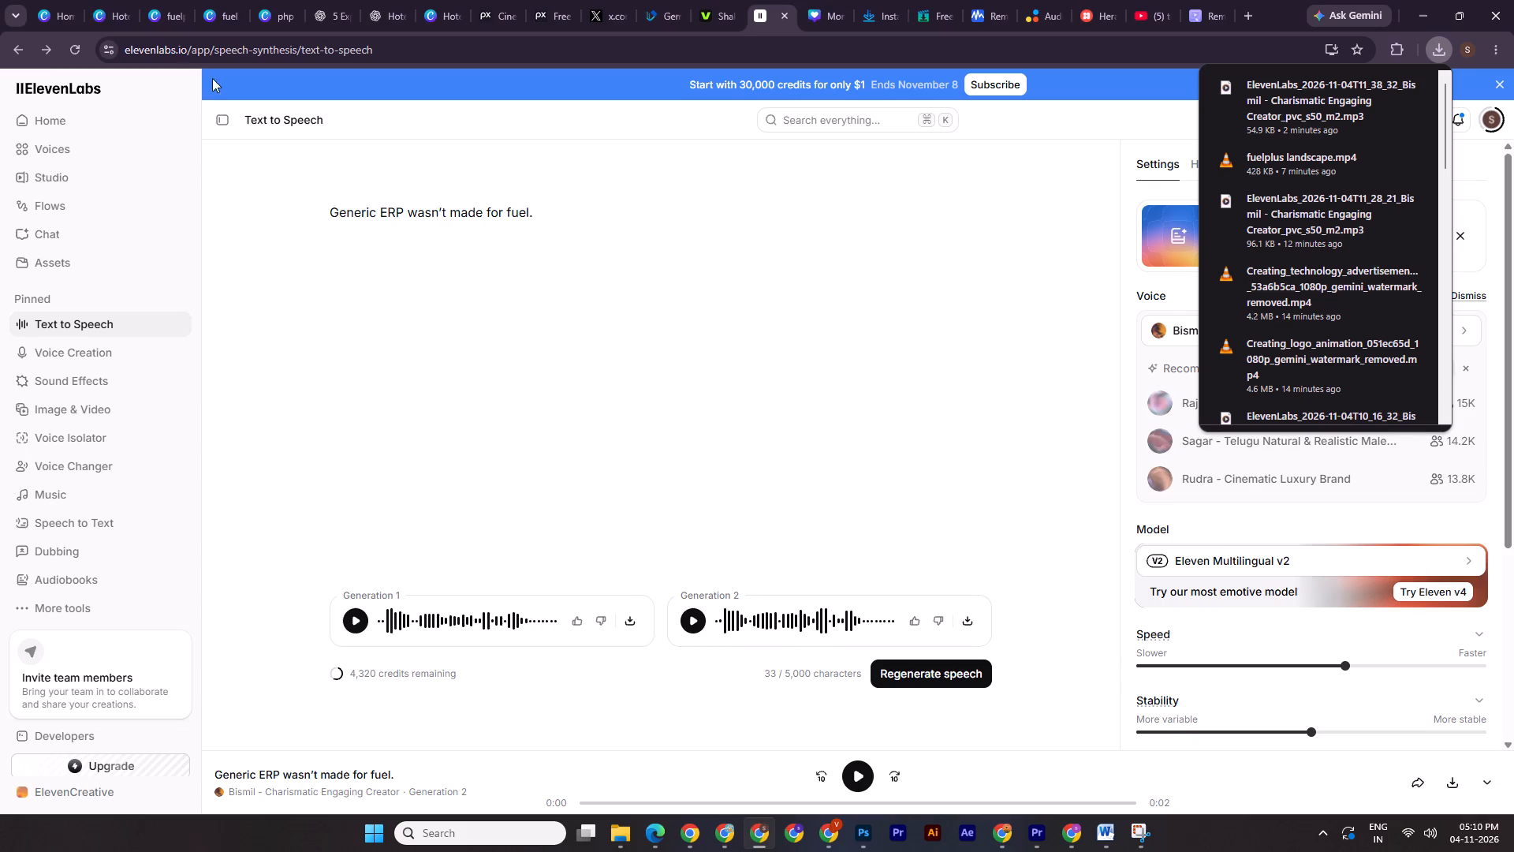
pyautogui.click(158, 0)
pyautogui.click(1344, 483)
pyautogui.click(1412, 742)
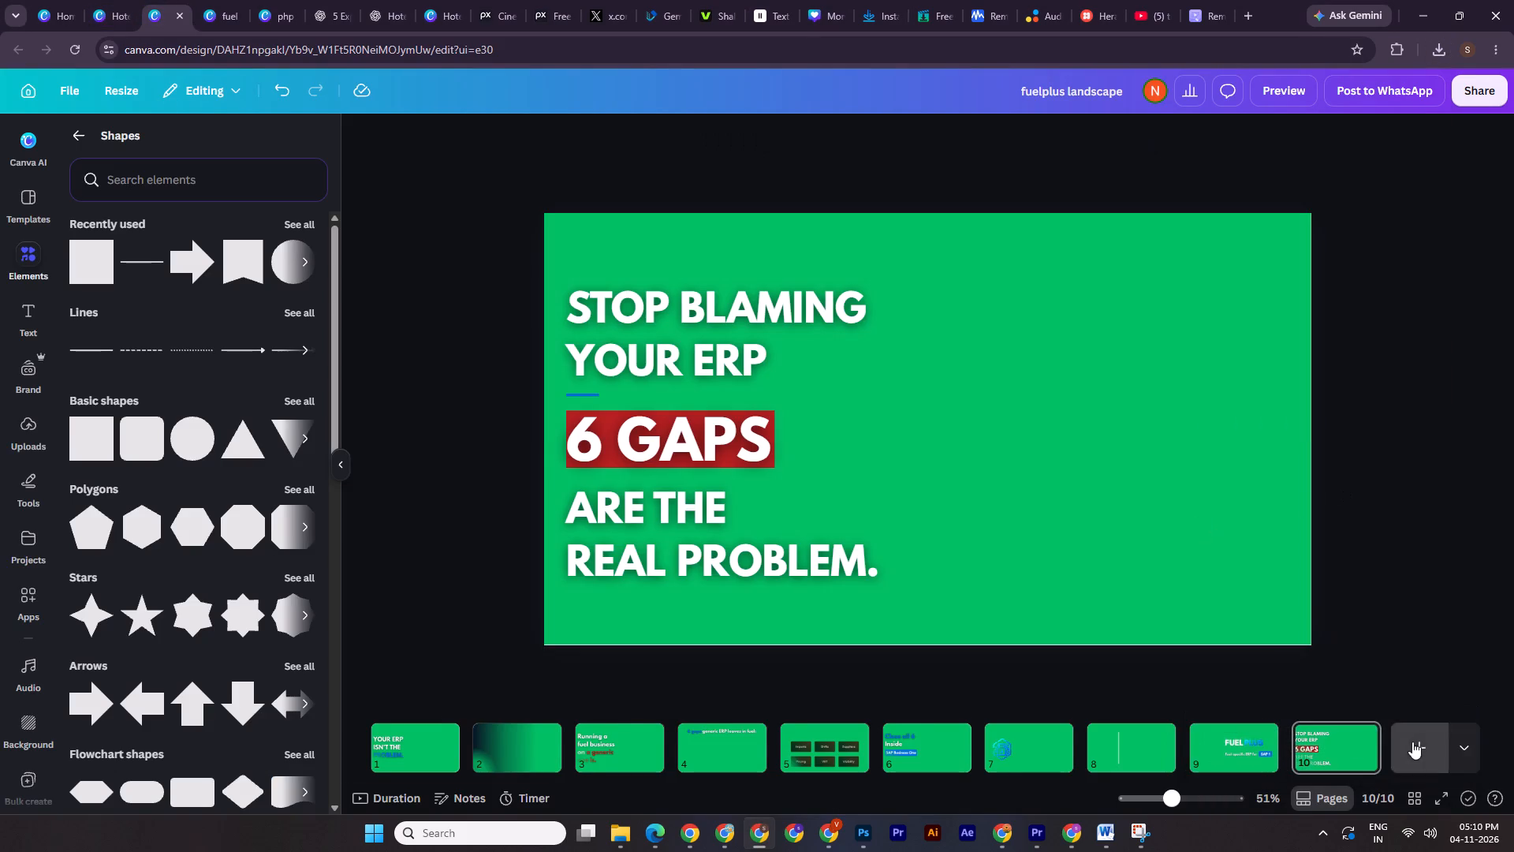
# Upload the exported gas station still from the Downloads folder into the Shalini image folder in Canva.
pyautogui.scroll(-10, 34, 671)
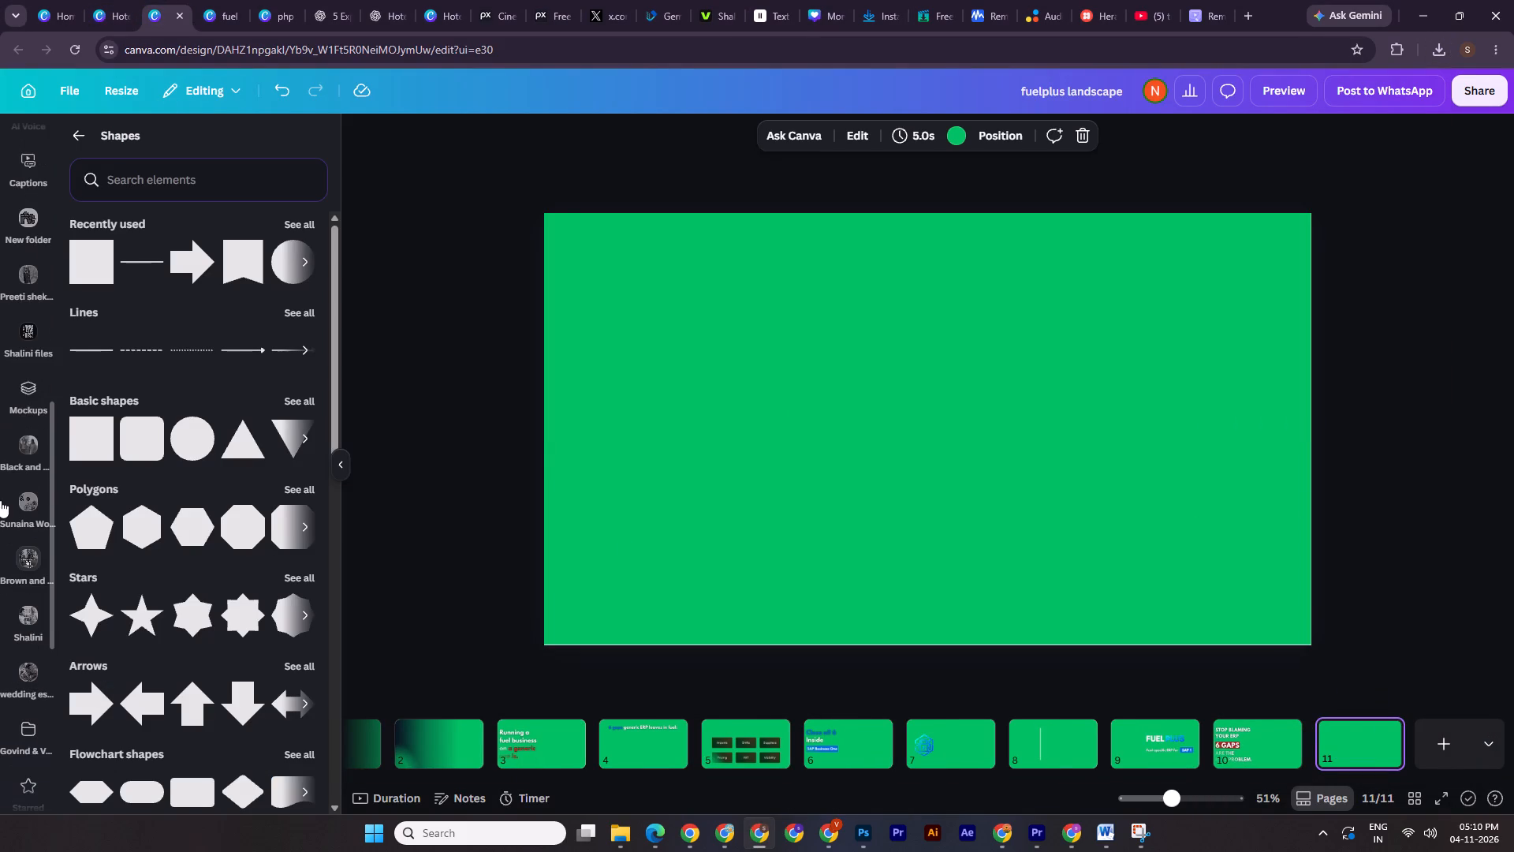
pyautogui.click(12, 626)
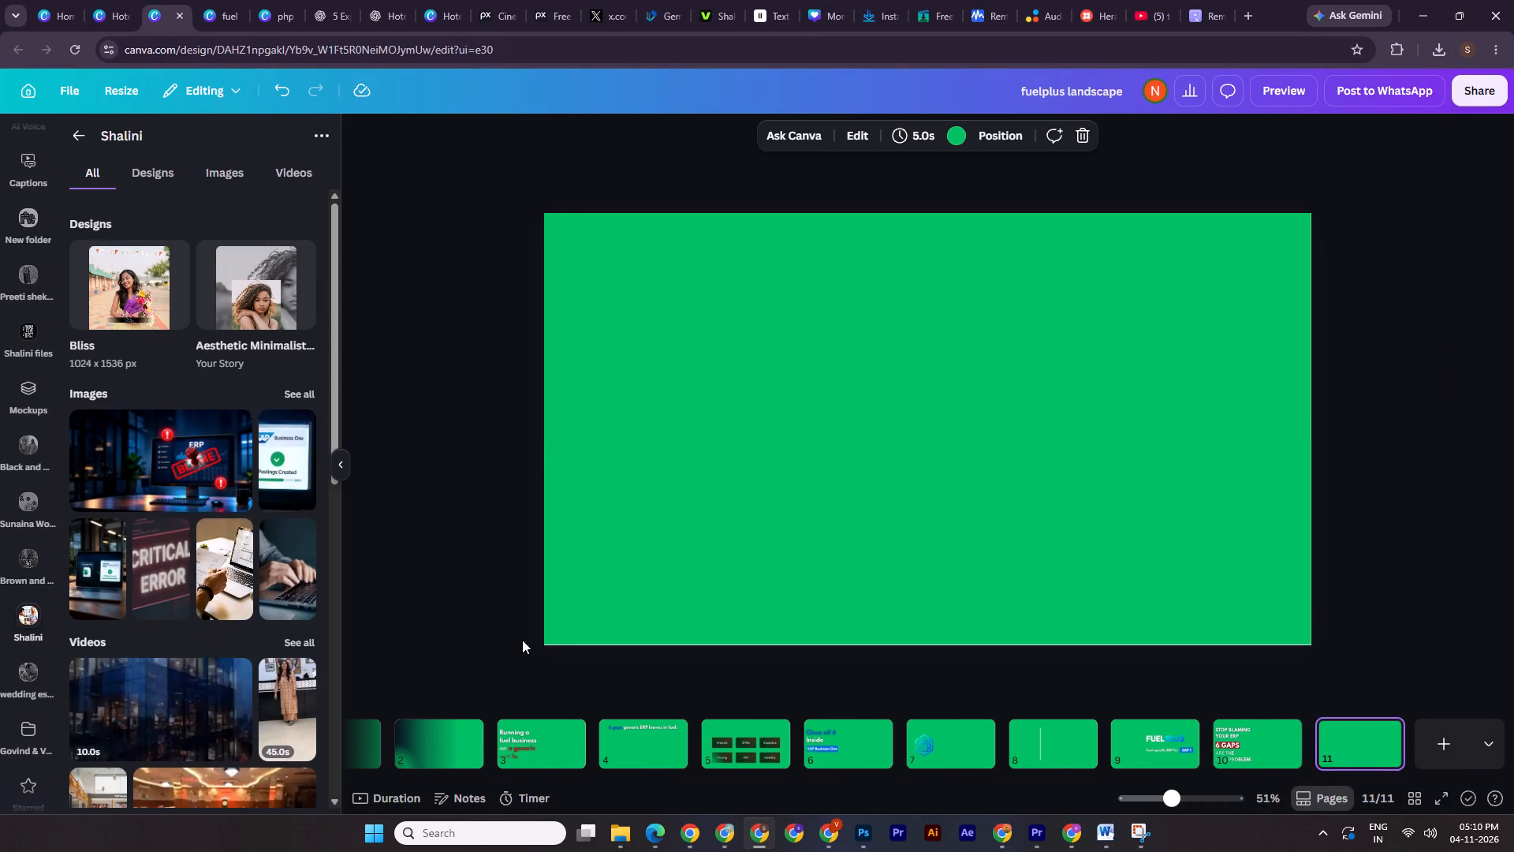
pyautogui.click(628, 845)
pyautogui.click(448, 759)
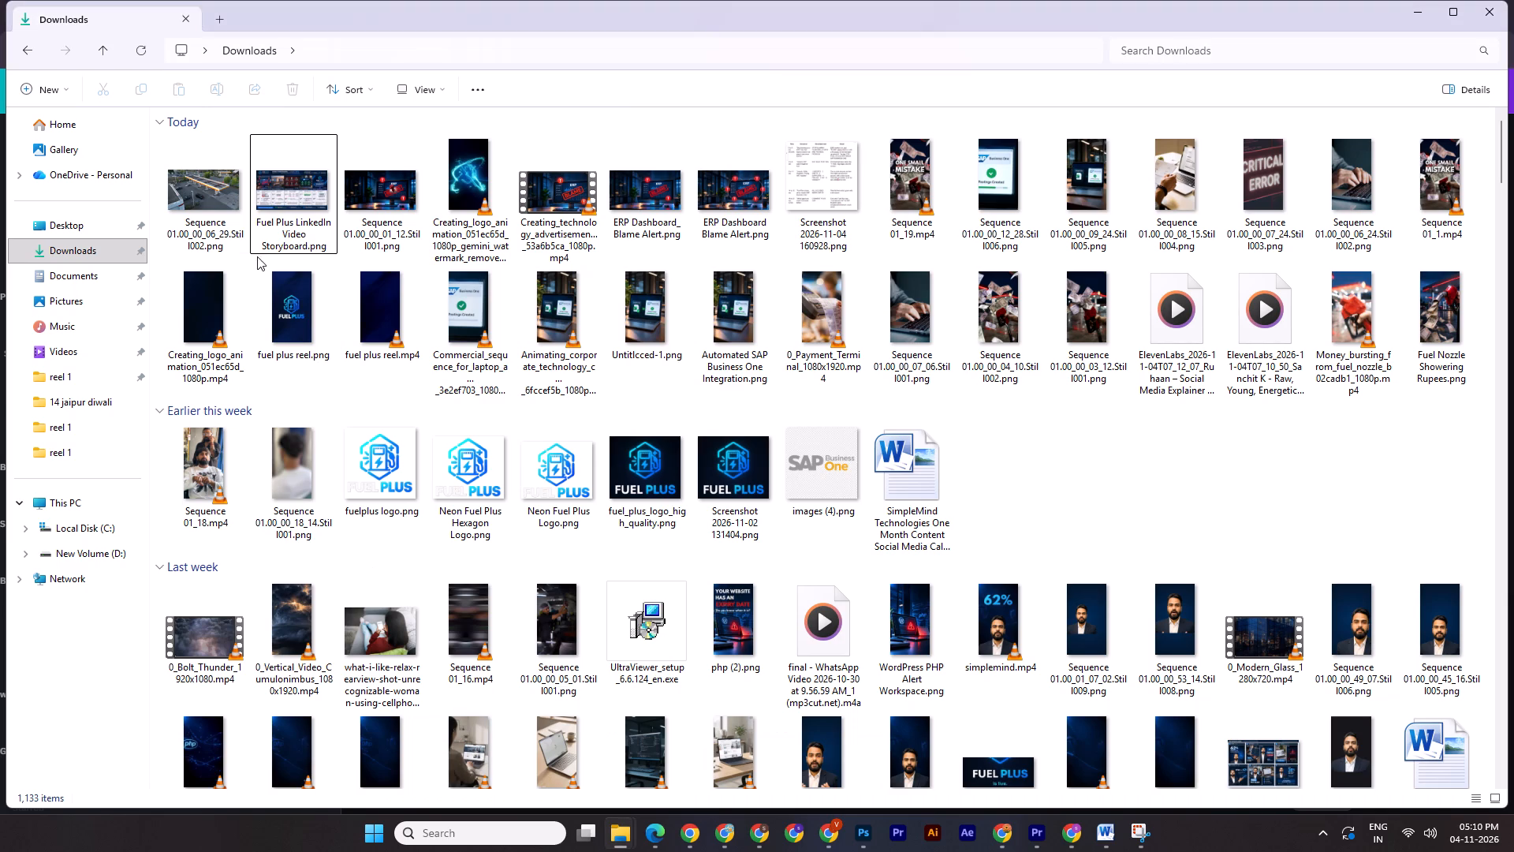
pyautogui.moveTo(200, 212); pyautogui.dragTo(164, 495)
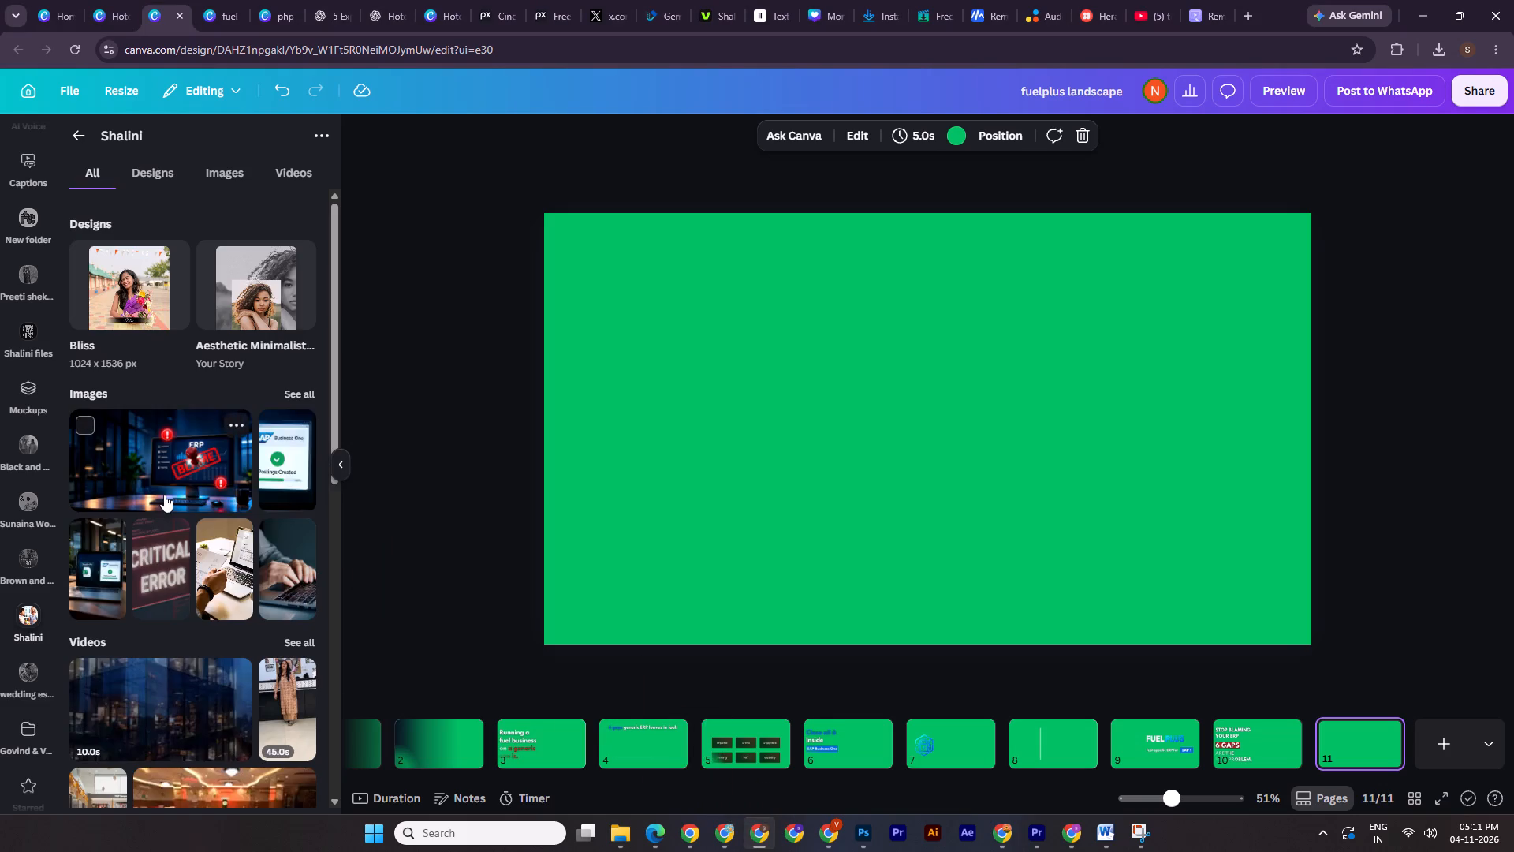
# Place the gas station still on page 11 and enlarge it to cover the whole page.
pyautogui.click(137, 437)
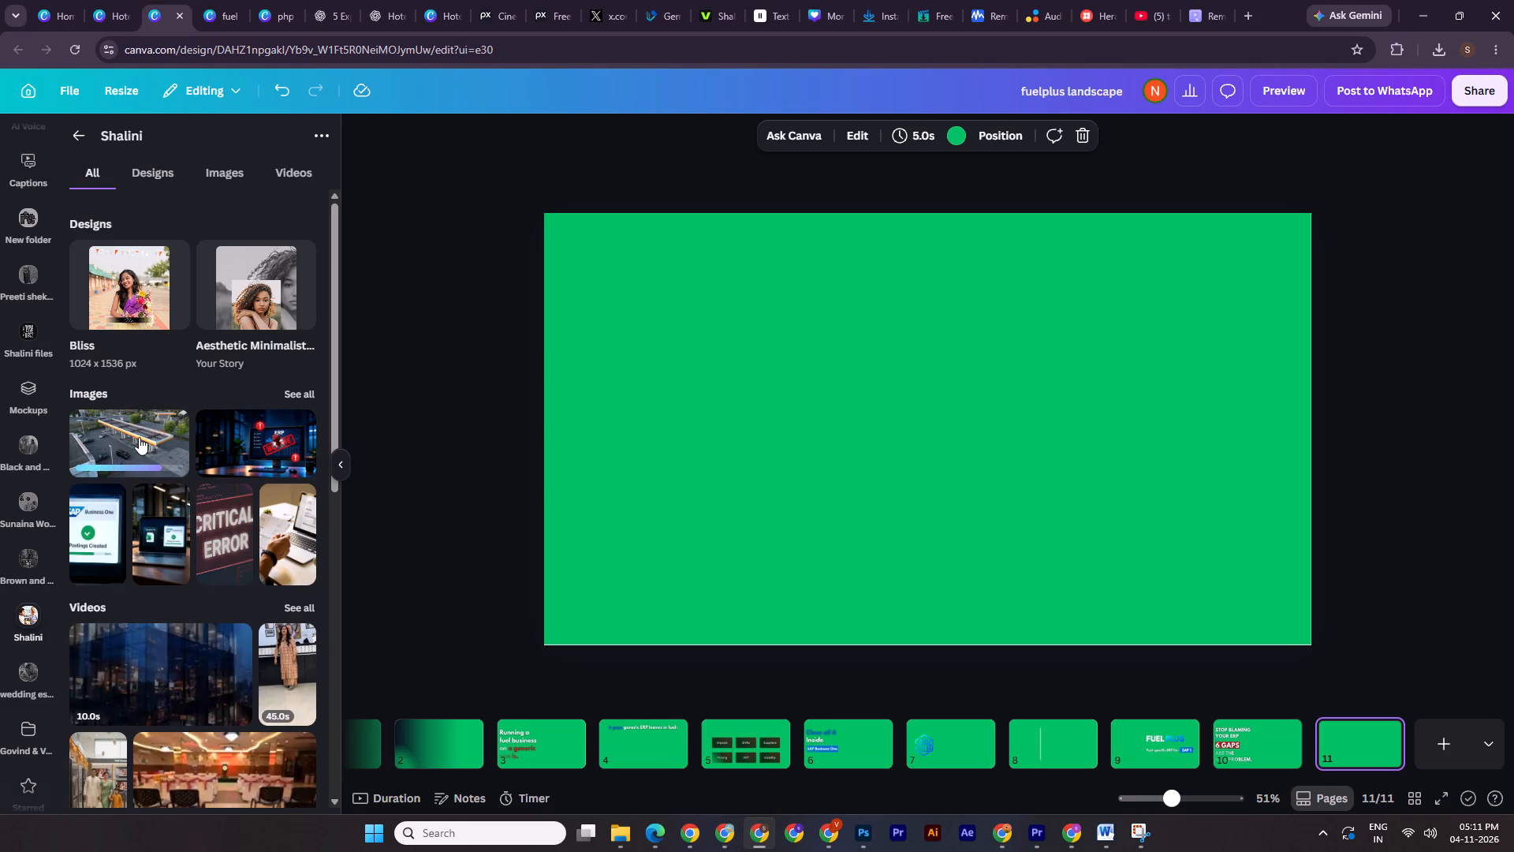
pyautogui.moveTo(1206, 274); pyautogui.dragTo(1320, 226)
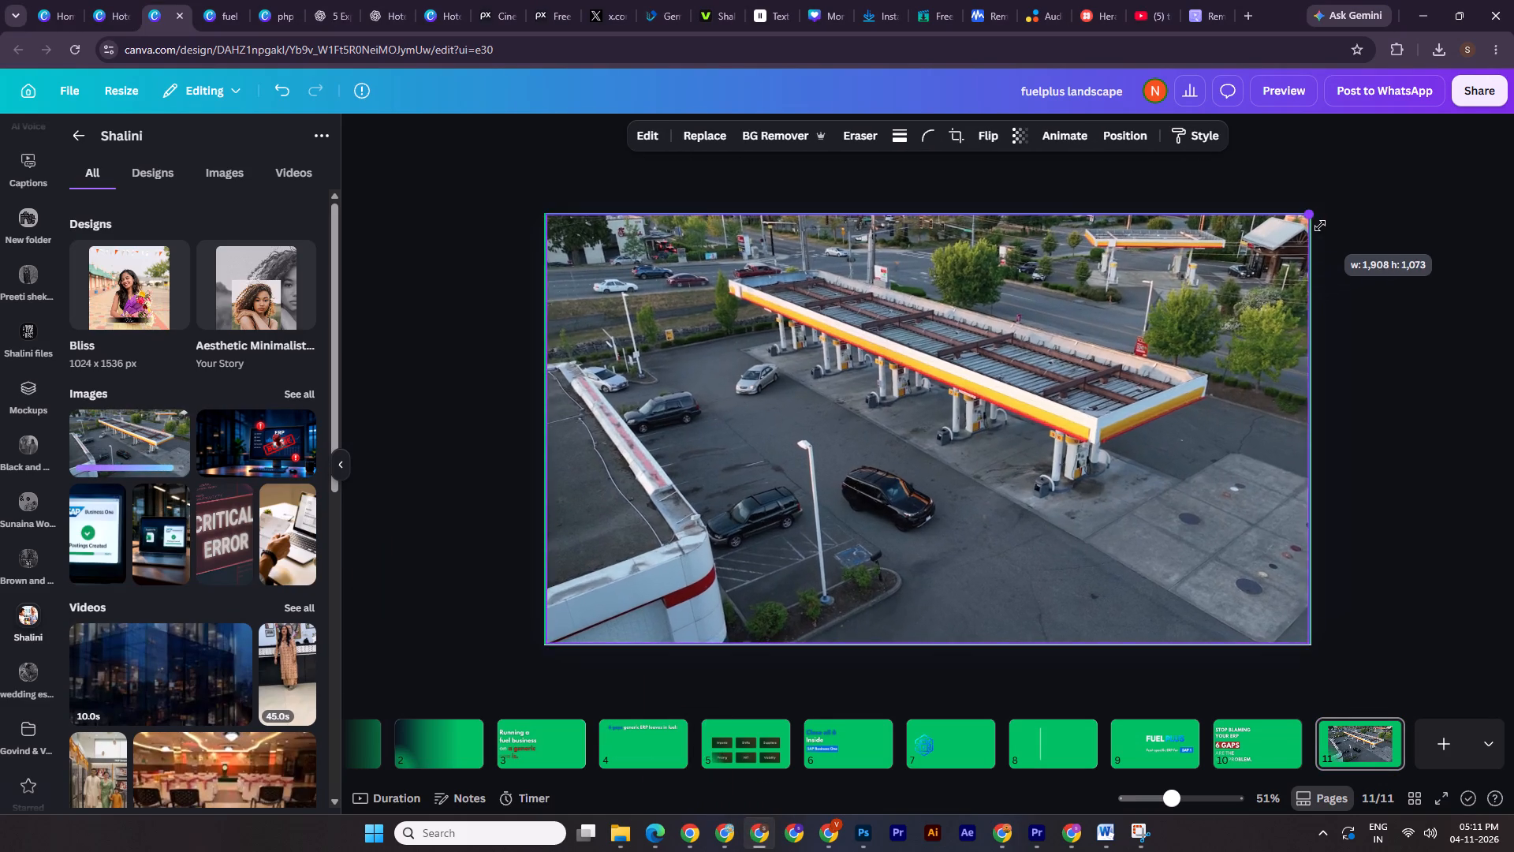
pyautogui.moveTo(1320, 226); pyautogui.dragTo(1325, 223)
# Copy the blue SAP Business One label from page 6 onto page 11 and remove its Rise animation.
pyautogui.click(824, 756)
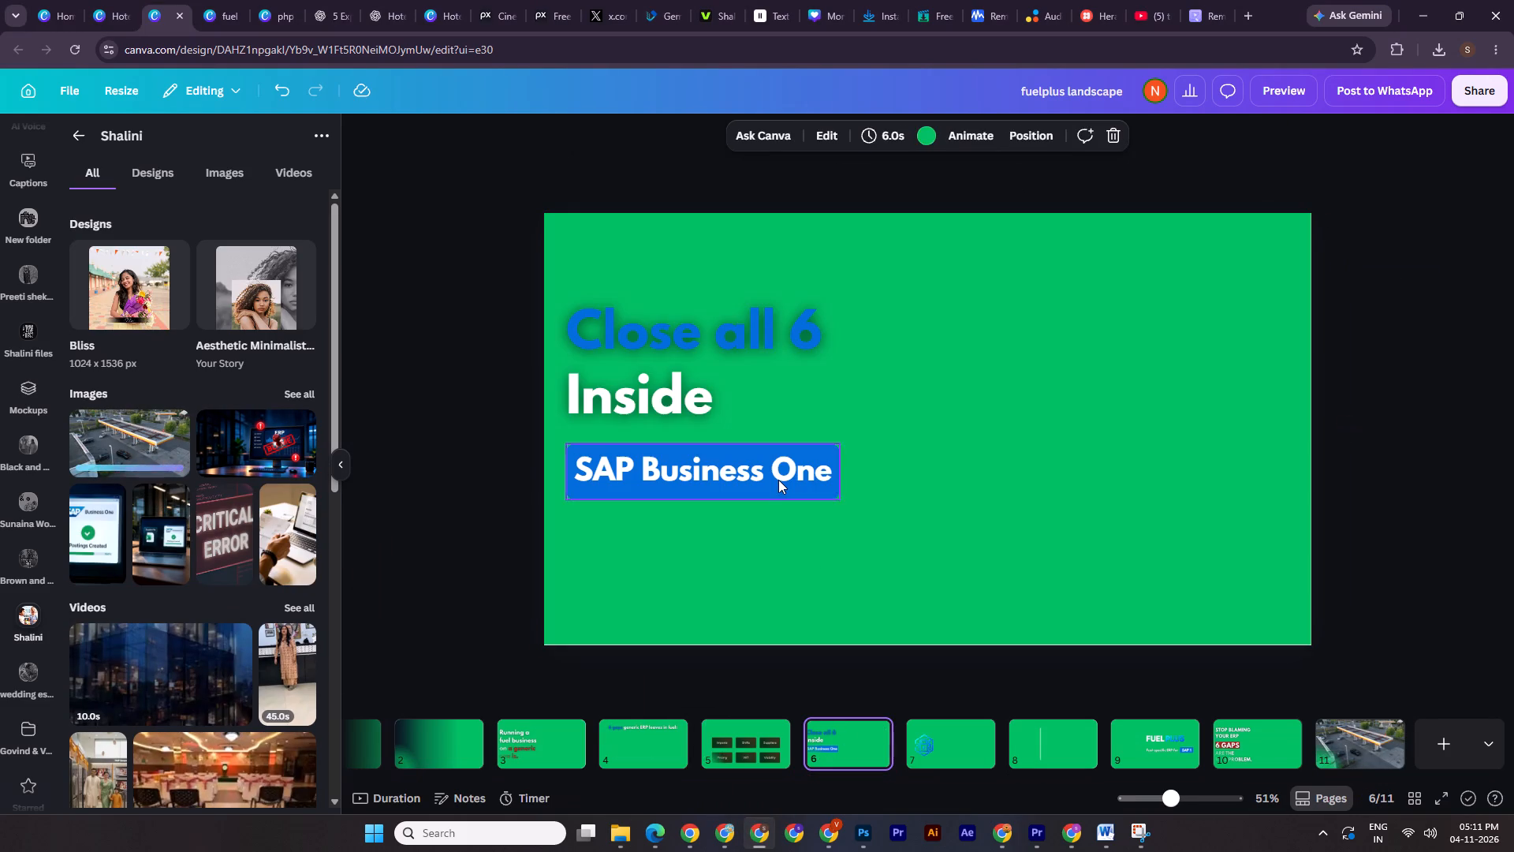
pyautogui.click(778, 480)
pyautogui.hotkey('ctrl', 'c')
pyautogui.click(1351, 751)
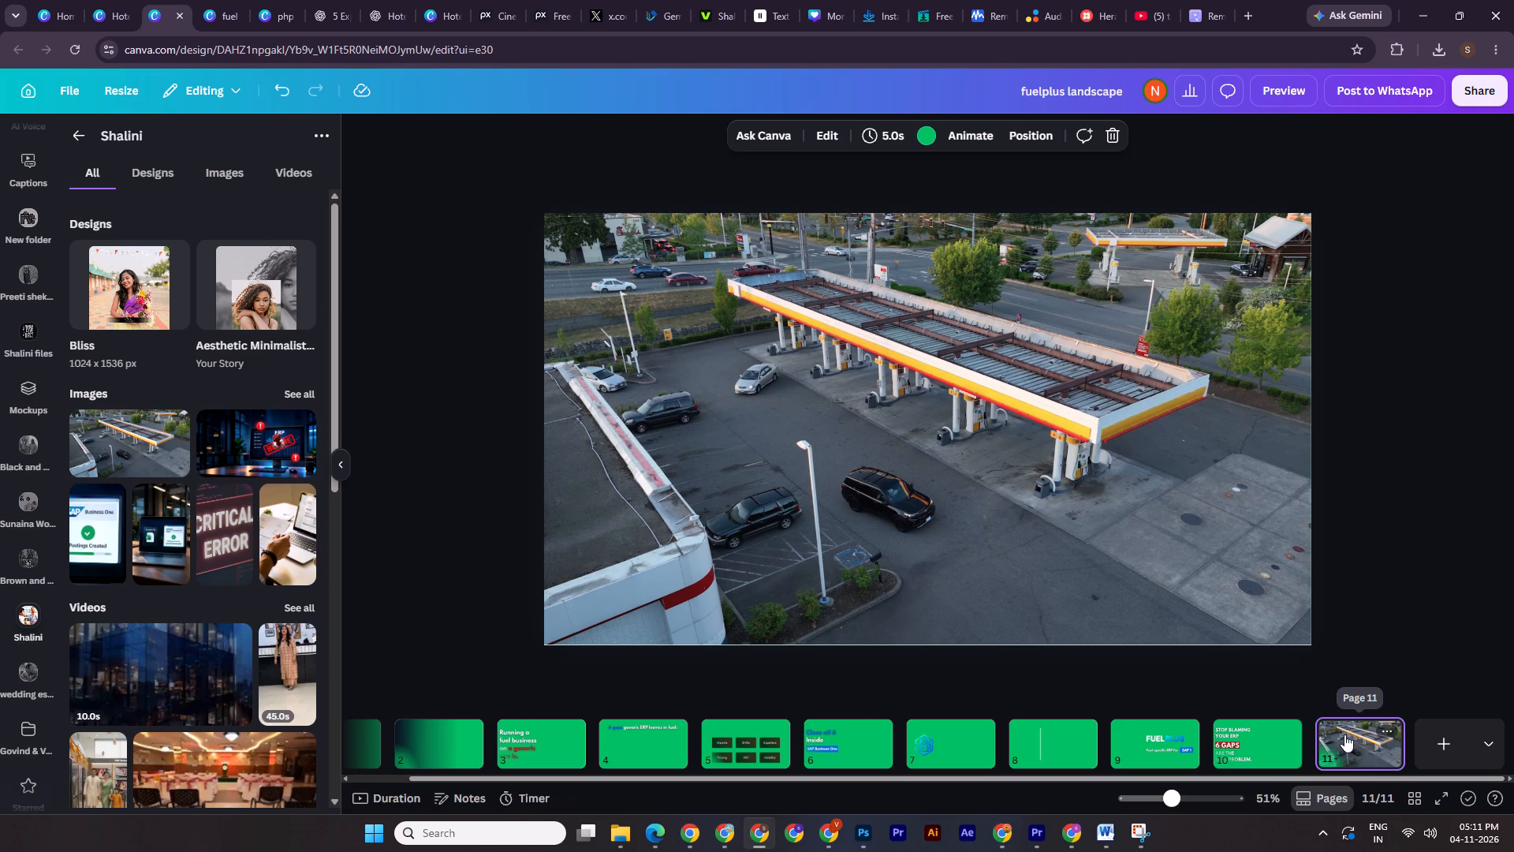
pyautogui.hotkey('ctrl', 'v')
pyautogui.click(1179, 135)
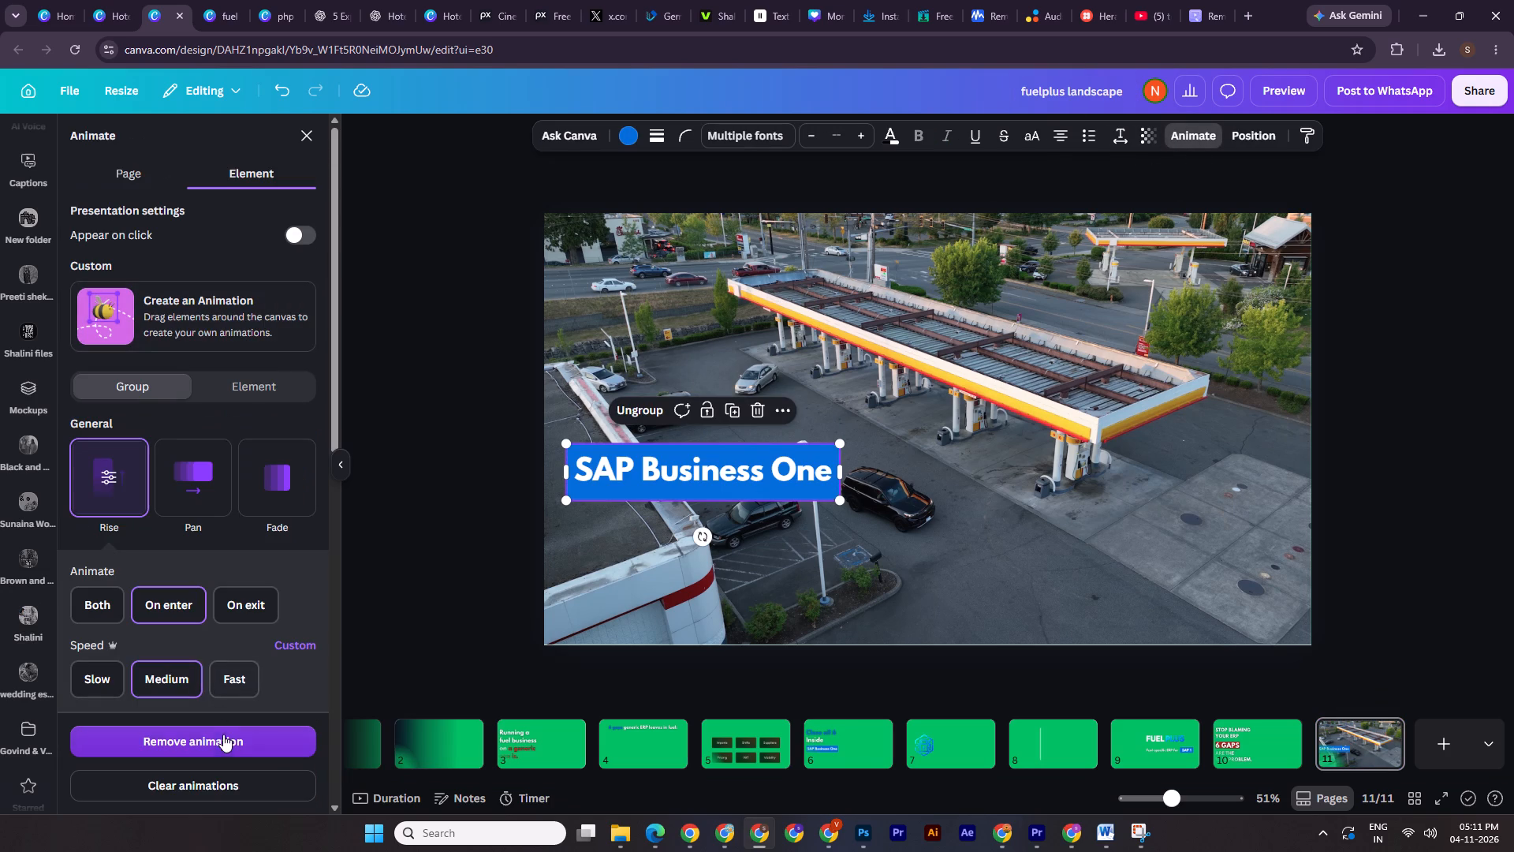
pyautogui.click(223, 735)
# Centre the SAP Business One label horizontally on page 11 and ungroup it.
pyautogui.click(1071, 129)
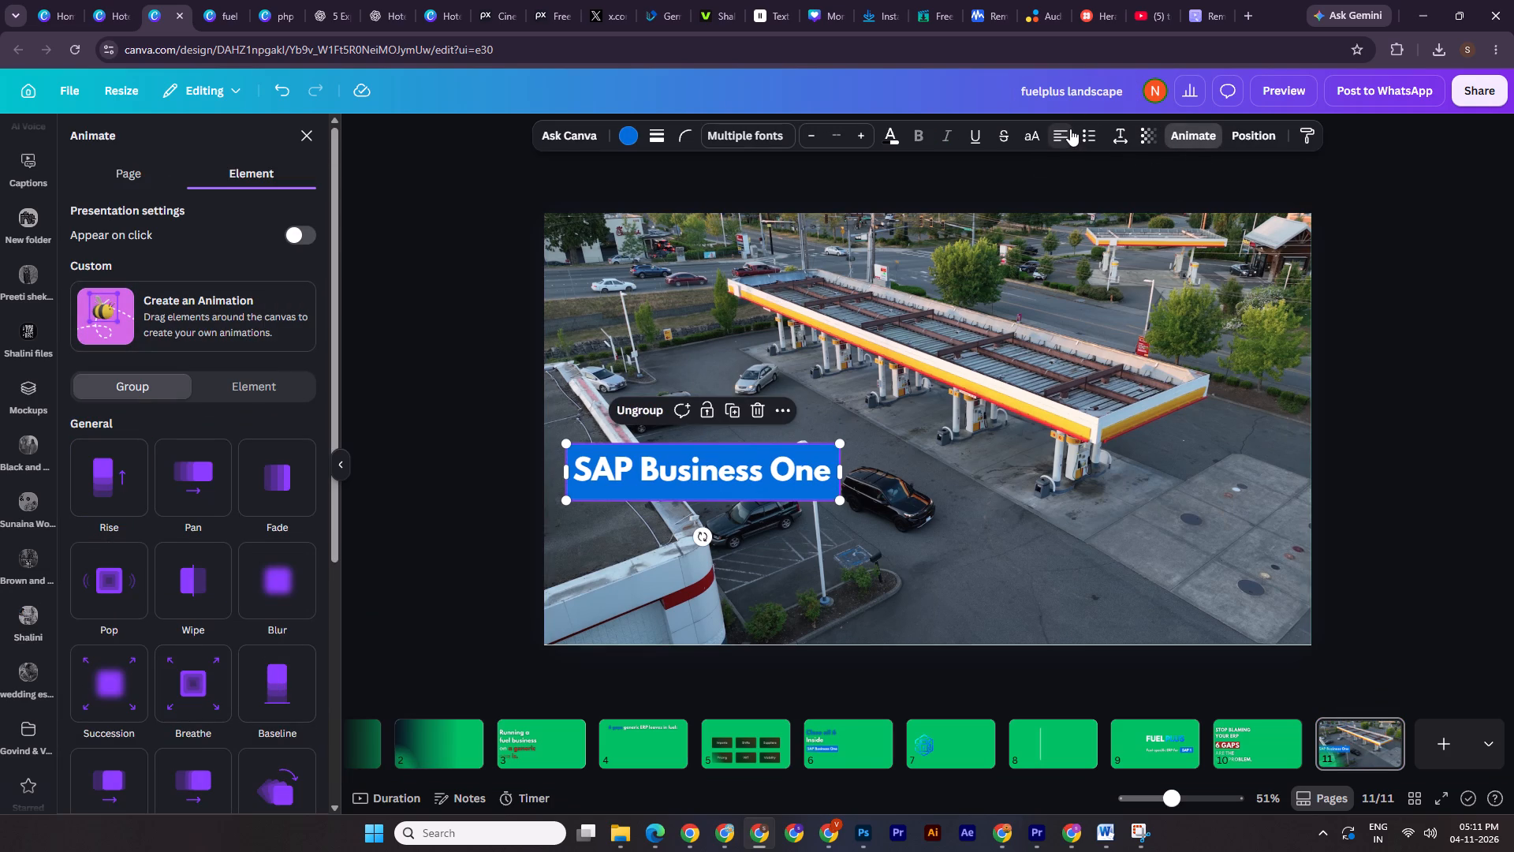
pyautogui.doubleClick(1067, 136)
pyautogui.click(1067, 136)
pyautogui.click(1249, 133)
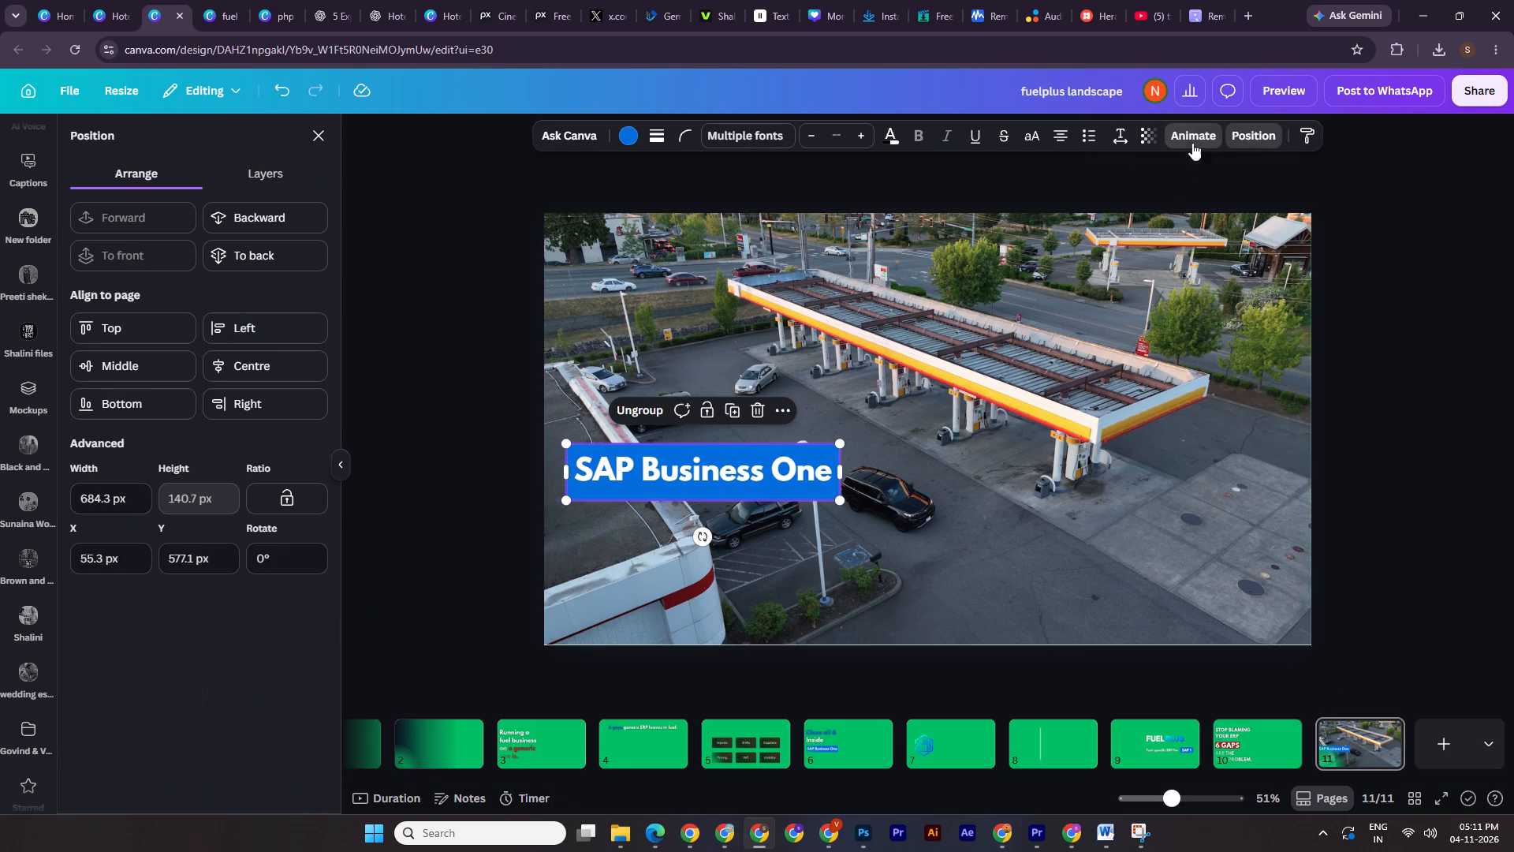
pyautogui.click(259, 355)
pyautogui.click(852, 411)
pyautogui.click(1453, 428)
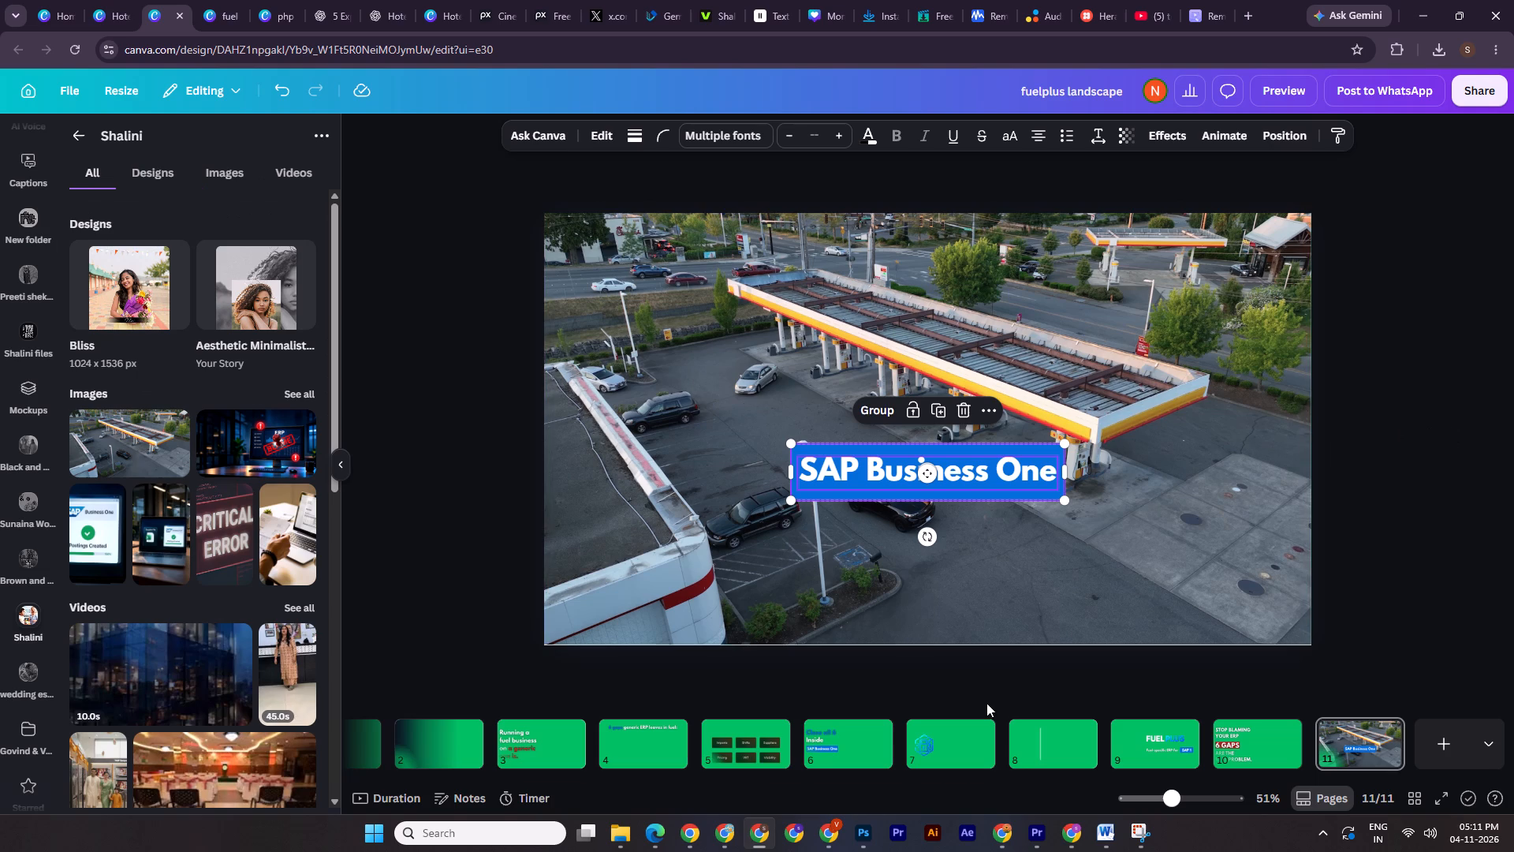
# Replace the label's text with NOT BUILT FOR FUEL, copied from the fuel plus Google Docs script, and widen its text box to one line.
pyautogui.click(693, 842)
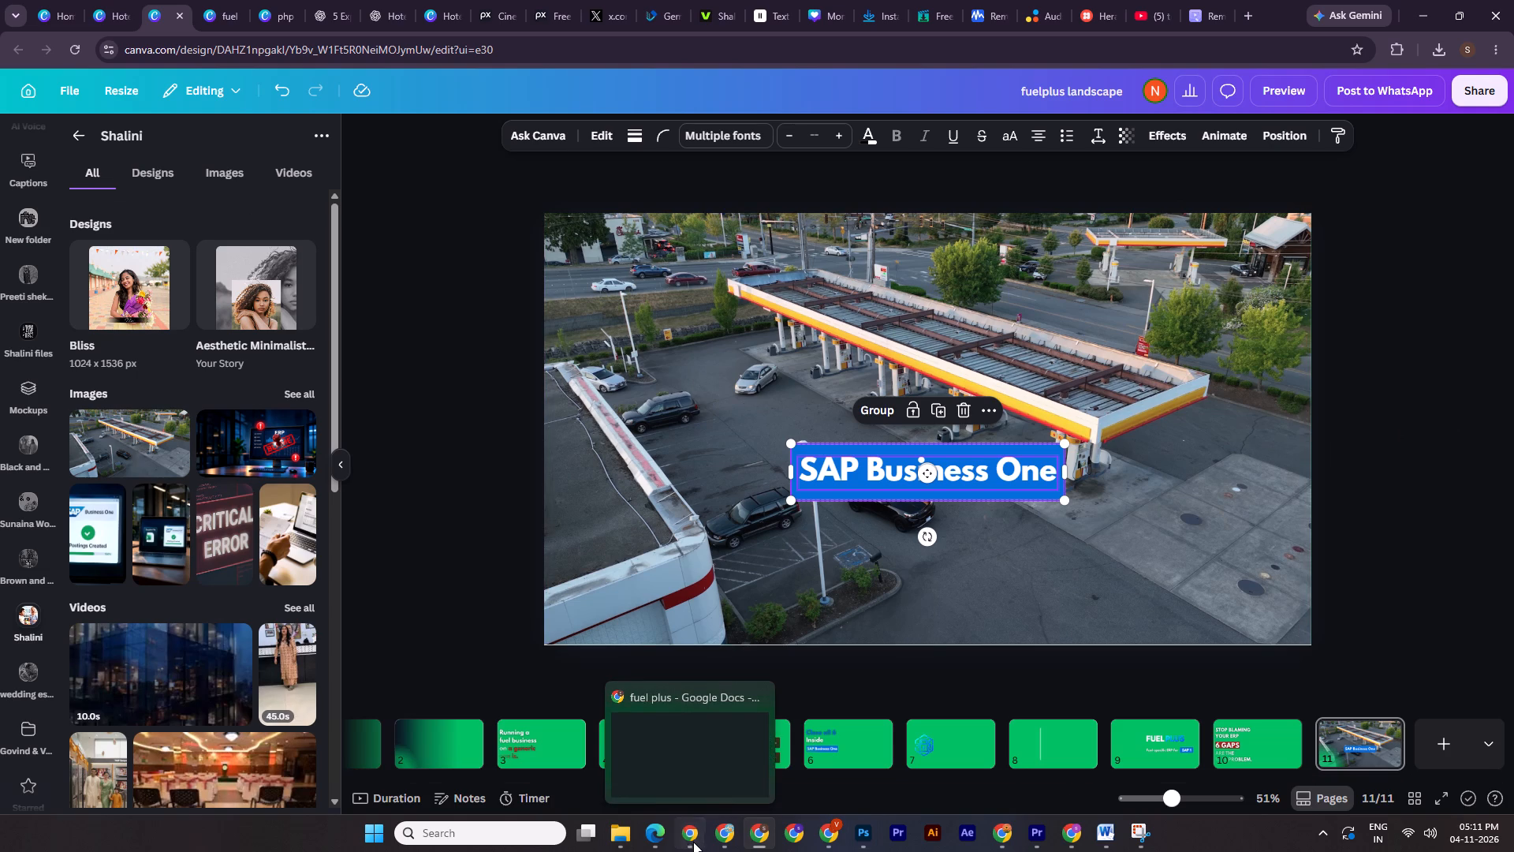
pyautogui.moveTo(658, 362); pyautogui.dragTo(745, 365)
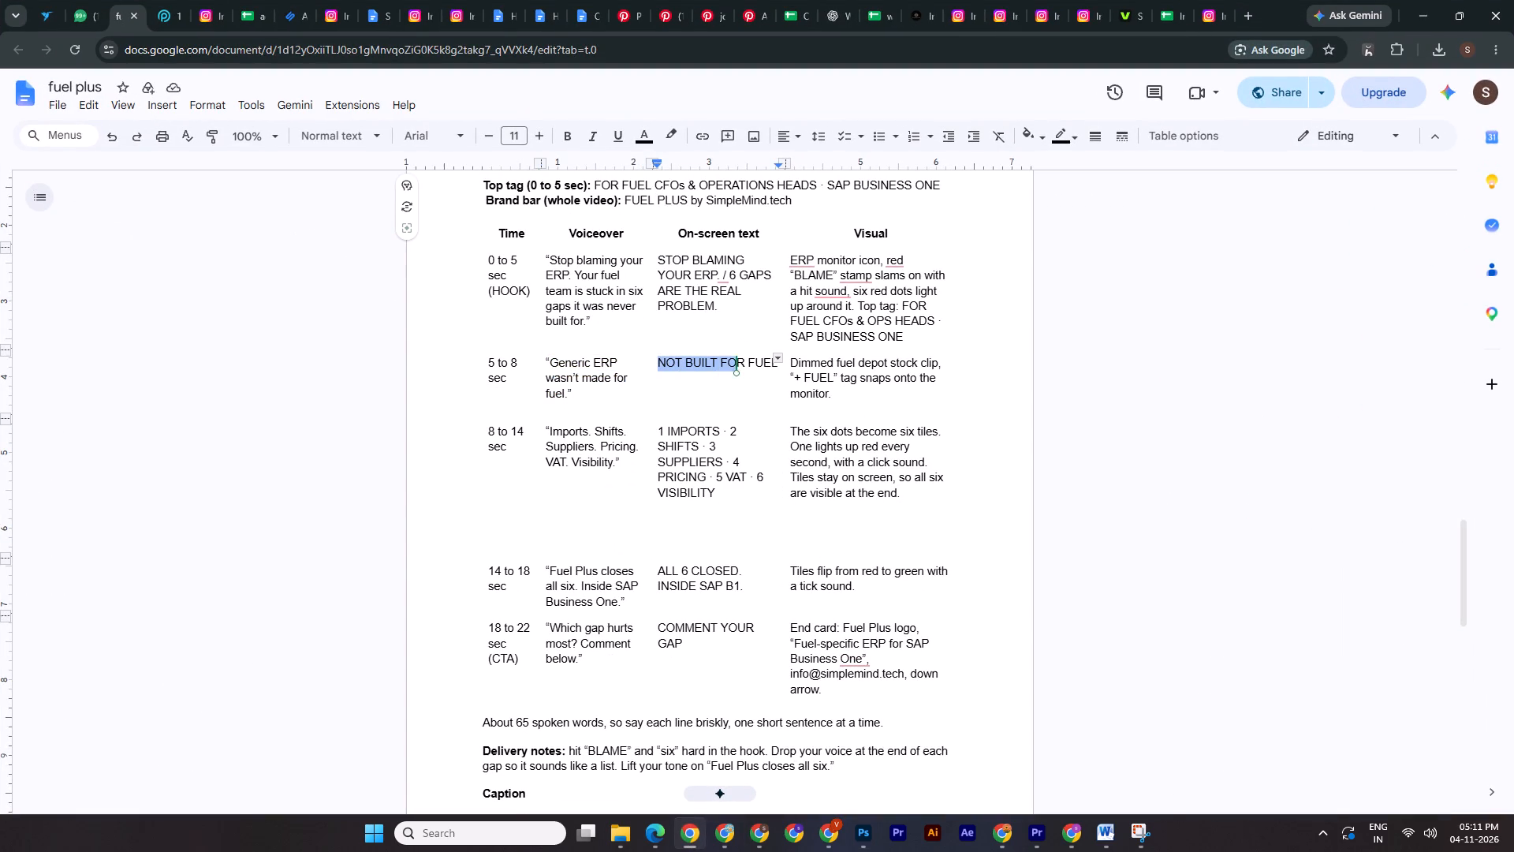
pyautogui.moveTo(745, 365); pyautogui.dragTo(777, 365)
pyautogui.hotkey('ctrl', 'c')
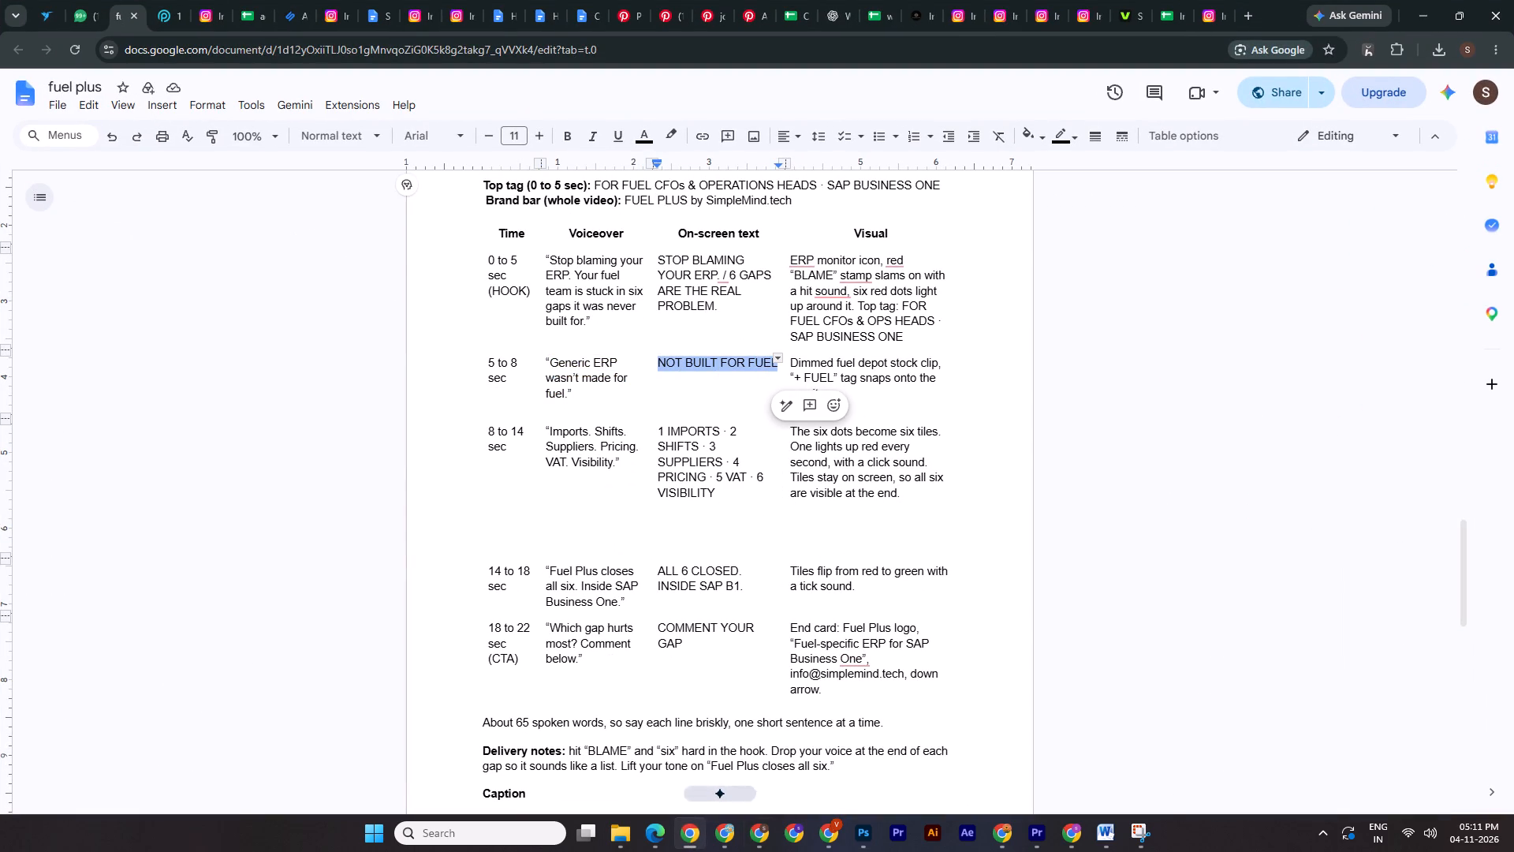
pyautogui.click(760, 844)
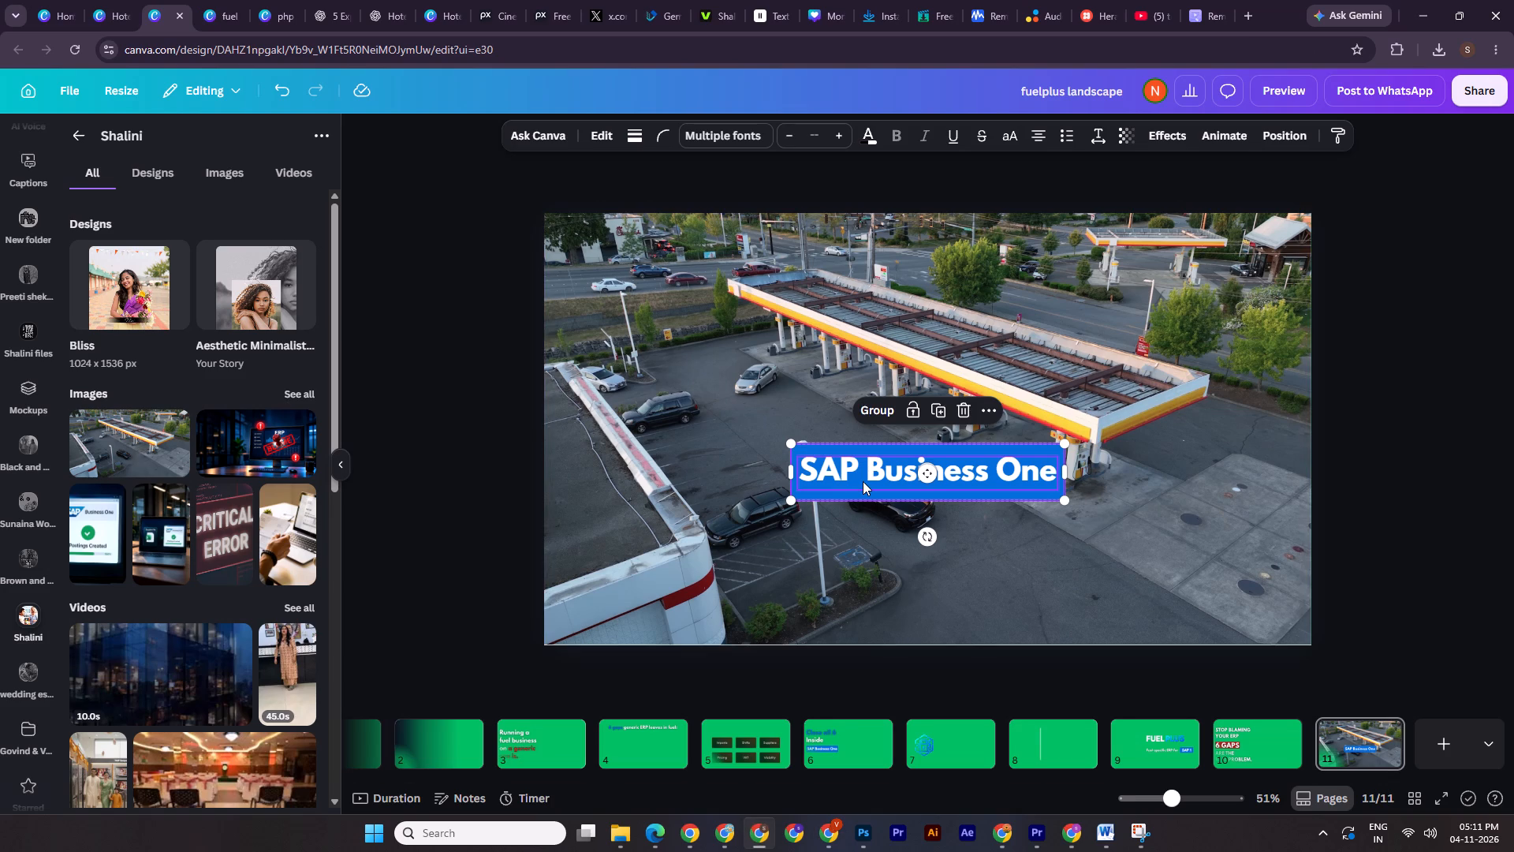
pyautogui.doubleClick(863, 481)
pyautogui.click(1361, 458)
pyautogui.doubleClick(1039, 480)
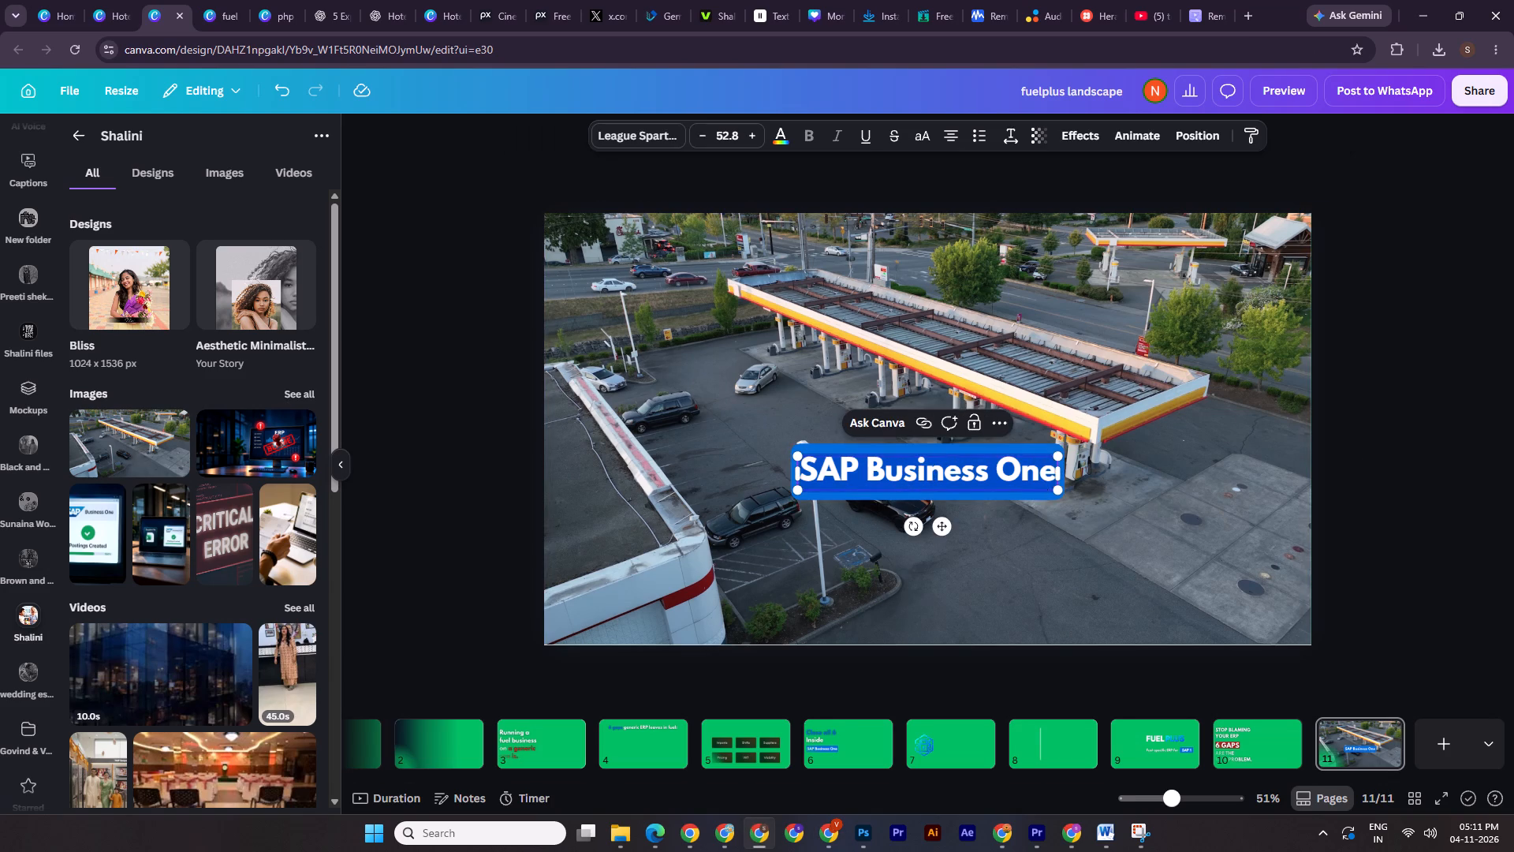
pyautogui.hotkey('ctrl', 'v')
pyautogui.keyDown('alt'); pyautogui.moveTo(1065, 495); pyautogui.dragTo(1109, 492); pyautogui.keyUp('alt')
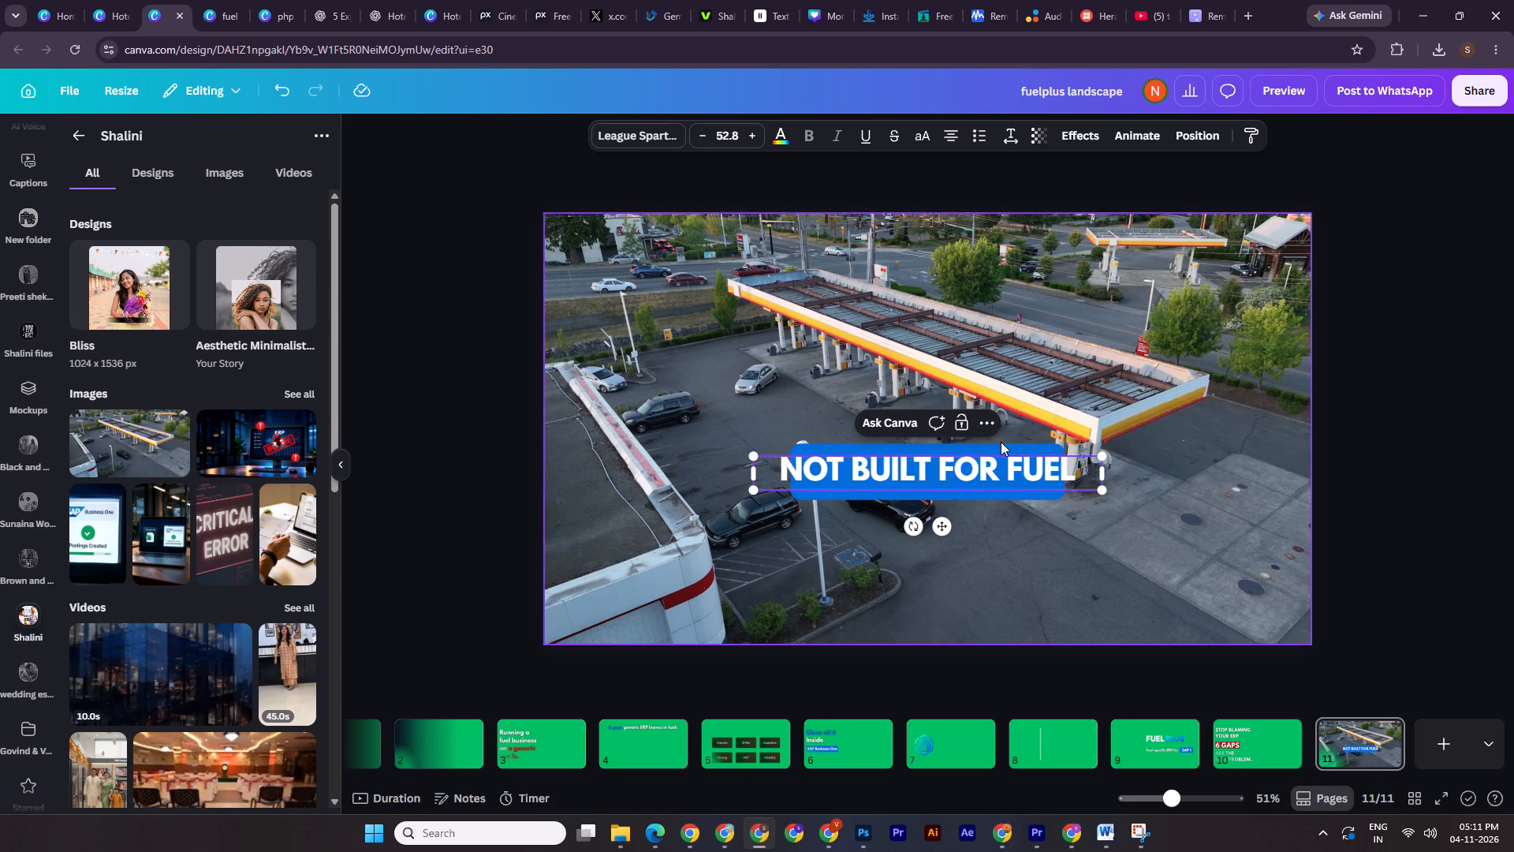
pyautogui.doubleClick(1393, 454)
# Reduce the height of the blue rectangle behind NOT BUILT FOR FUEL to about 105 px.
pyautogui.click(972, 470)
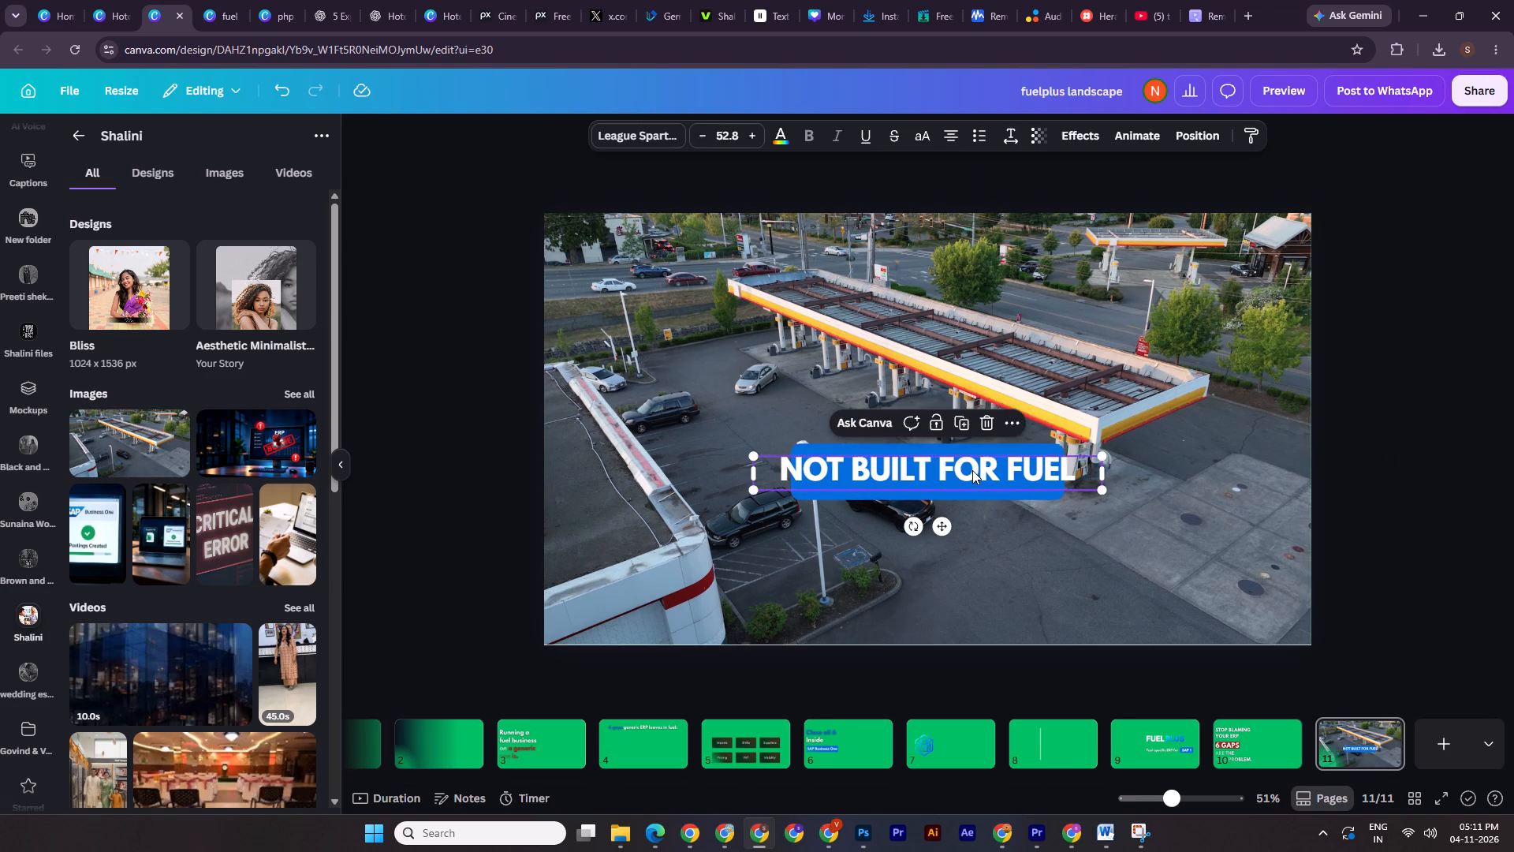
pyautogui.click(982, 499)
pyautogui.moveTo(928, 499); pyautogui.dragTo(943, 494)
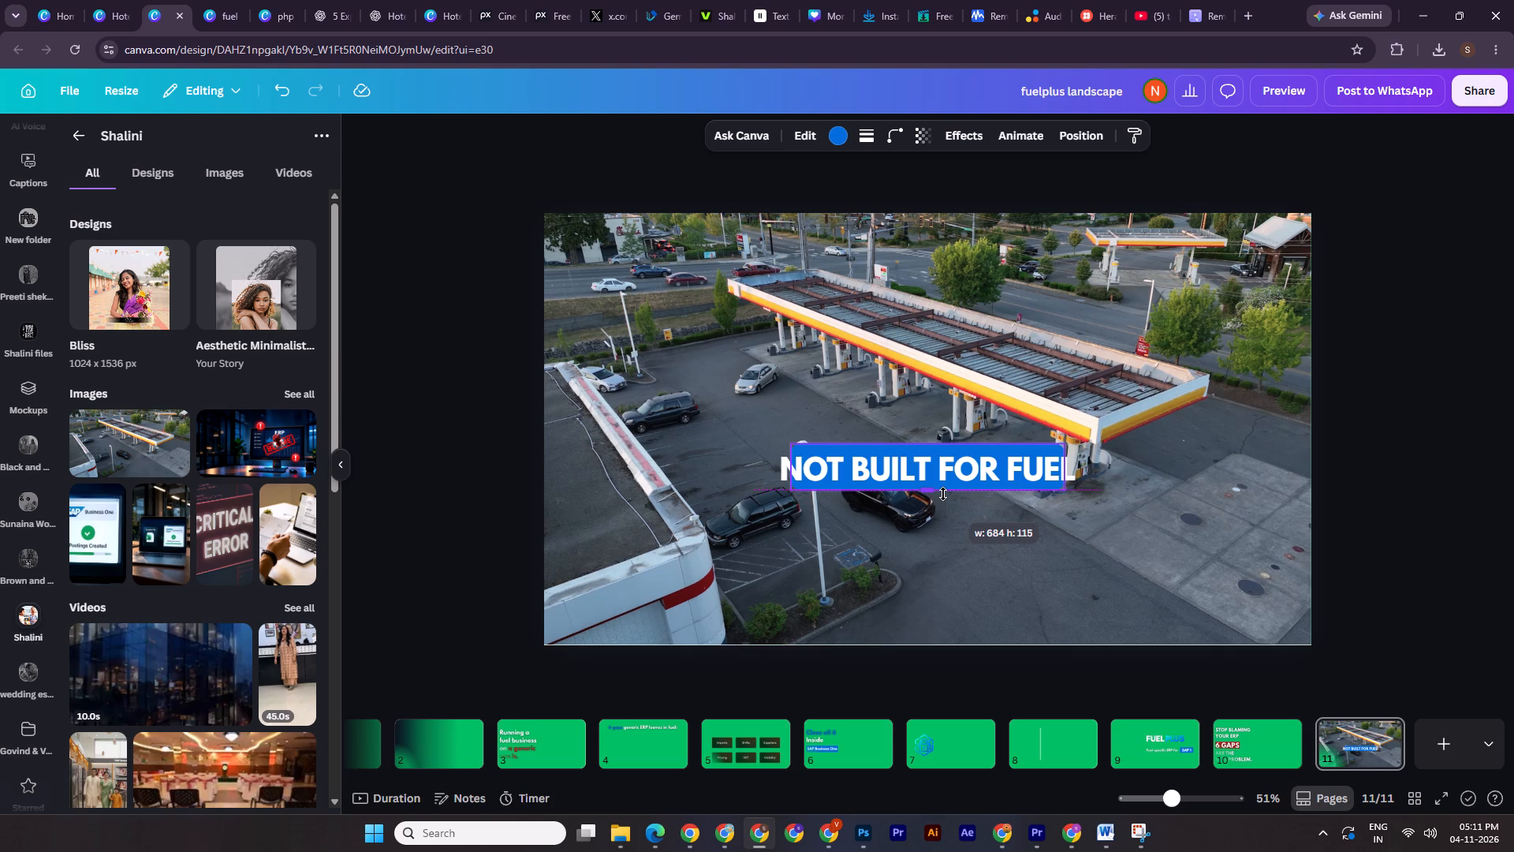
pyautogui.moveTo(943, 494); pyautogui.dragTo(942, 494)
pyautogui.moveTo(1174, 798); pyautogui.dragTo(1197, 802)
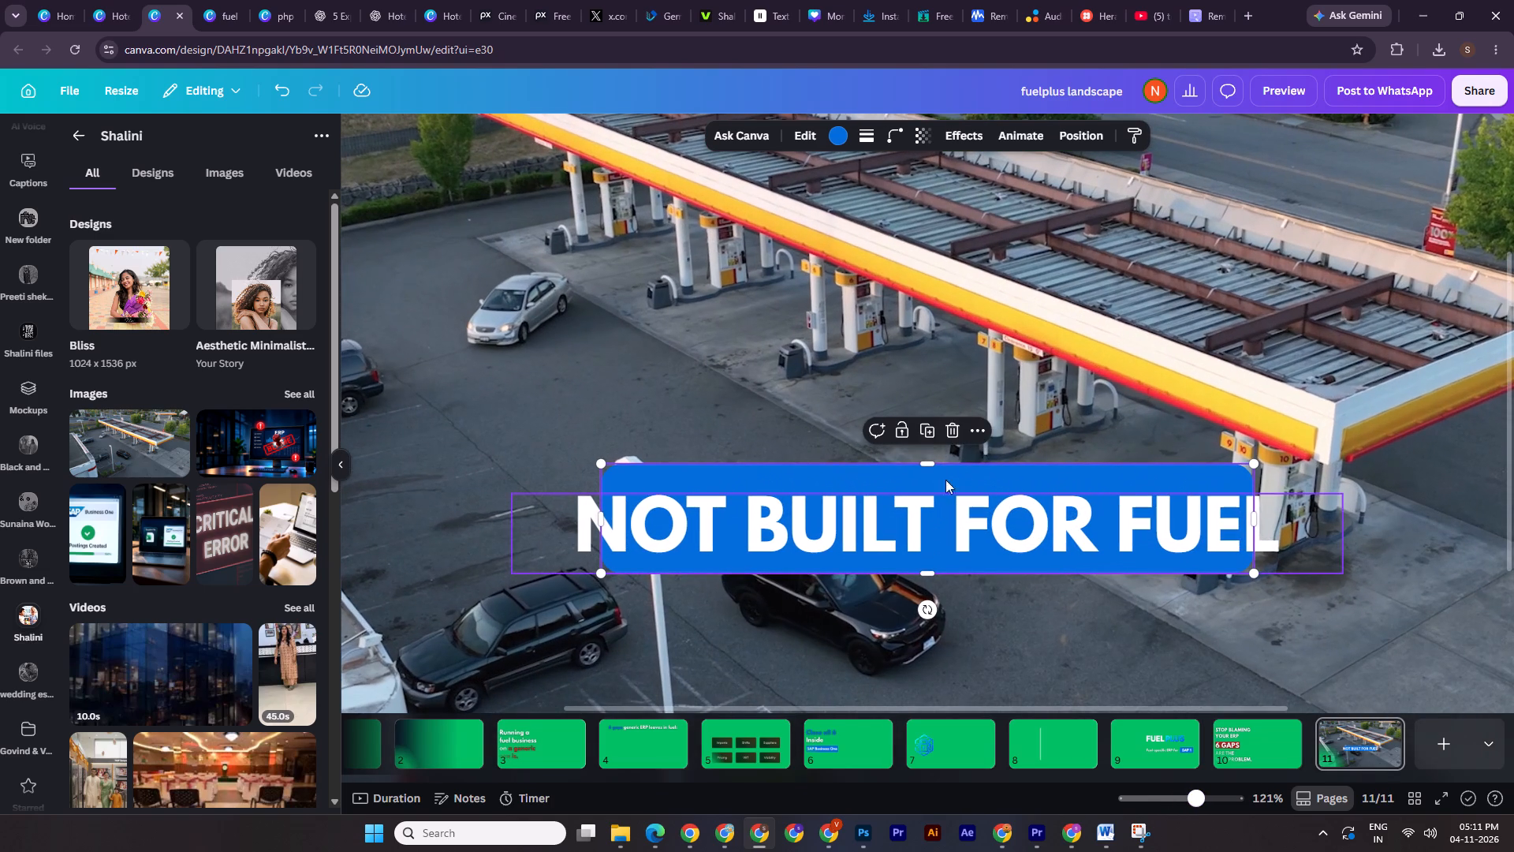
pyautogui.moveTo(927, 463); pyautogui.dragTo(900, 473)
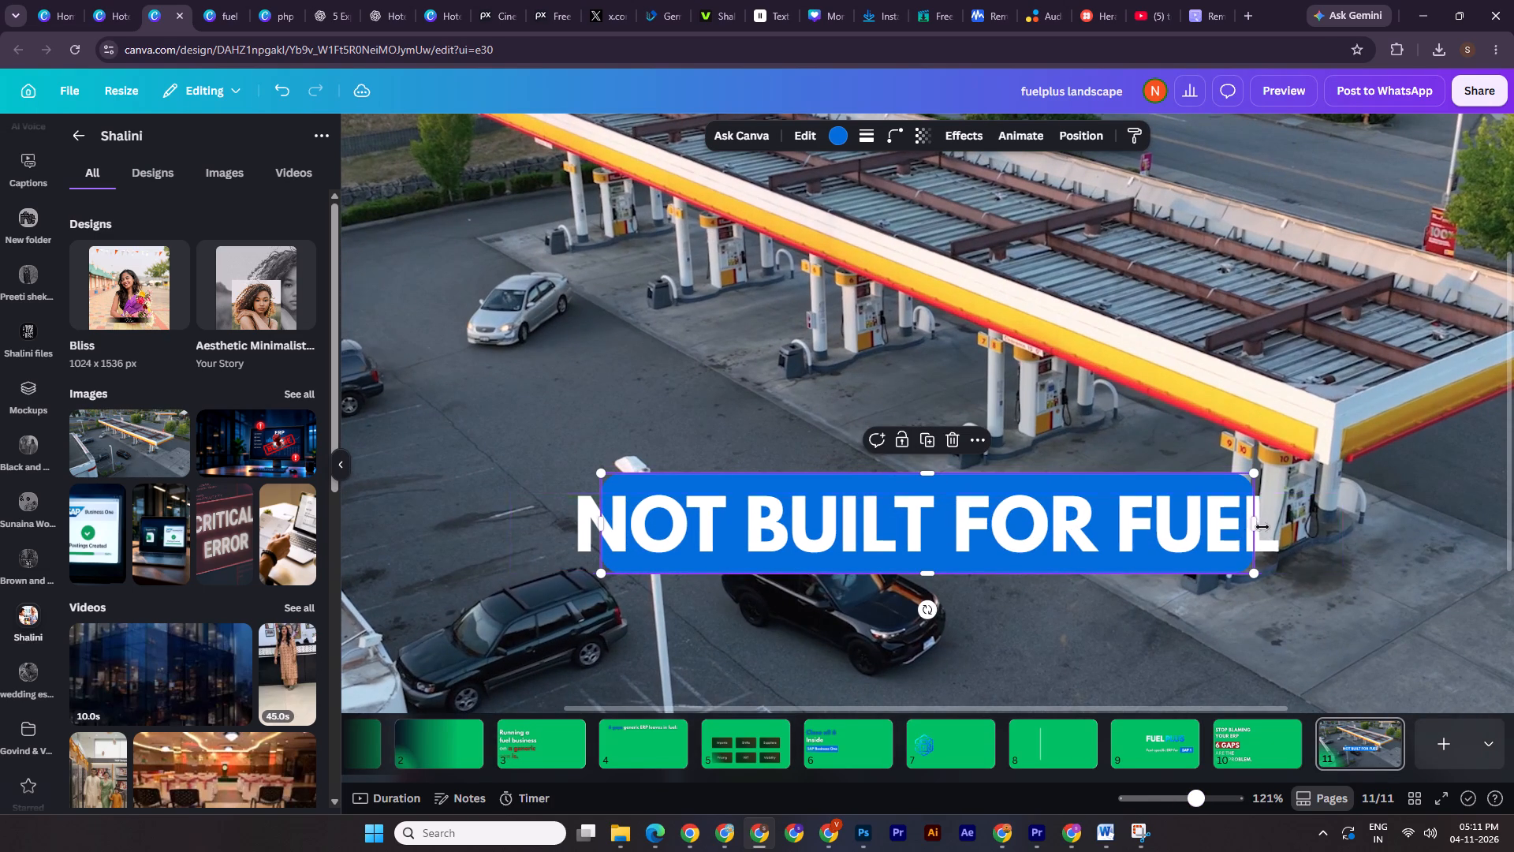
# Narrow the text box to its text, widen the blue rectangle evenly to about 774 px, and trim its upper edge slightly.
pyautogui.keyDown('alt'); pyautogui.click(1255, 525); pyautogui.keyUp('alt')
pyautogui.click(1296, 524)
pyautogui.keyDown('alt'); pyautogui.moveTo(1348, 534); pyautogui.dragTo(1348, 535); pyautogui.keyUp('alt')
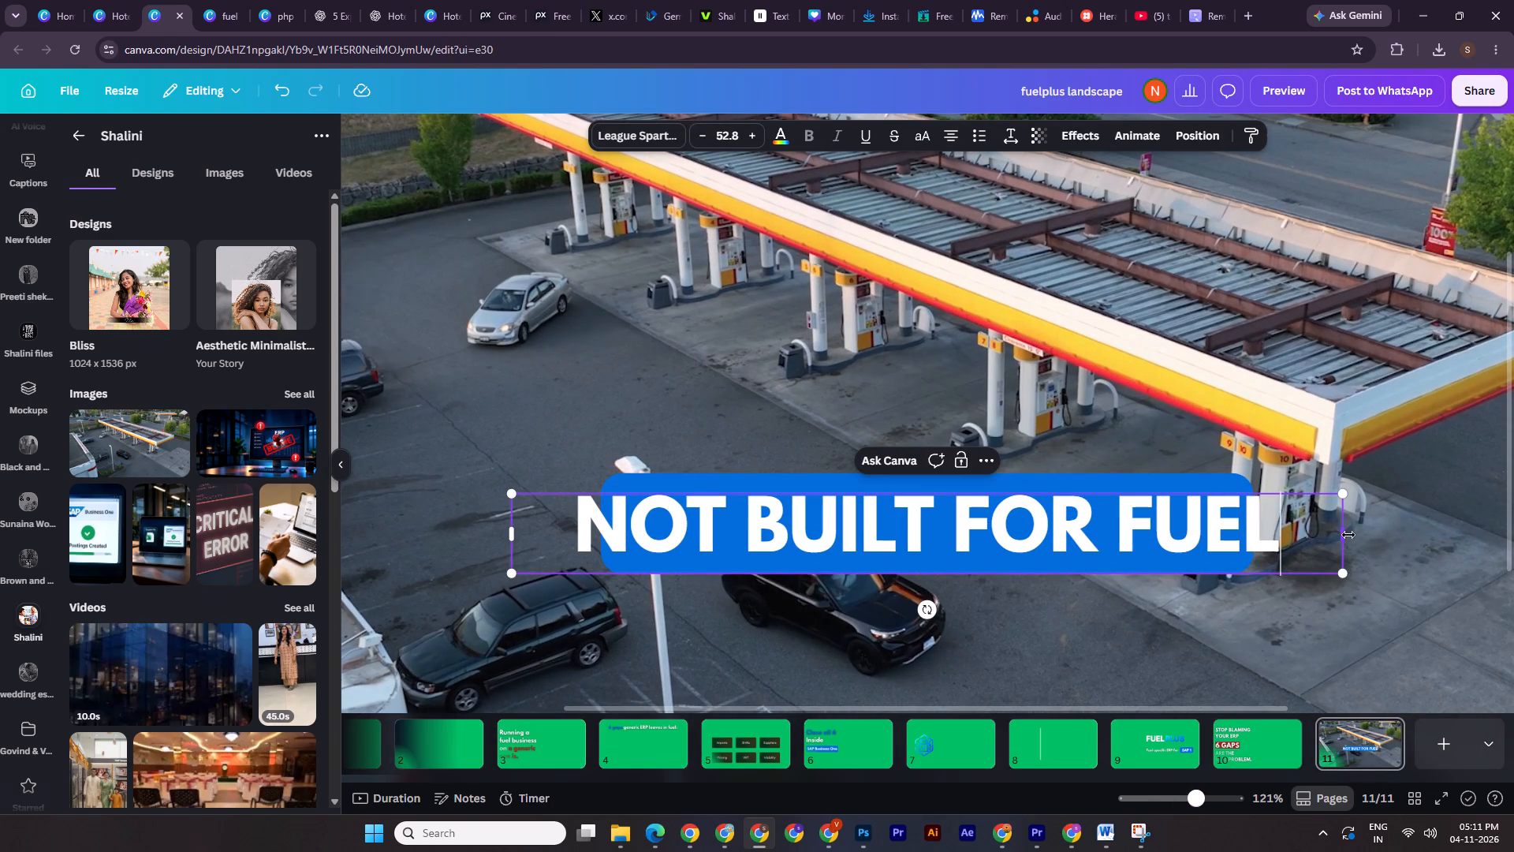
pyautogui.keyDown('alt'); pyautogui.moveTo(1348, 535); pyautogui.dragTo(1289, 525); pyautogui.keyUp('alt')
pyautogui.click(1198, 477)
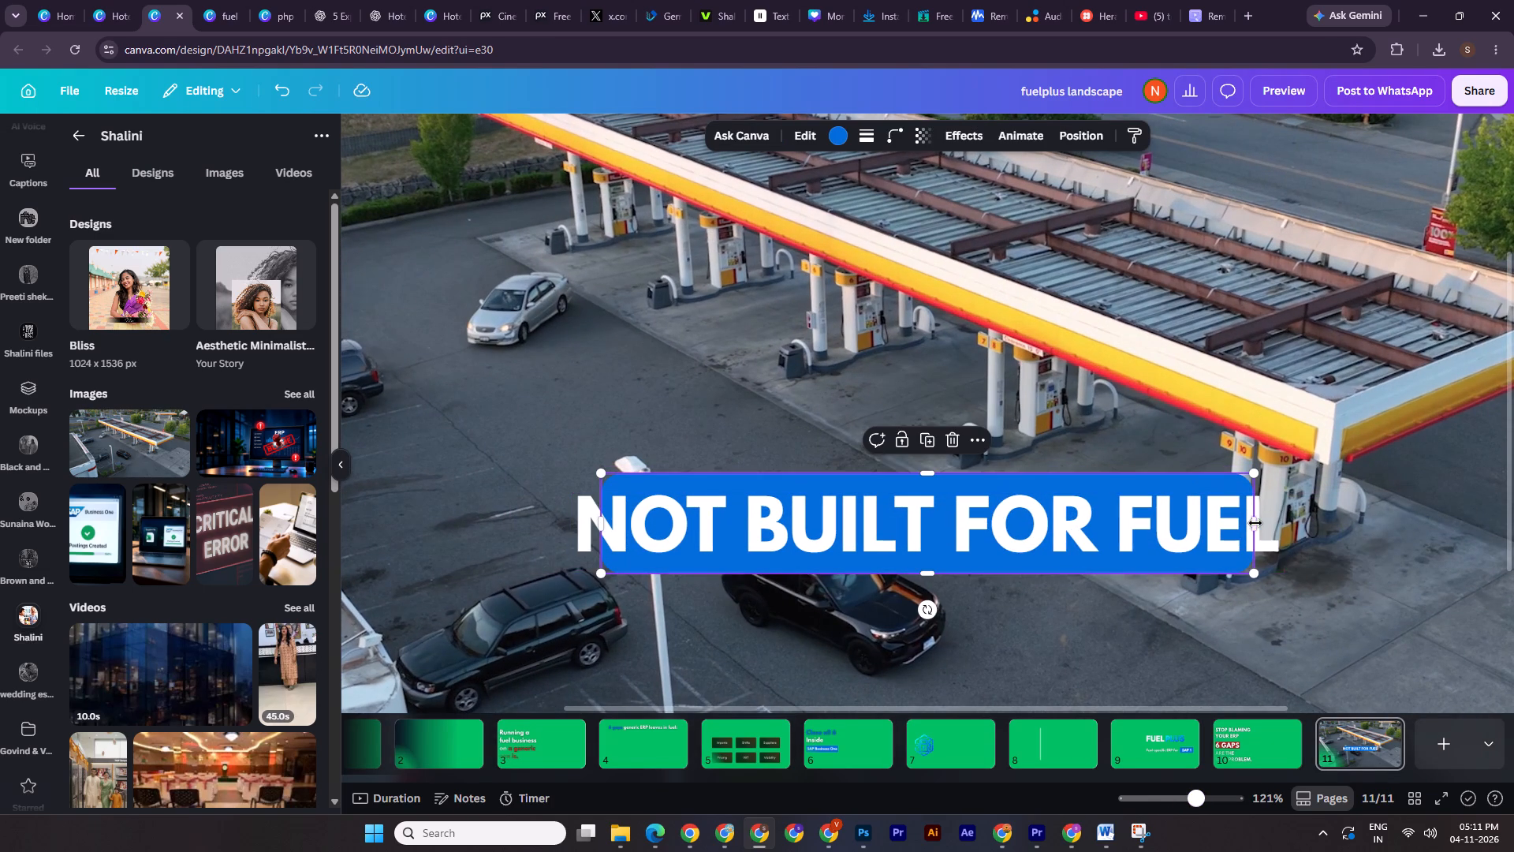
pyautogui.moveTo(1255, 523); pyautogui.dragTo(1298, 523)
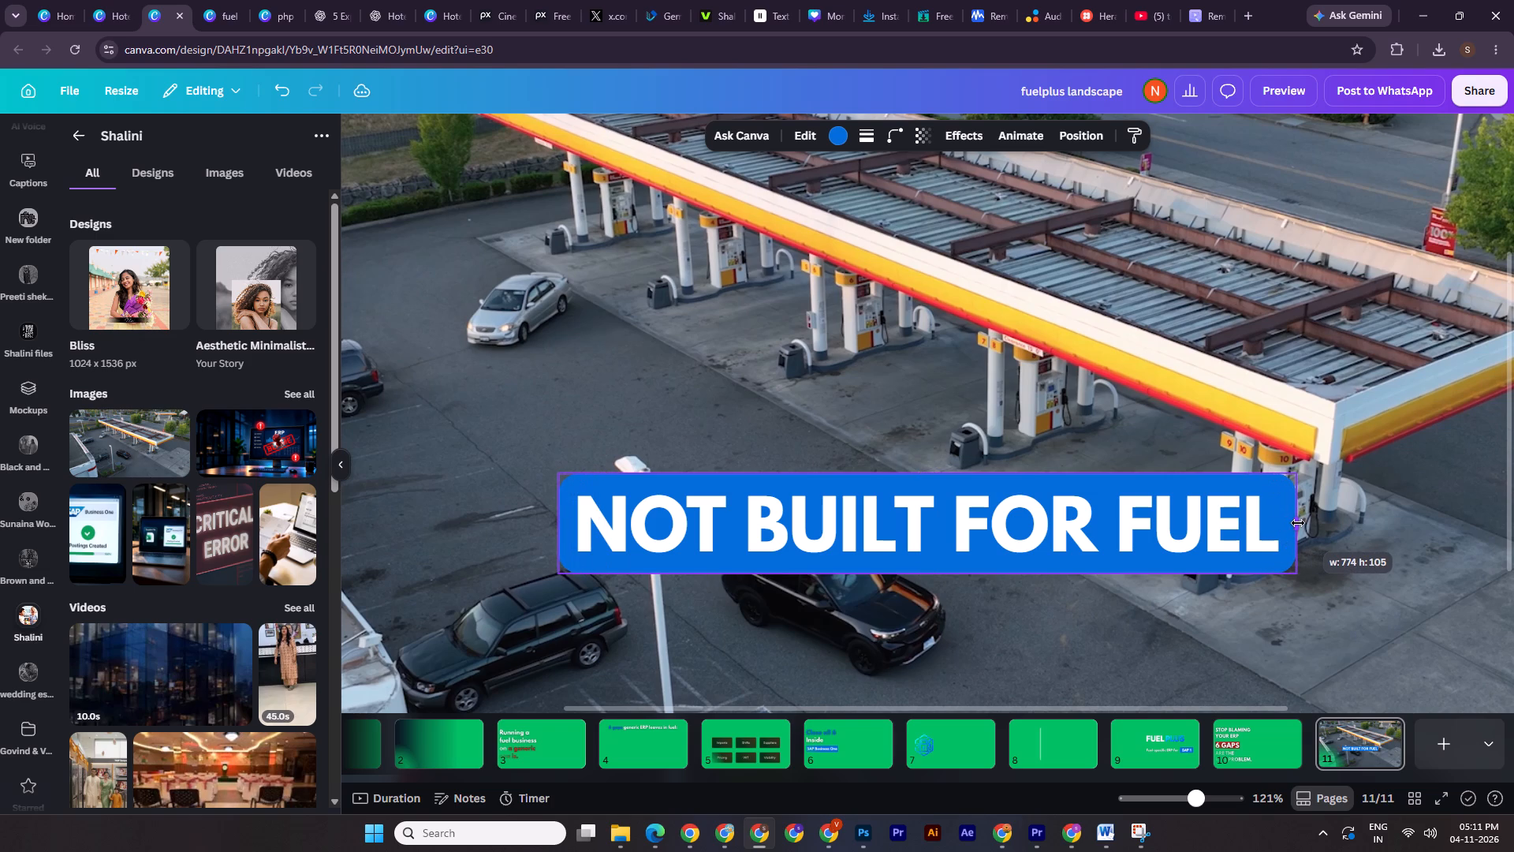
pyautogui.moveTo(1298, 523); pyautogui.dragTo(1300, 523)
pyautogui.click(1203, 798)
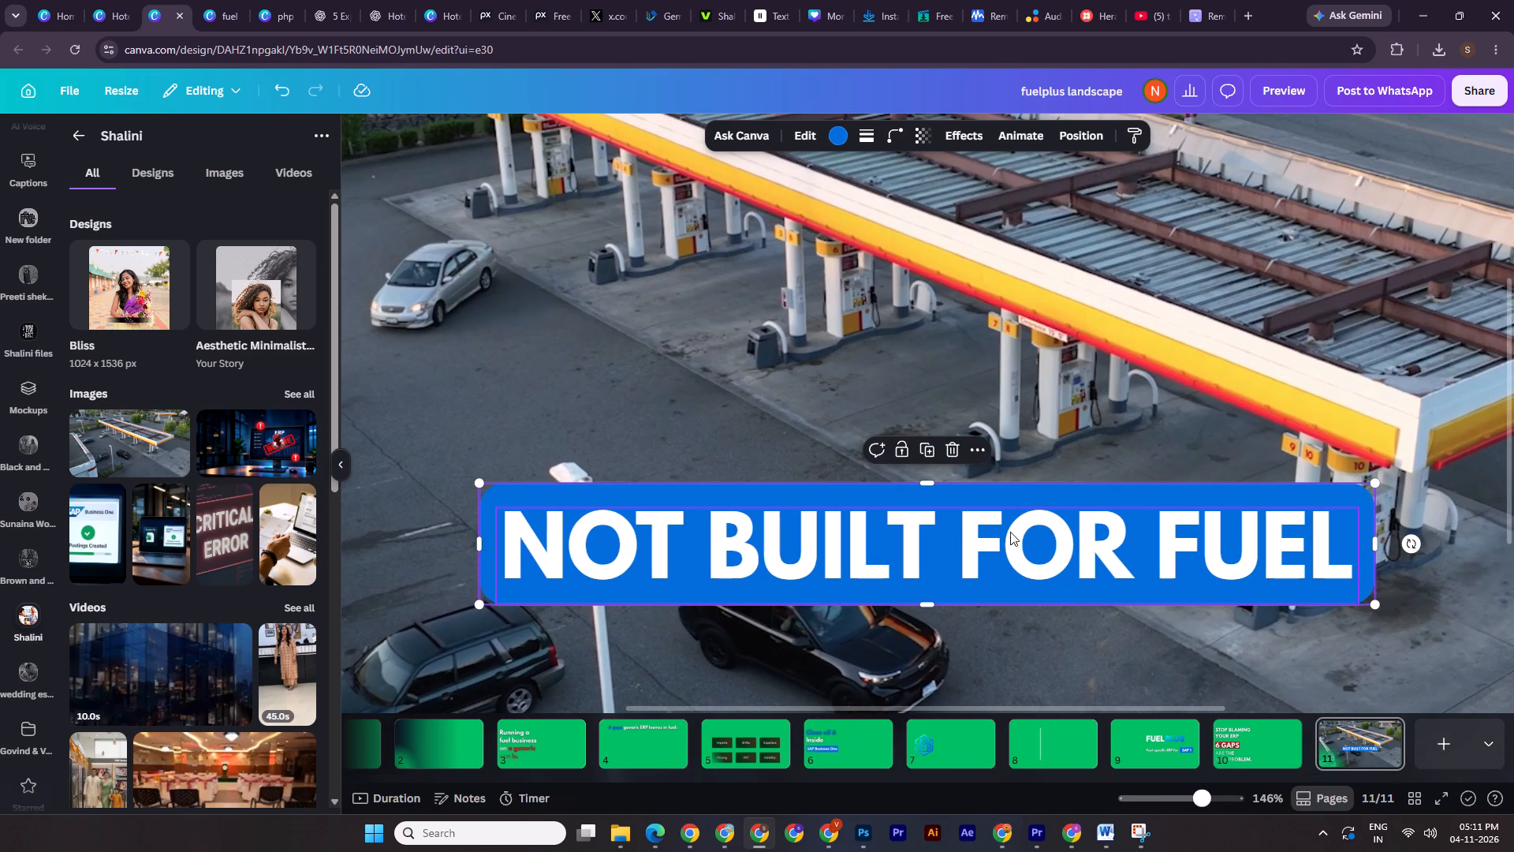
pyautogui.moveTo(923, 484); pyautogui.dragTo(914, 488)
# Group the NOT BUILT FOR FUEL text with its blue rectangle and move the label up to the upper part of the page.
pyautogui.moveTo(1195, 794); pyautogui.dragTo(1181, 791)
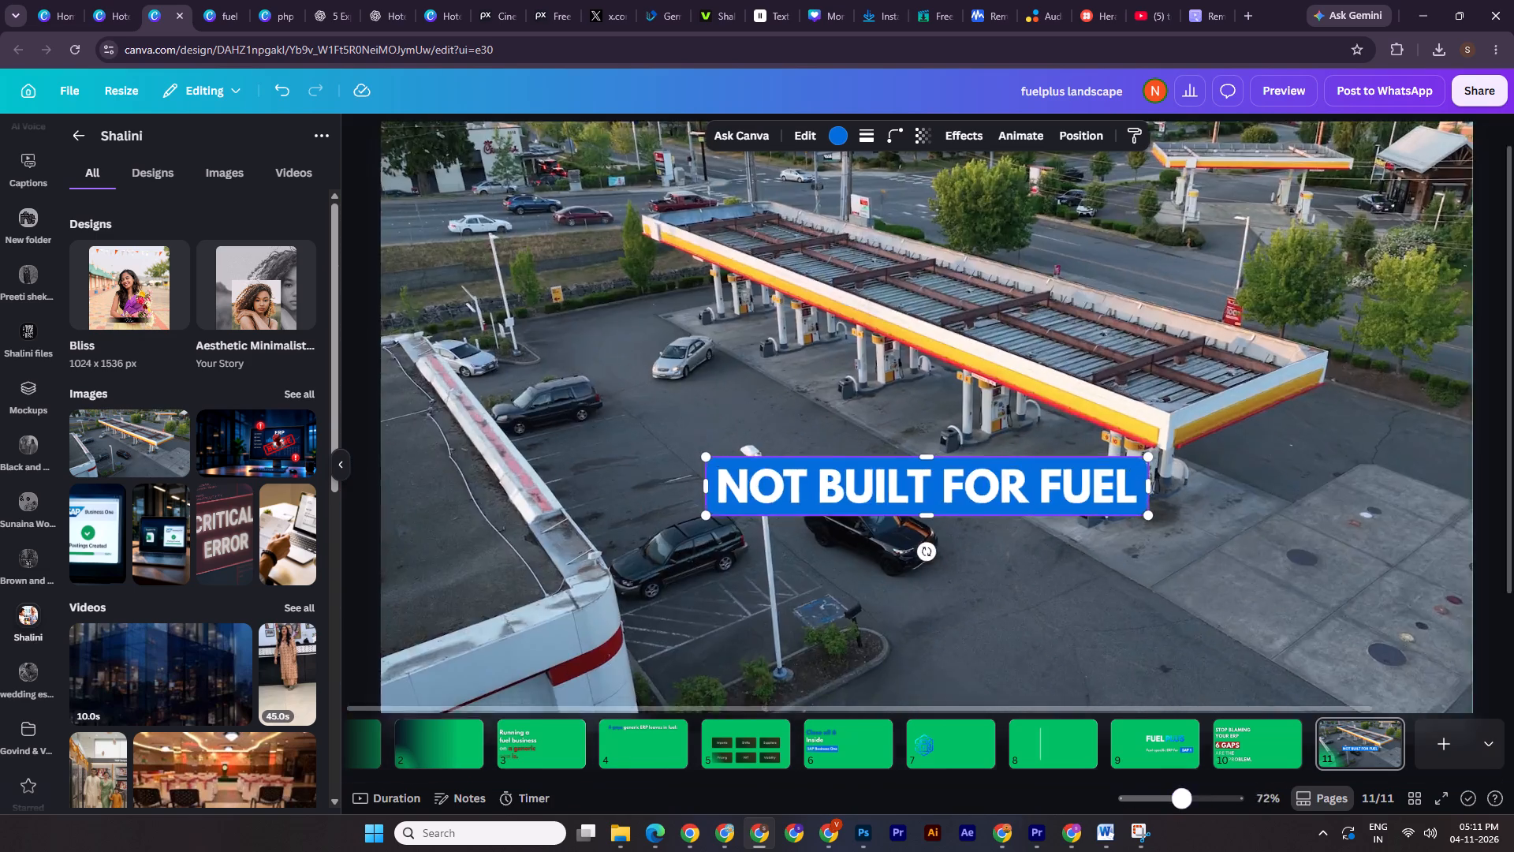
pyautogui.moveTo(1181, 791); pyautogui.dragTo(1166, 789)
pyautogui.moveTo(1320, 419); pyautogui.dragTo(1000, 465)
pyautogui.hotkey('ctrl', 'g')
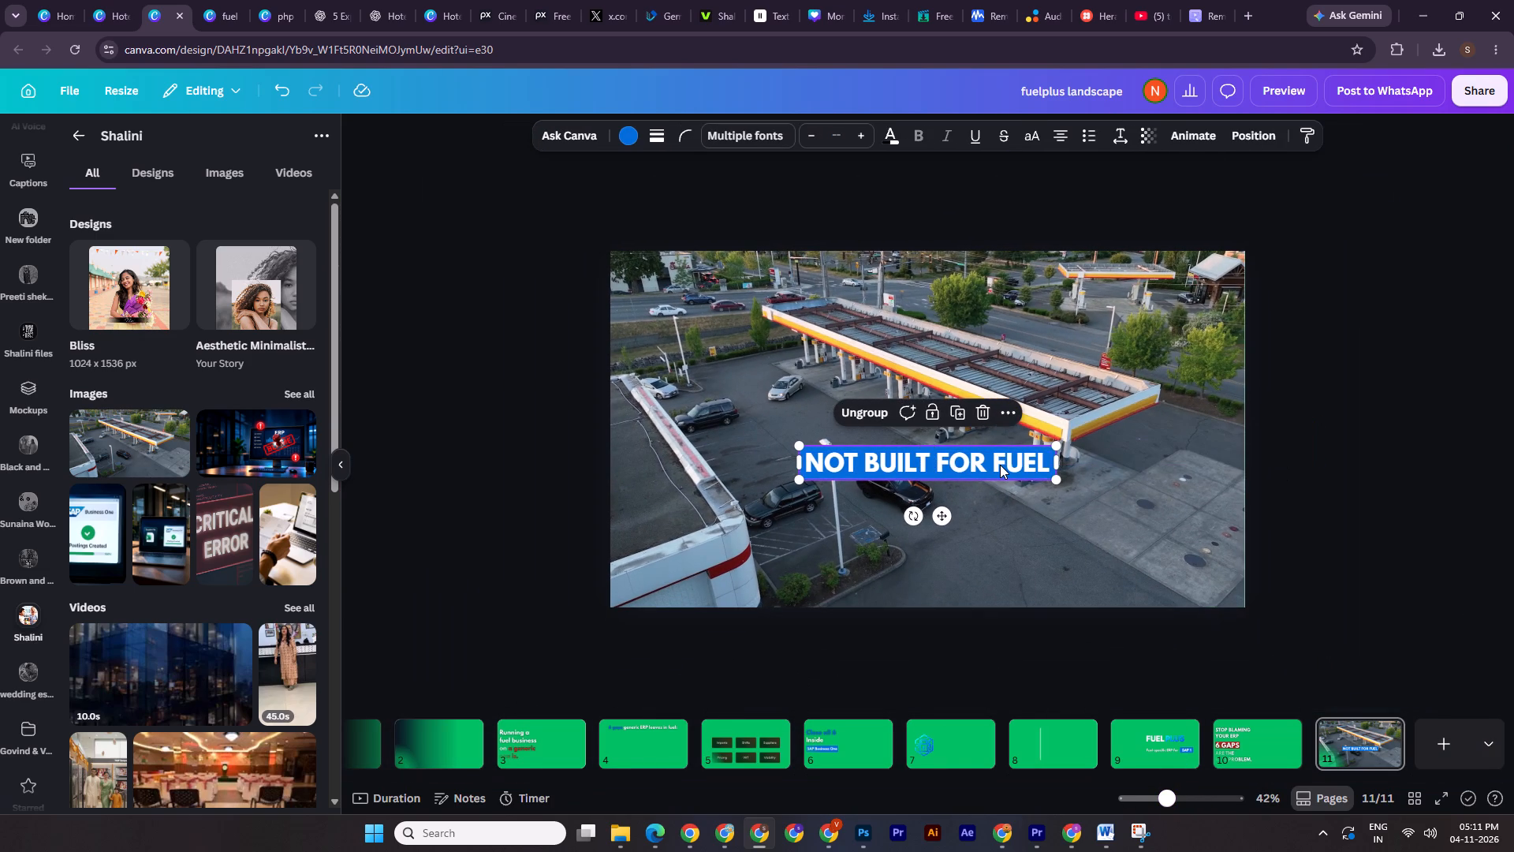
pyautogui.keyDown('shift'); pyautogui.moveTo(1001, 466); pyautogui.dragTo(1009, 326); pyautogui.keyUp('shift')
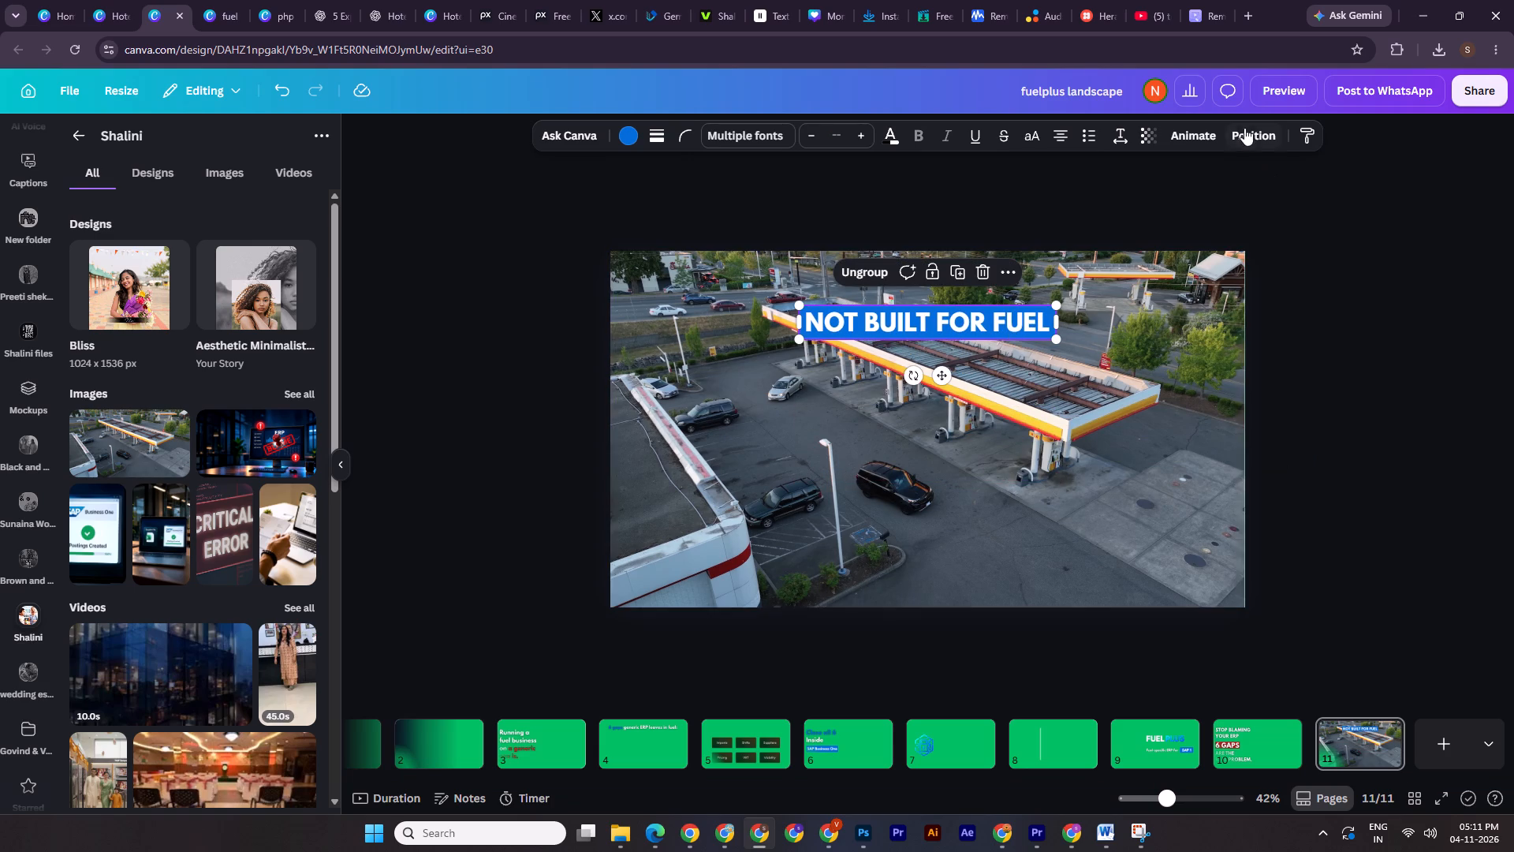
# Apply the Rise animation to the grouped NOT BUILT FOR FUEL label.
pyautogui.click(1244, 126)
pyautogui.doubleClick(1356, 358)
pyautogui.click(944, 308)
pyautogui.click(1198, 131)
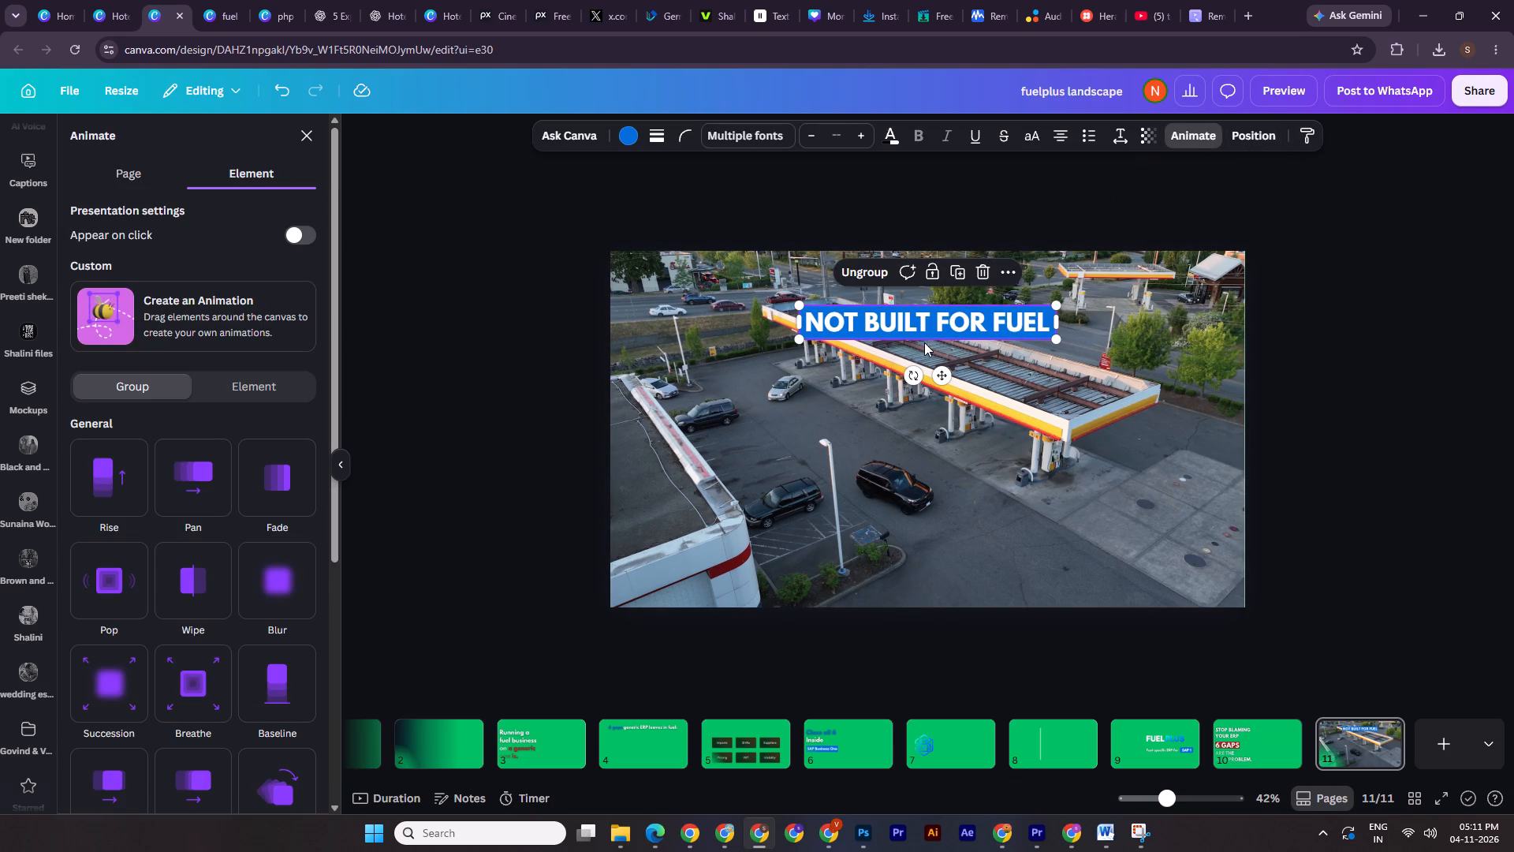
pyautogui.click(97, 505)
pyautogui.doubleClick(1398, 389)
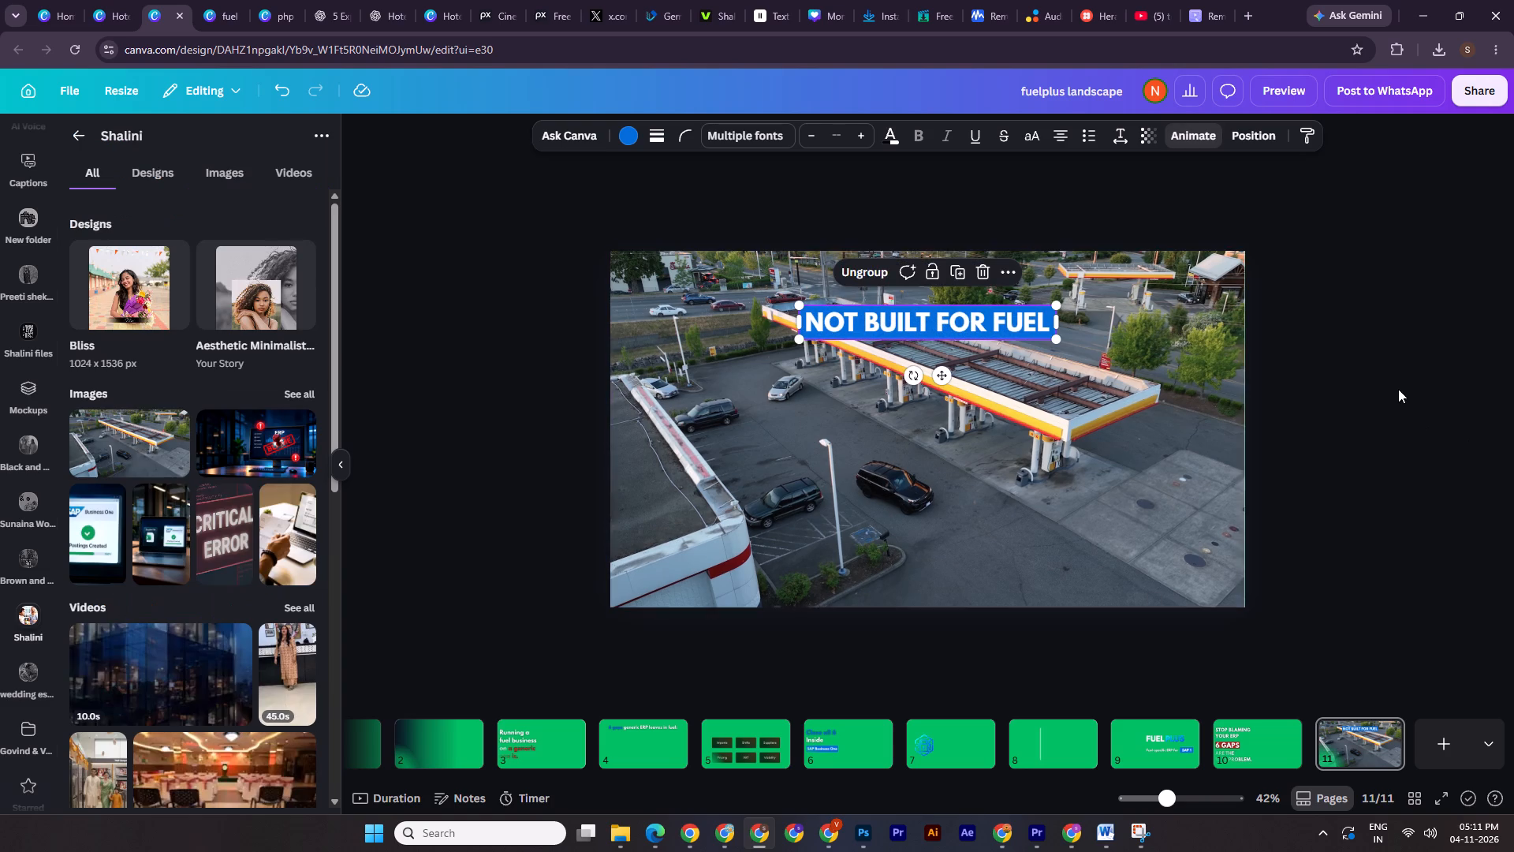
# Delete the fuel station photo behind the label, leaving it on the plain green page, and check the page's layers.
pyautogui.click(982, 537)
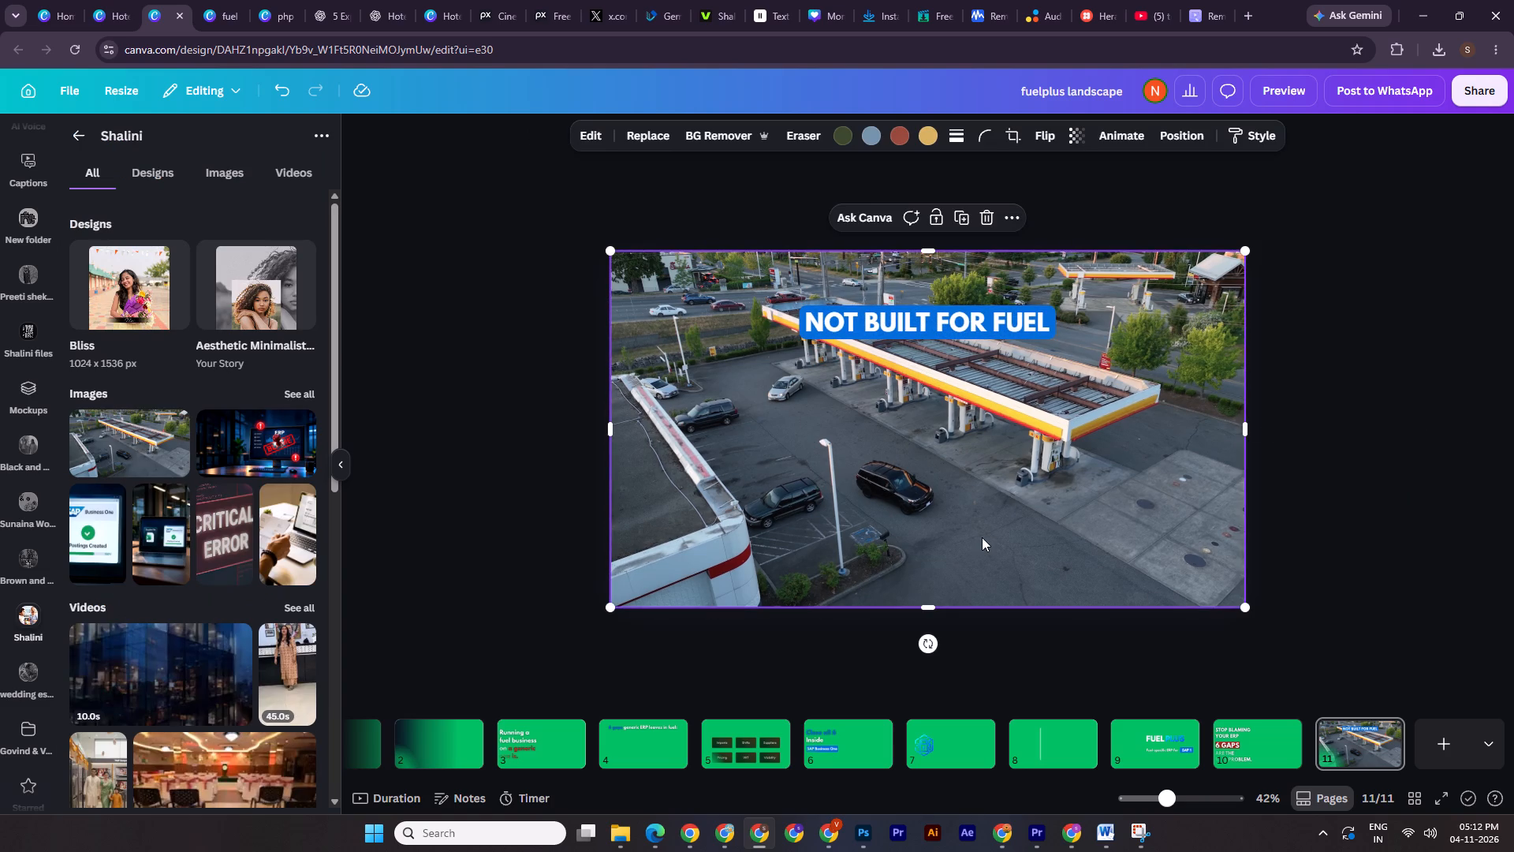
pyautogui.press('Delete')
pyautogui.click(978, 455)
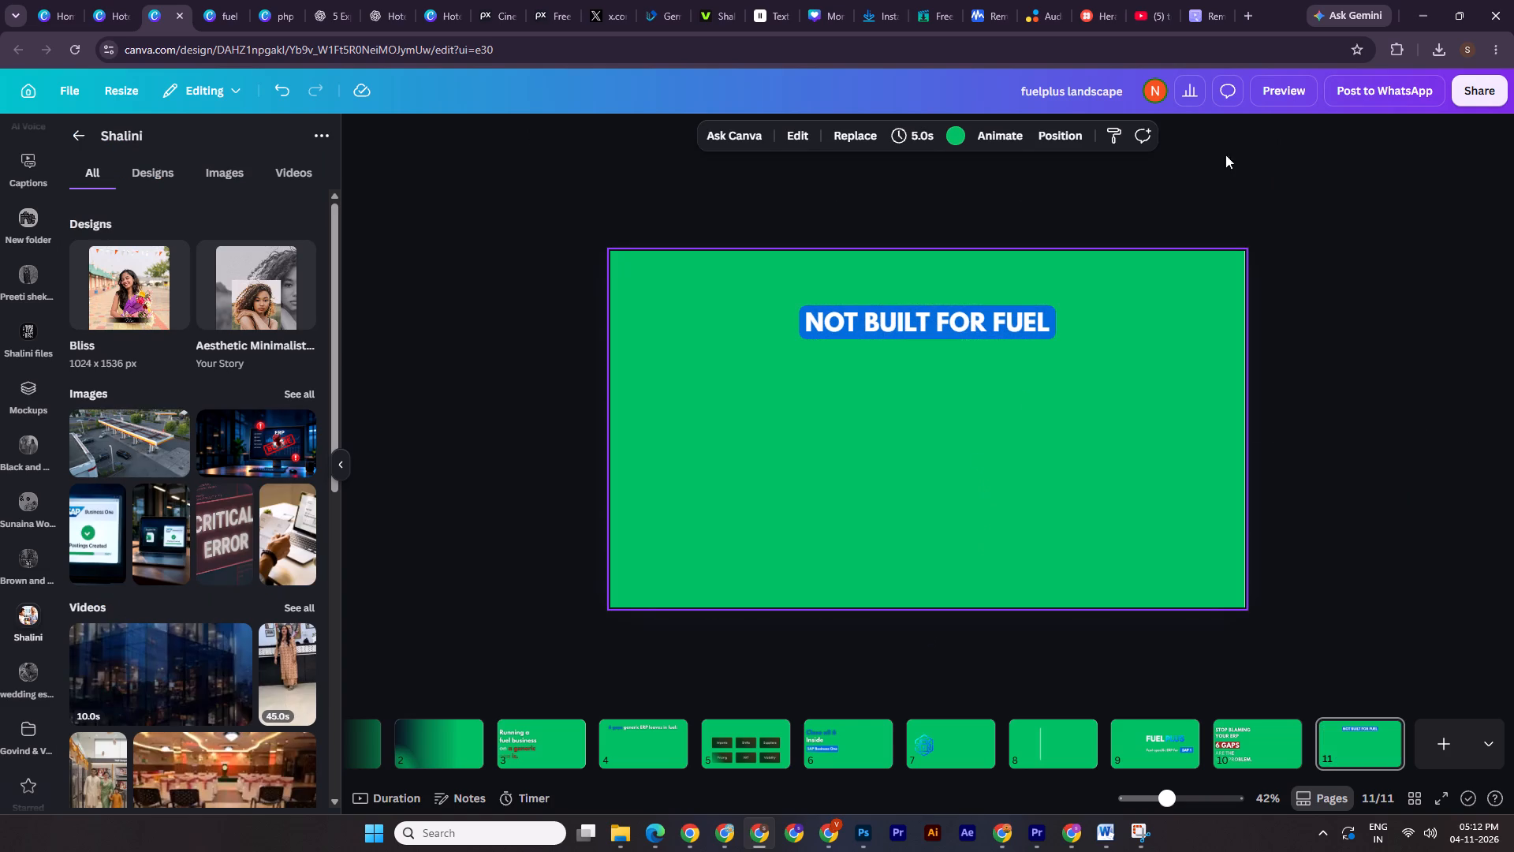
pyautogui.click(1046, 136)
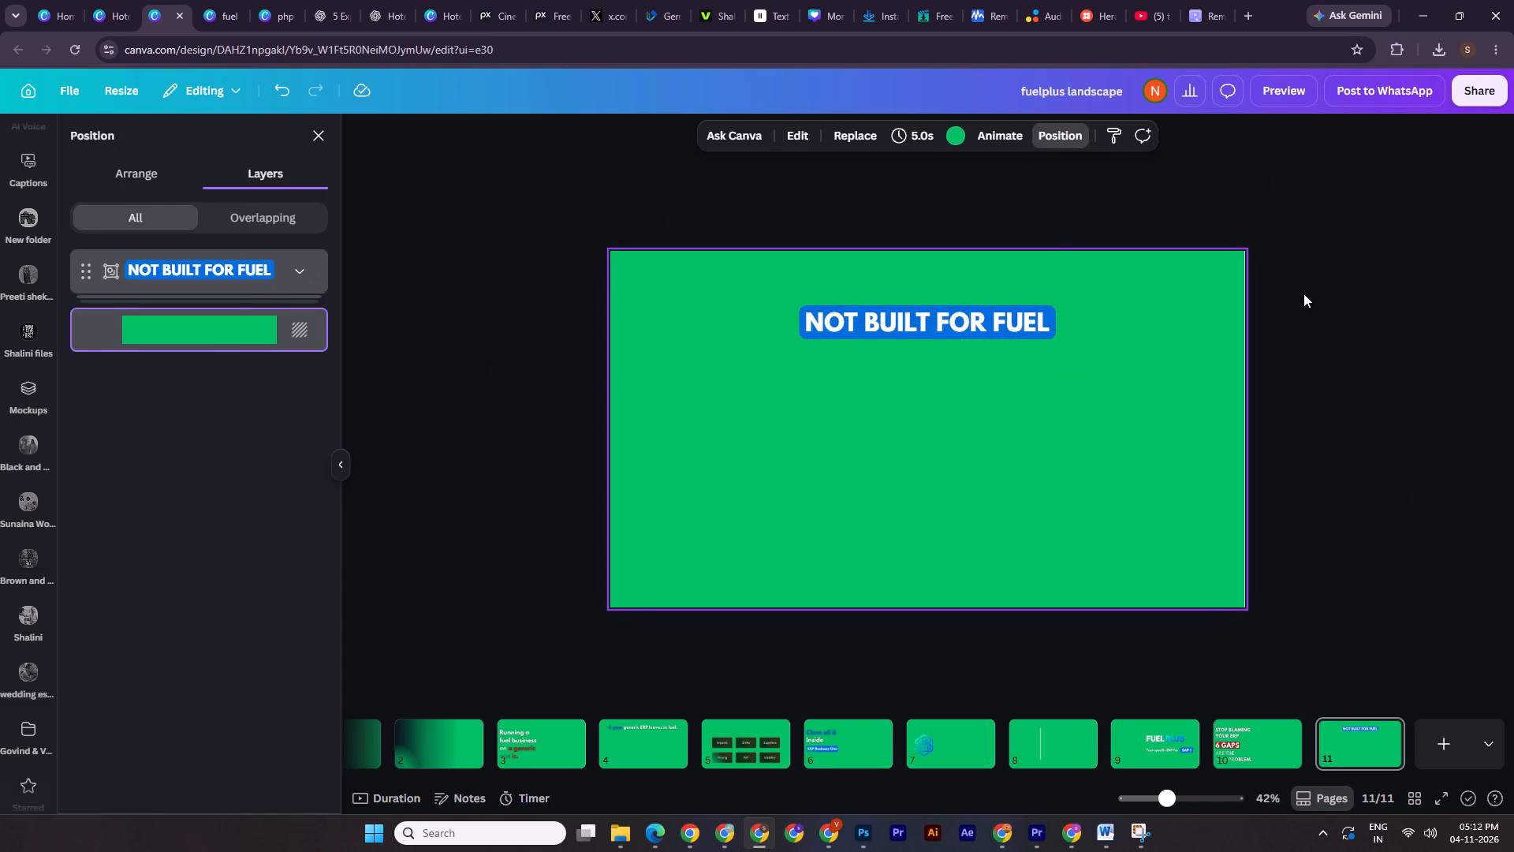
pyautogui.click(1303, 293)
# Download only page 11 as a 1080p MP4 video.
pyautogui.click(1473, 106)
pyautogui.click(1211, 503)
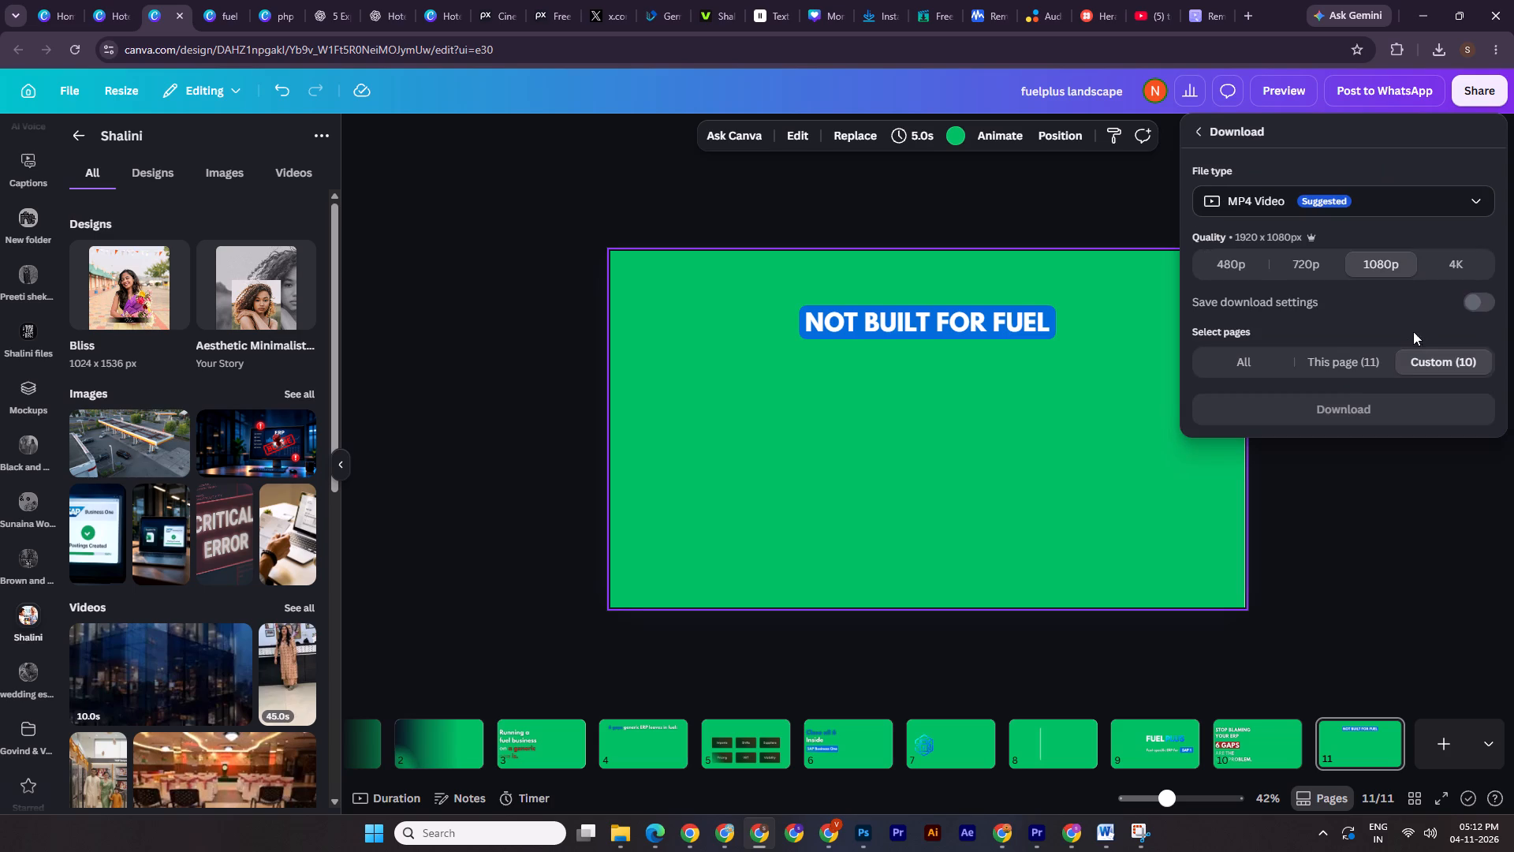
pyautogui.click(1341, 369)
pyautogui.click(1326, 414)
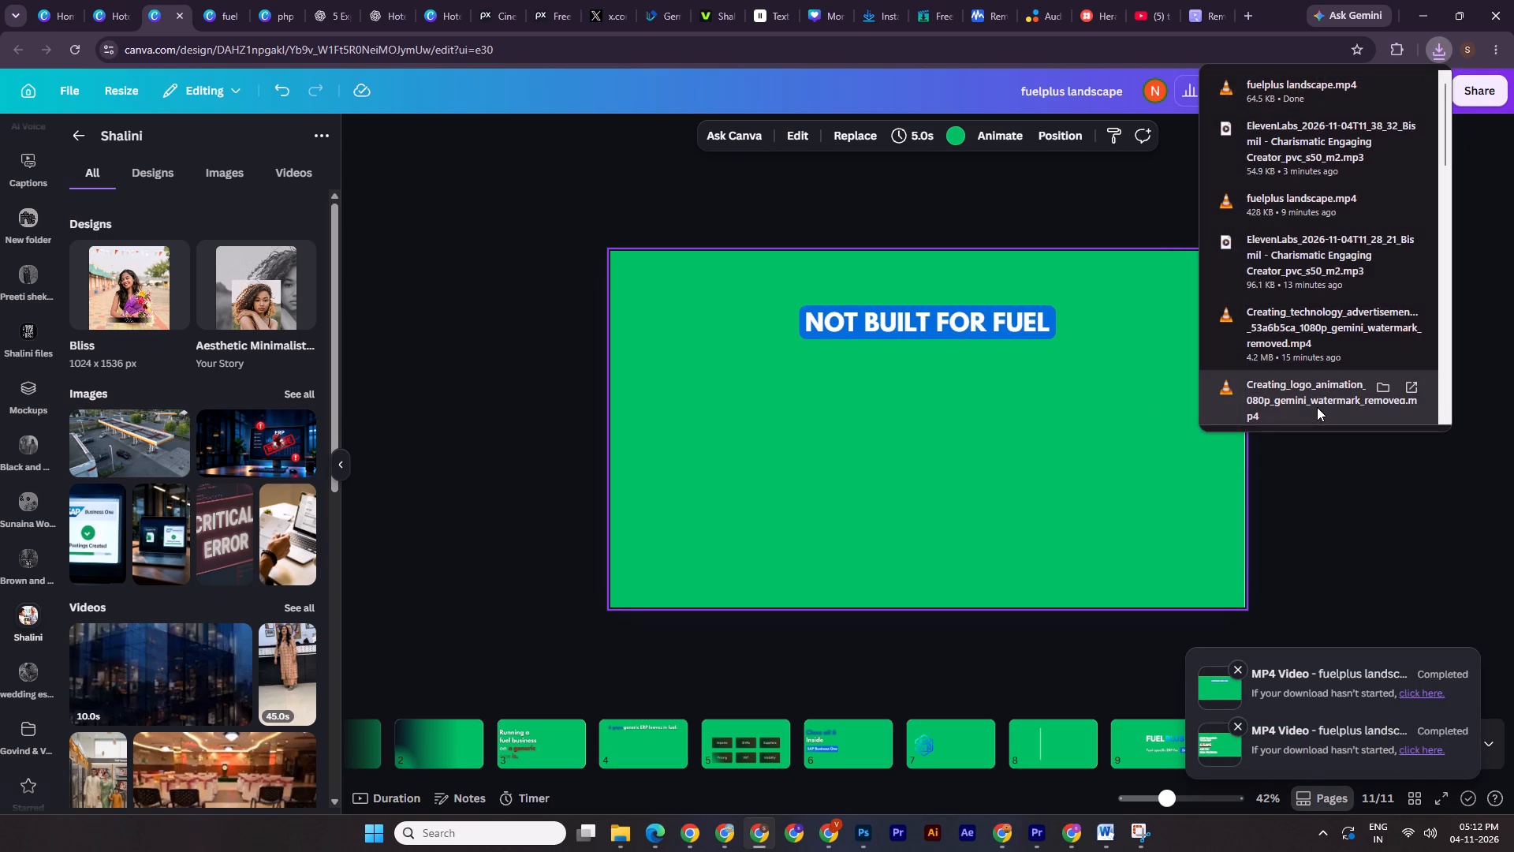
# Rename the downloaded fuelplus landscape.mp4 in the Downloads folder as fuelplus landscape_2.
pyautogui.click(631, 831)
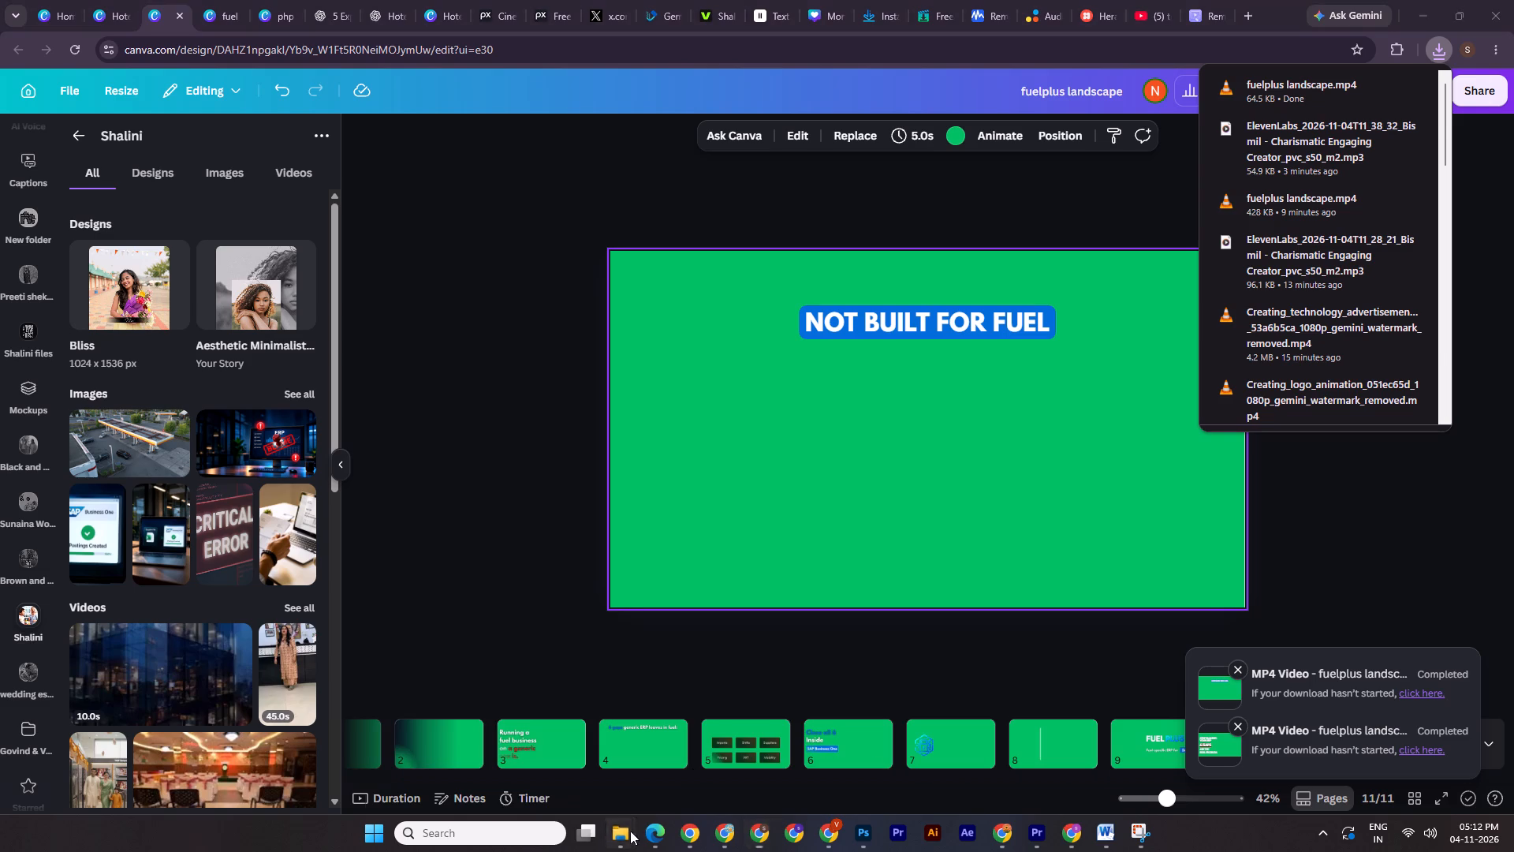
pyautogui.click(425, 782)
pyautogui.rightClick(200, 487)
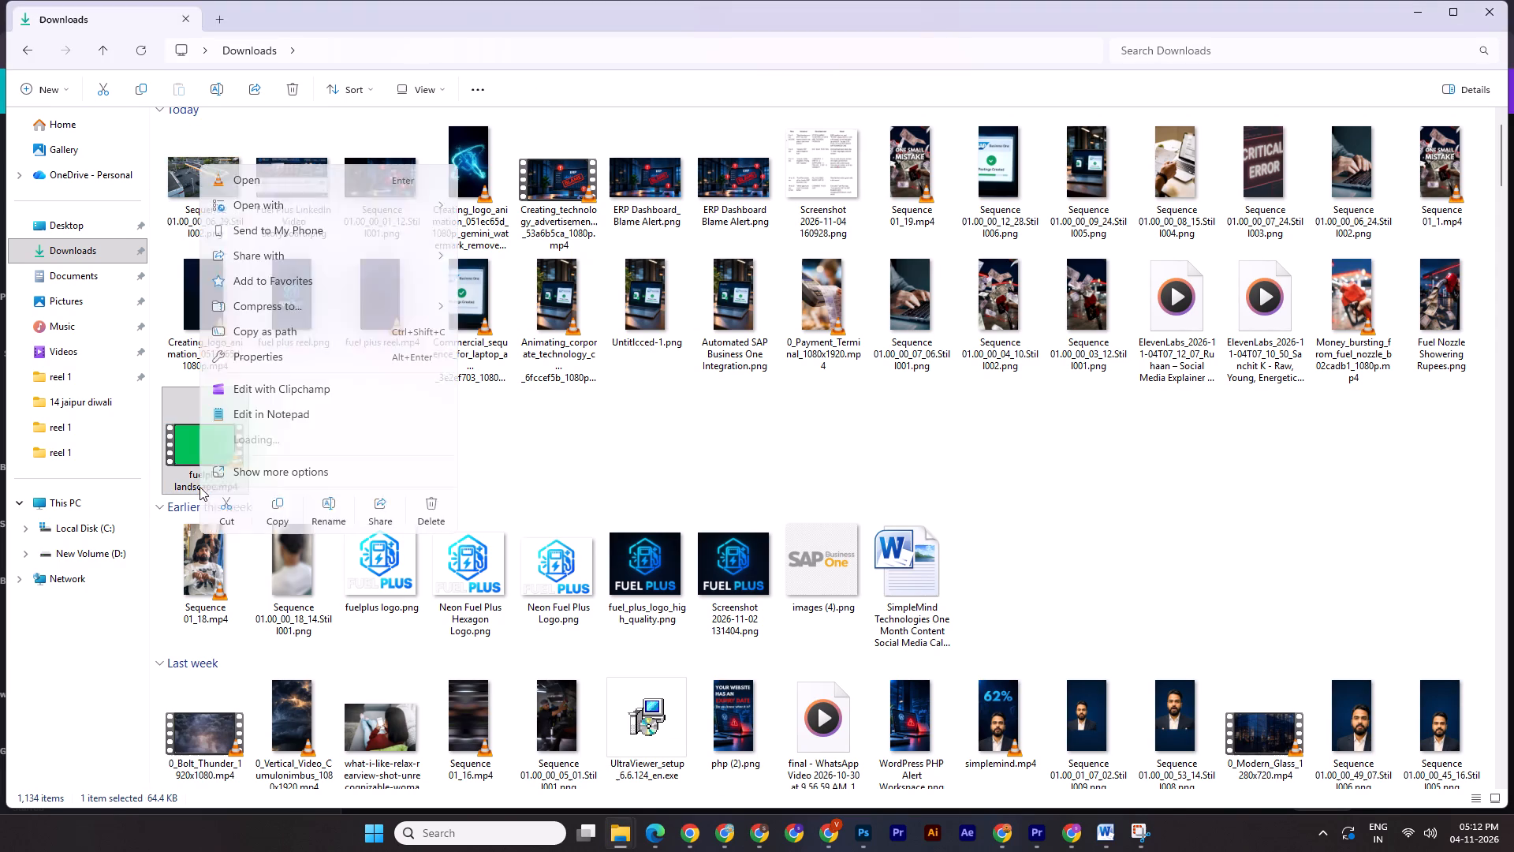
pyautogui.click(598, 432)
pyautogui.click(191, 493)
pyautogui.click(203, 487)
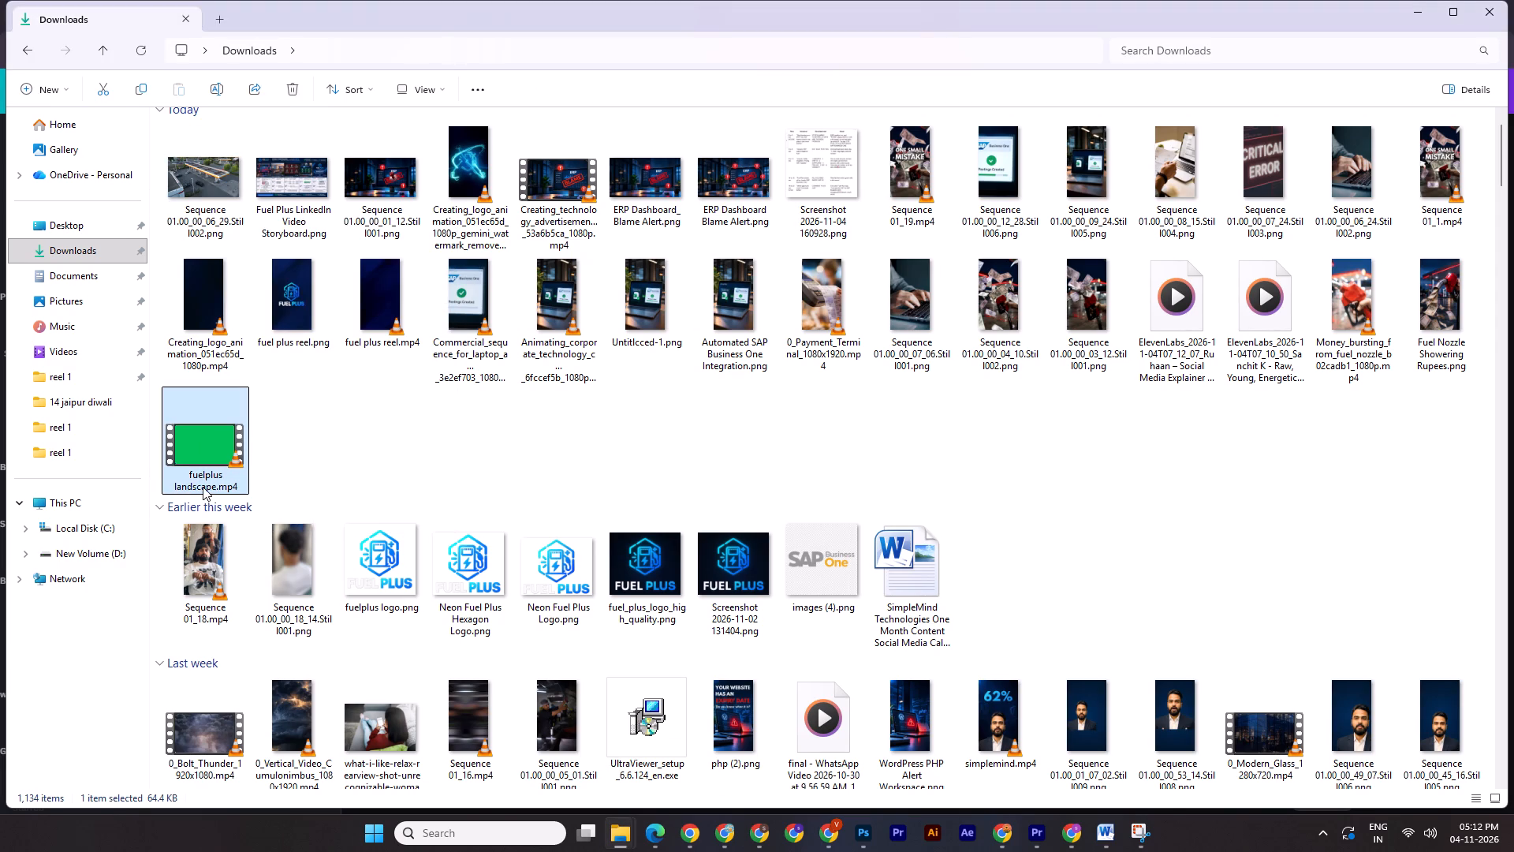
pyautogui.click(212, 484)
pyautogui.press('Right')
pyautogui.write('_2')
pyautogui.press('Return')
# Move fuelplus landscape_2.mp4 from Downloads into the LinkedIn reel 1 project folder.
pyautogui.hotkey('ctrl', 'x')
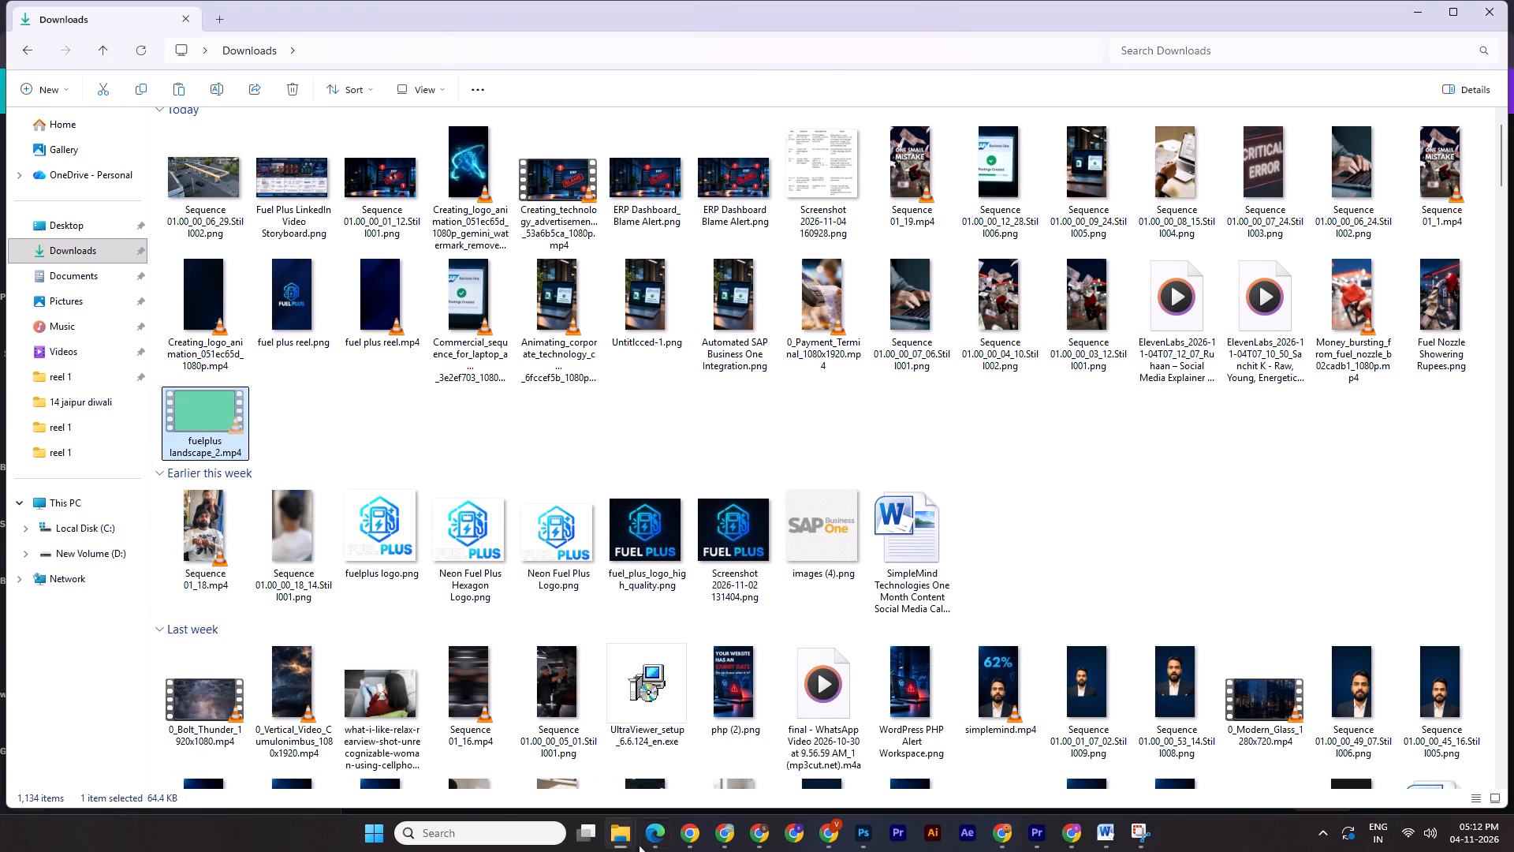
pyautogui.click(628, 839)
pyautogui.click(670, 764)
pyautogui.hotkey('ctrl', 'v')
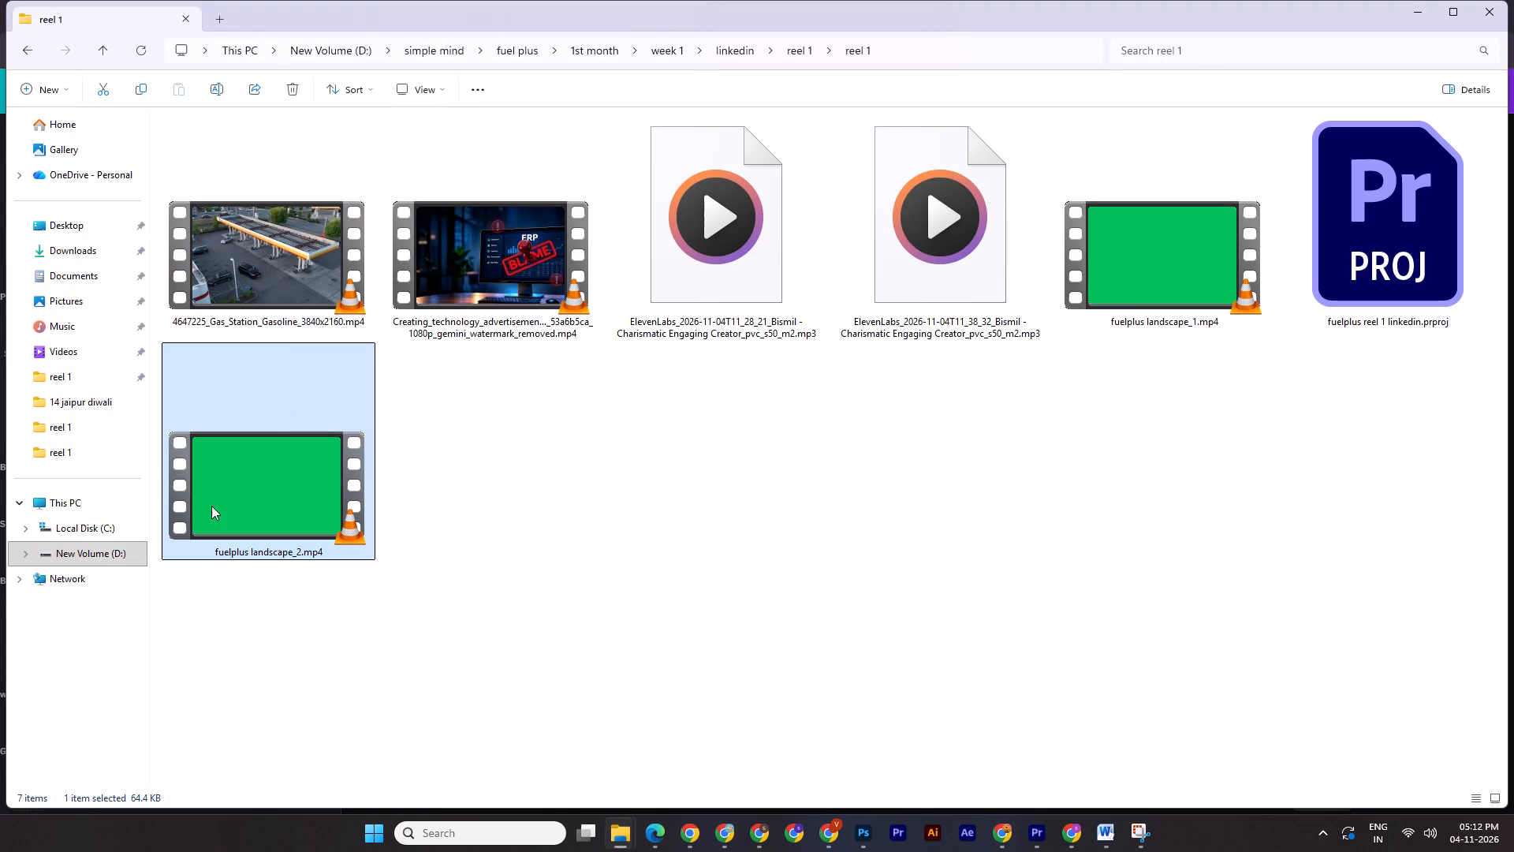
# Import fuelplus landscape_2.mp4 into the Premiere Pro sequence on V2 above the gas station clip, starting at 00:00:05:25.
pyautogui.moveTo(211, 506); pyautogui.dragTo(797, 656)
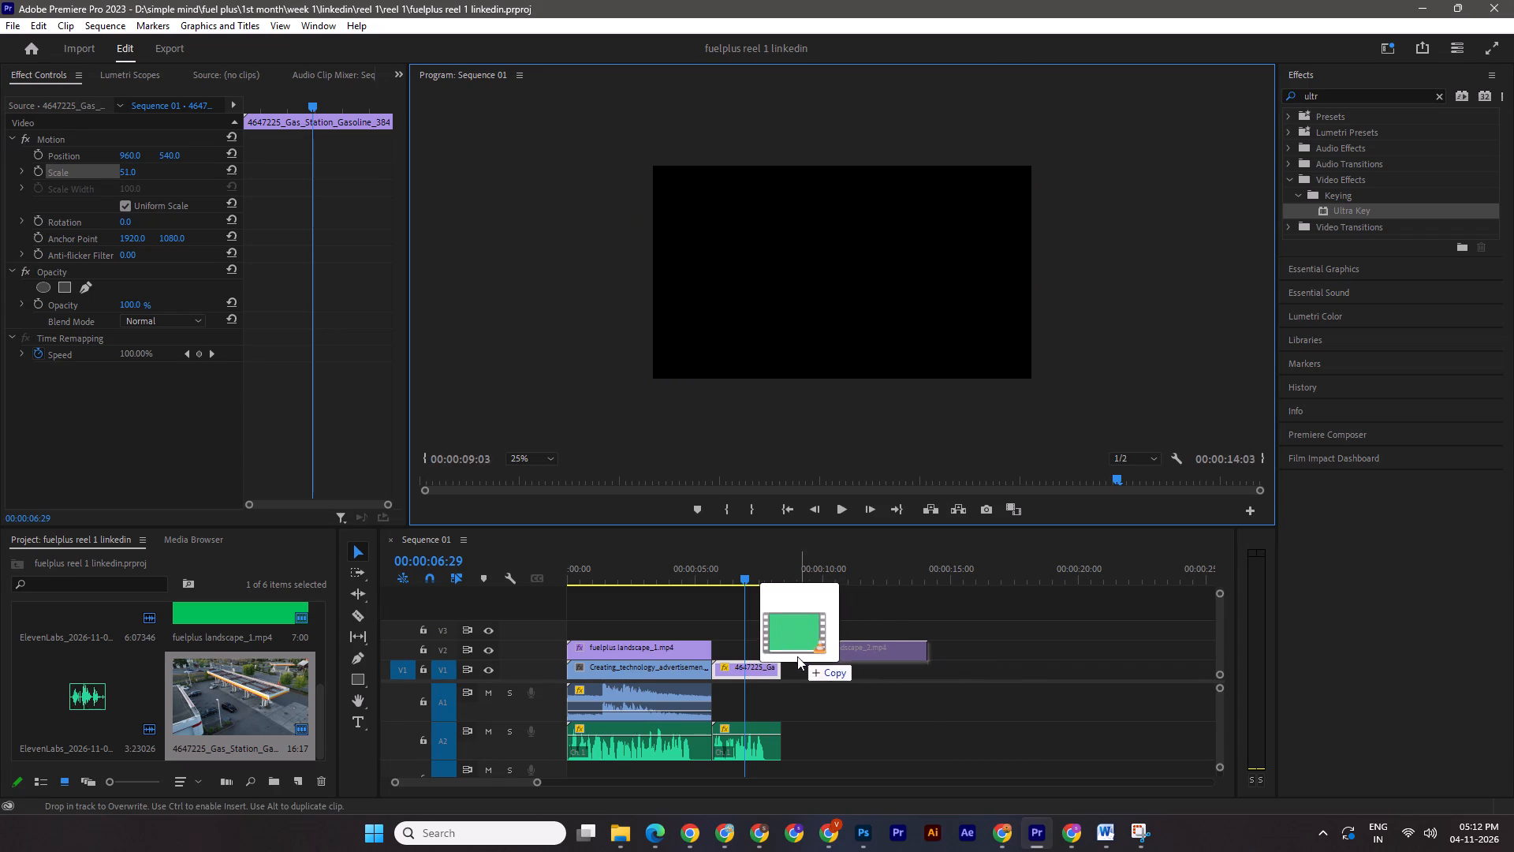
pyautogui.moveTo(797, 656); pyautogui.dragTo(721, 643)
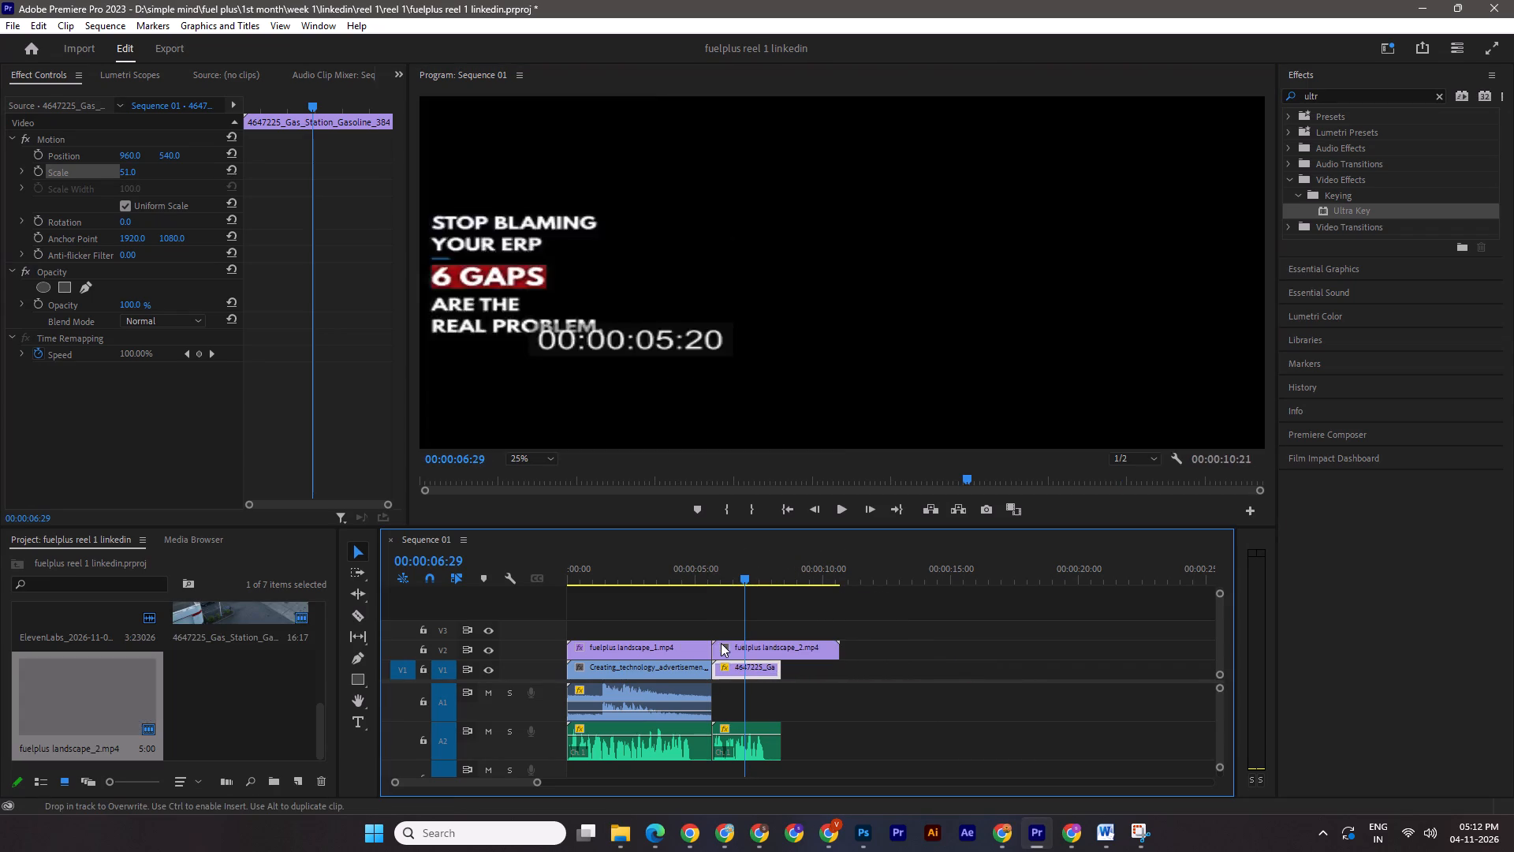
pyautogui.moveTo(744, 575); pyautogui.dragTo(716, 572)
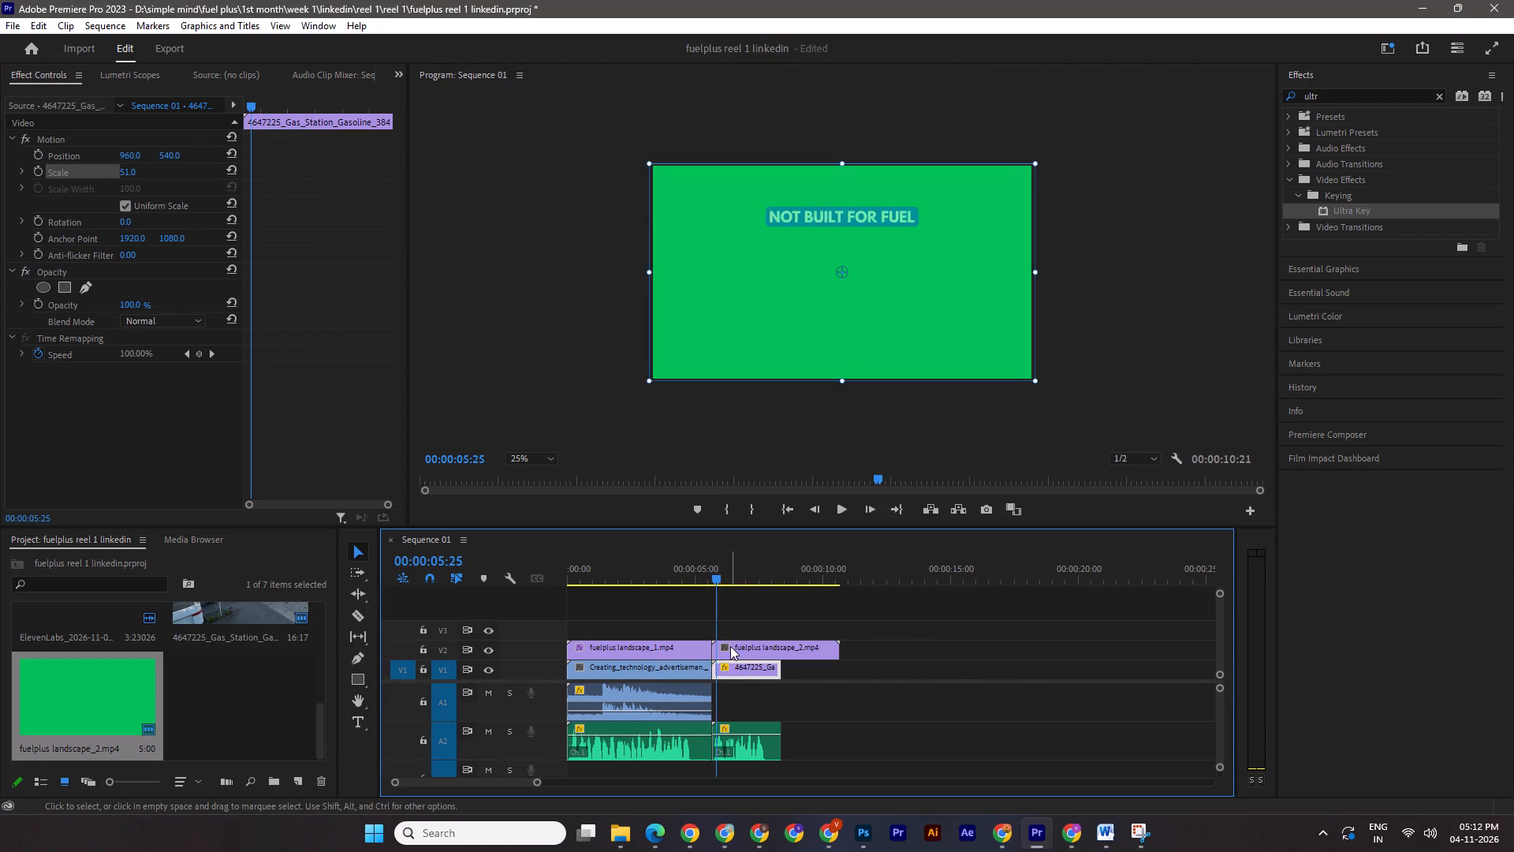
pyautogui.click(730, 646)
# Trim the end of the fuelplus landscape_2 clip to 00:00:08:12, matching the end of the gas station clip.
pyautogui.keyDown('shift'); pyautogui.moveTo(714, 574); pyautogui.dragTo(742, 575); pyautogui.keyUp('shift')
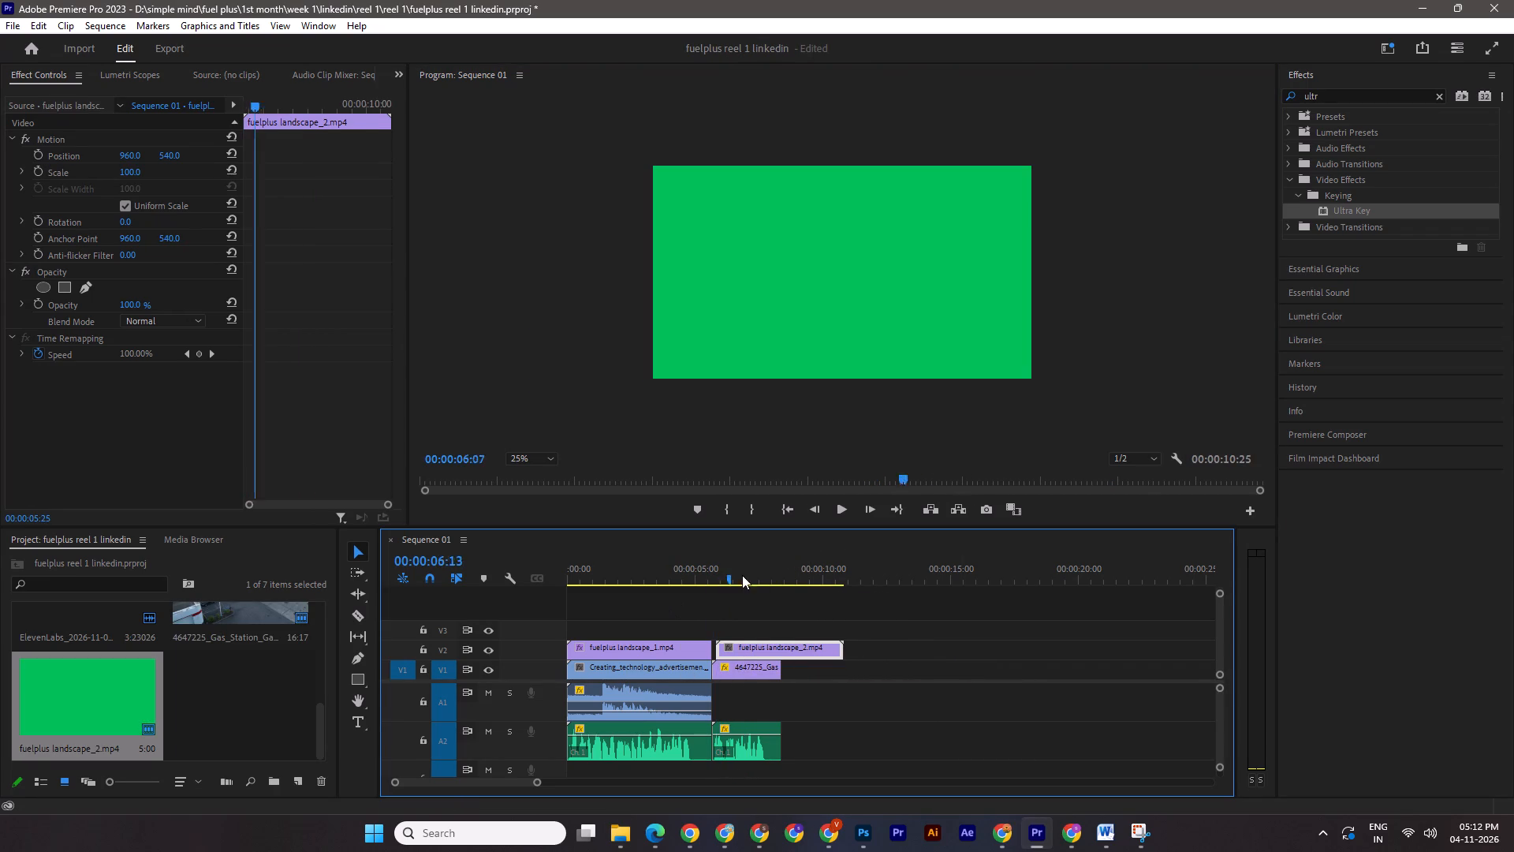
pyautogui.keyDown('shift'); pyautogui.moveTo(742, 575); pyautogui.dragTo(781, 579); pyautogui.keyUp('shift')
pyautogui.moveTo(848, 653); pyautogui.dragTo(786, 648)
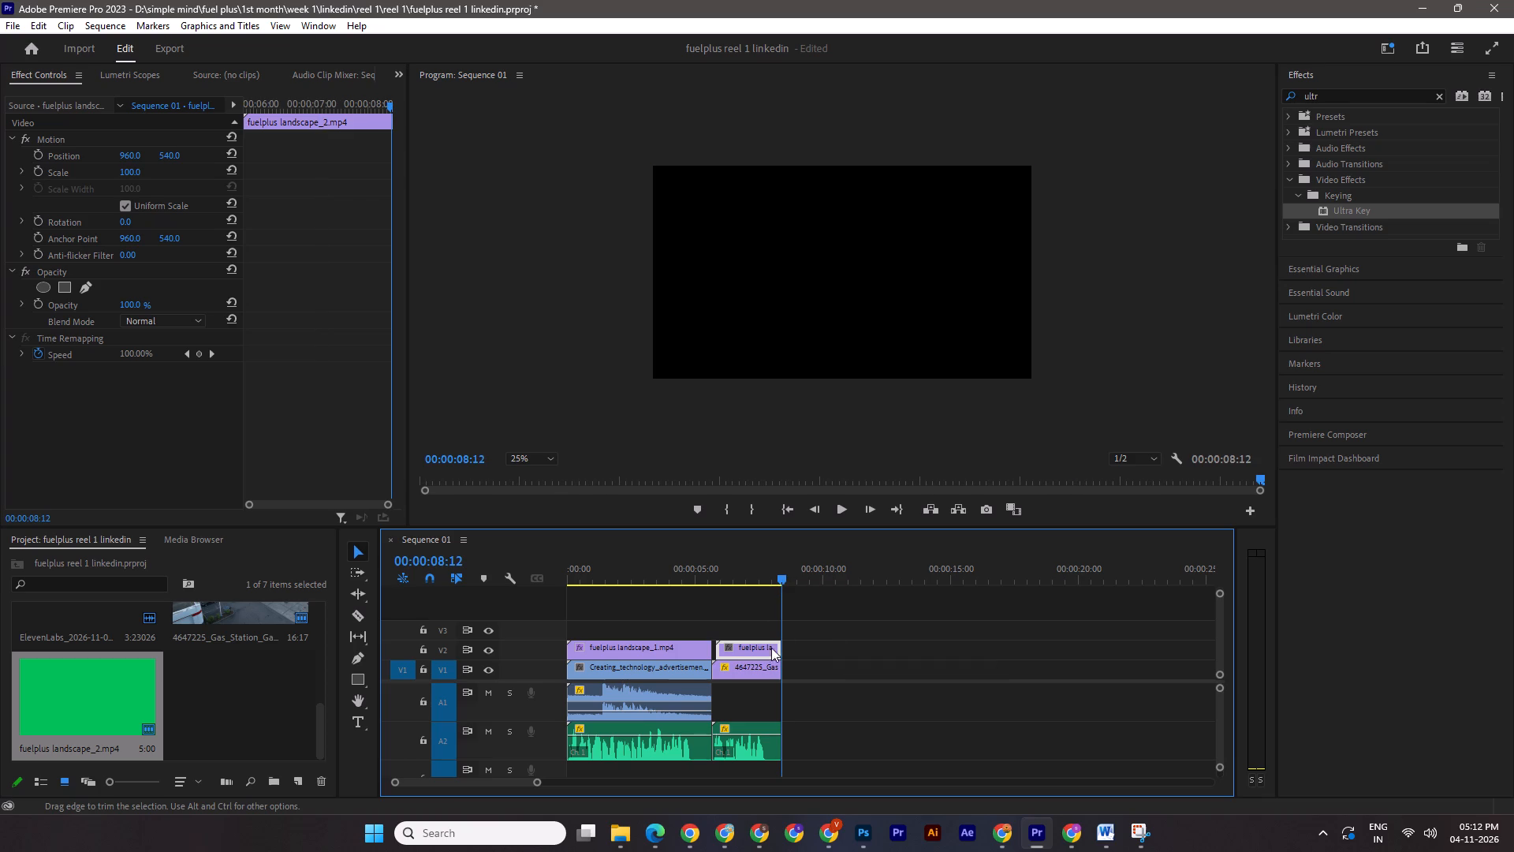
# Apply Ultra Key to the fuelplus landscape_2 clip, key out its green background, and save the project.
pyautogui.moveTo(792, 570); pyautogui.dragTo(760, 574)
pyautogui.moveTo(1342, 204); pyautogui.dragTo(1280, 243)
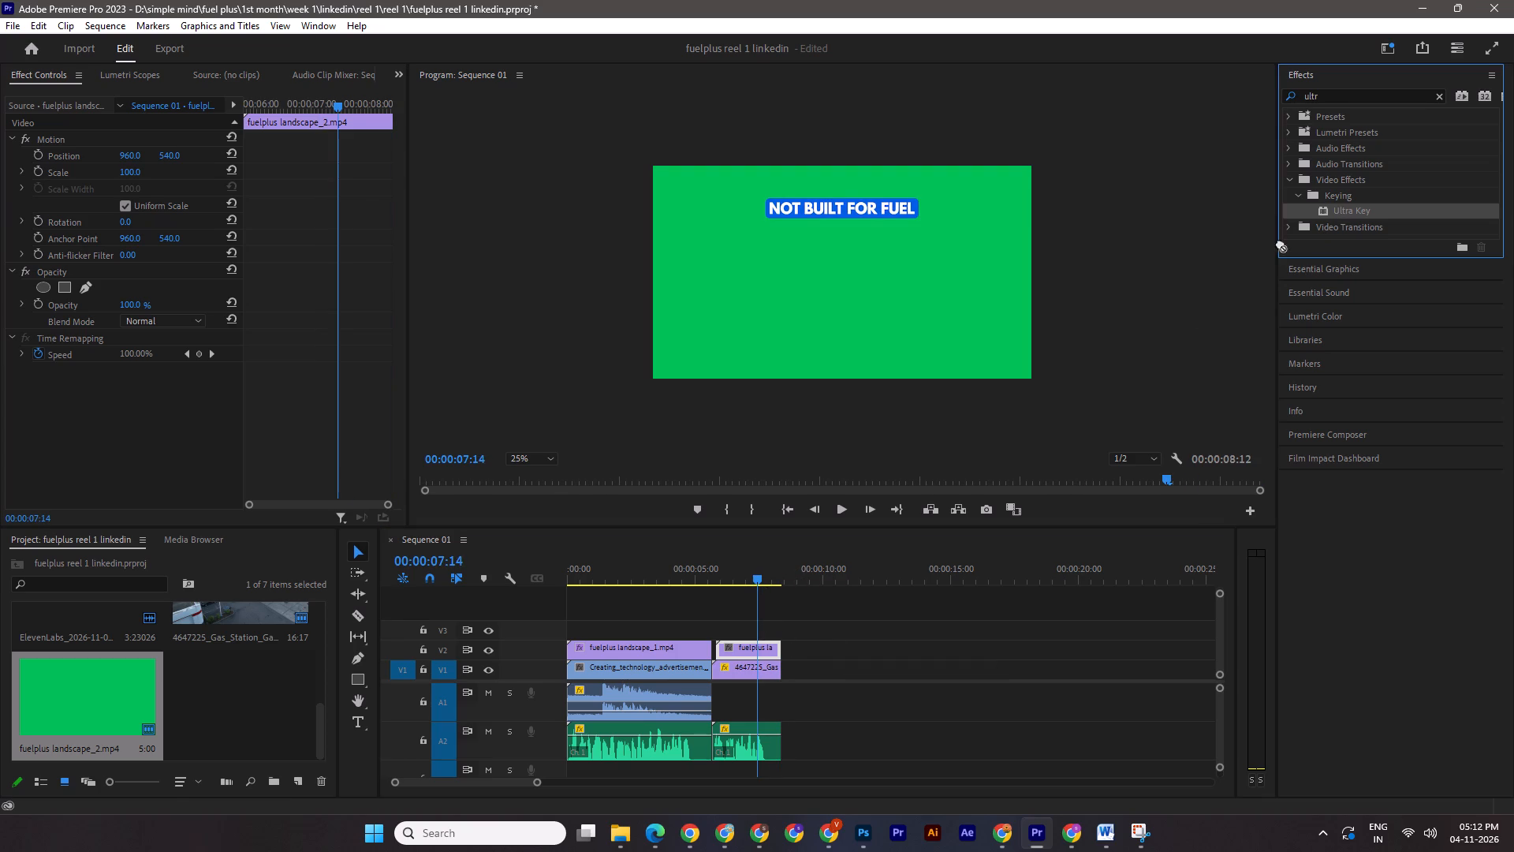
pyautogui.moveTo(1280, 243); pyautogui.dragTo(759, 645)
pyautogui.click(149, 435)
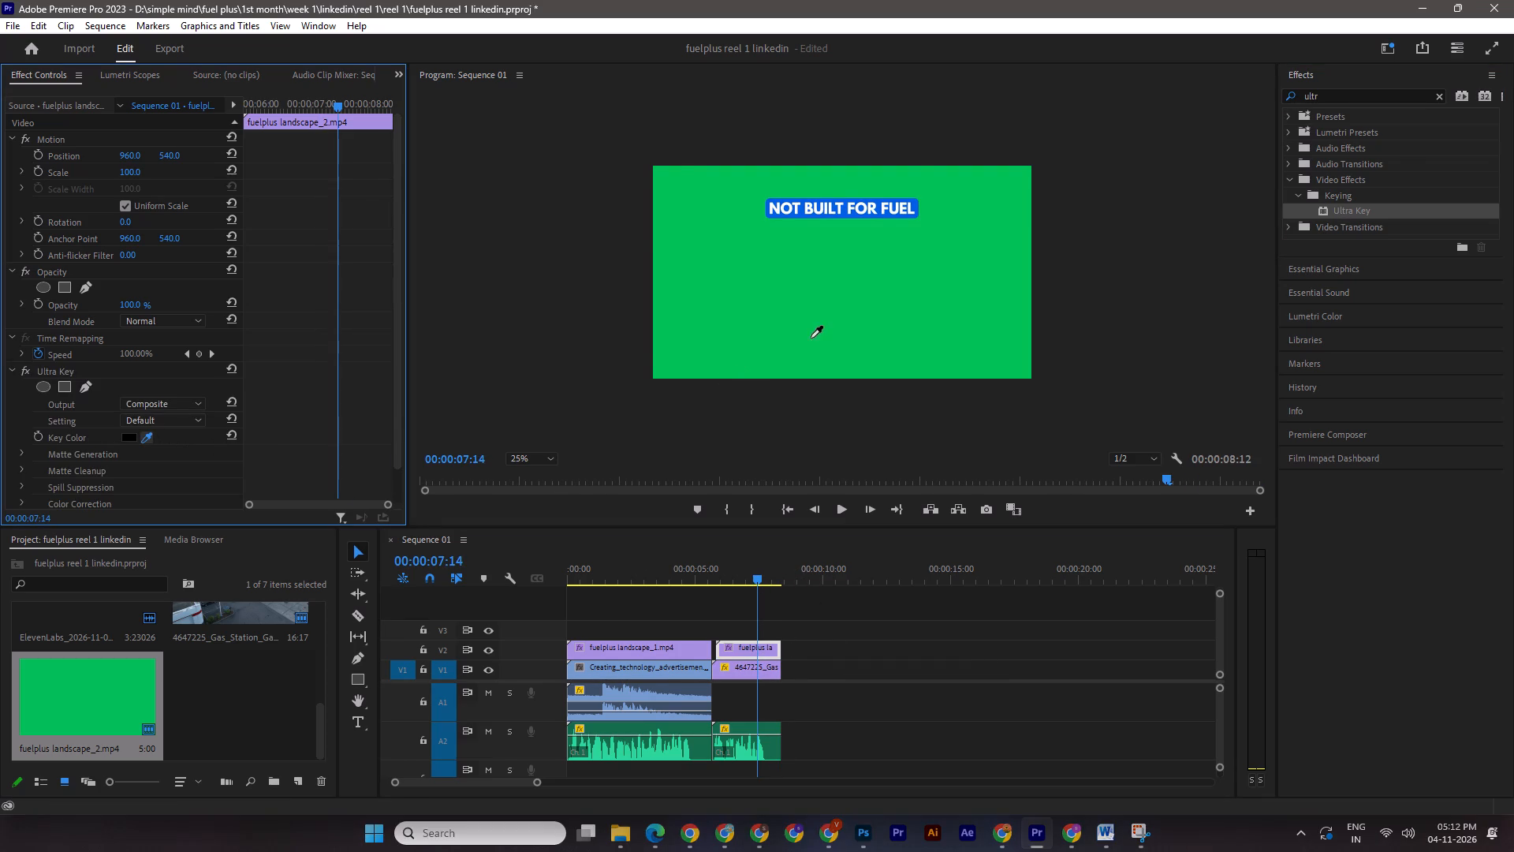
pyautogui.click(811, 338)
pyautogui.hotkey('ctrl', 'd')
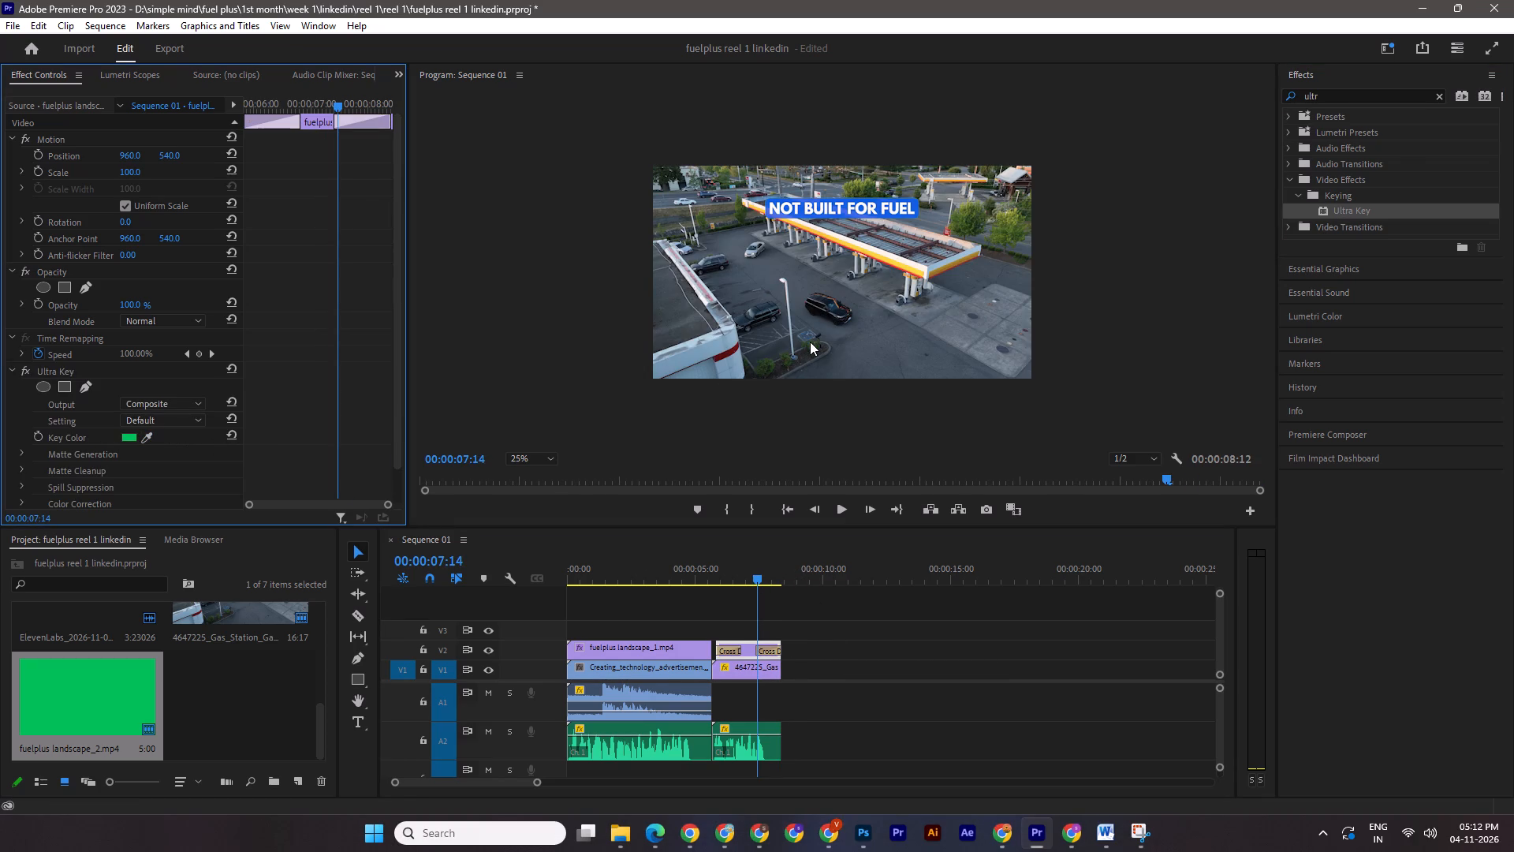
pyautogui.hotkey('ctrl', 'z')
pyautogui.hotkey('ctrl', 's')
# Search the effects for color and apply Lumetri Color to the gas station clip on V1.
pyautogui.click(753, 661)
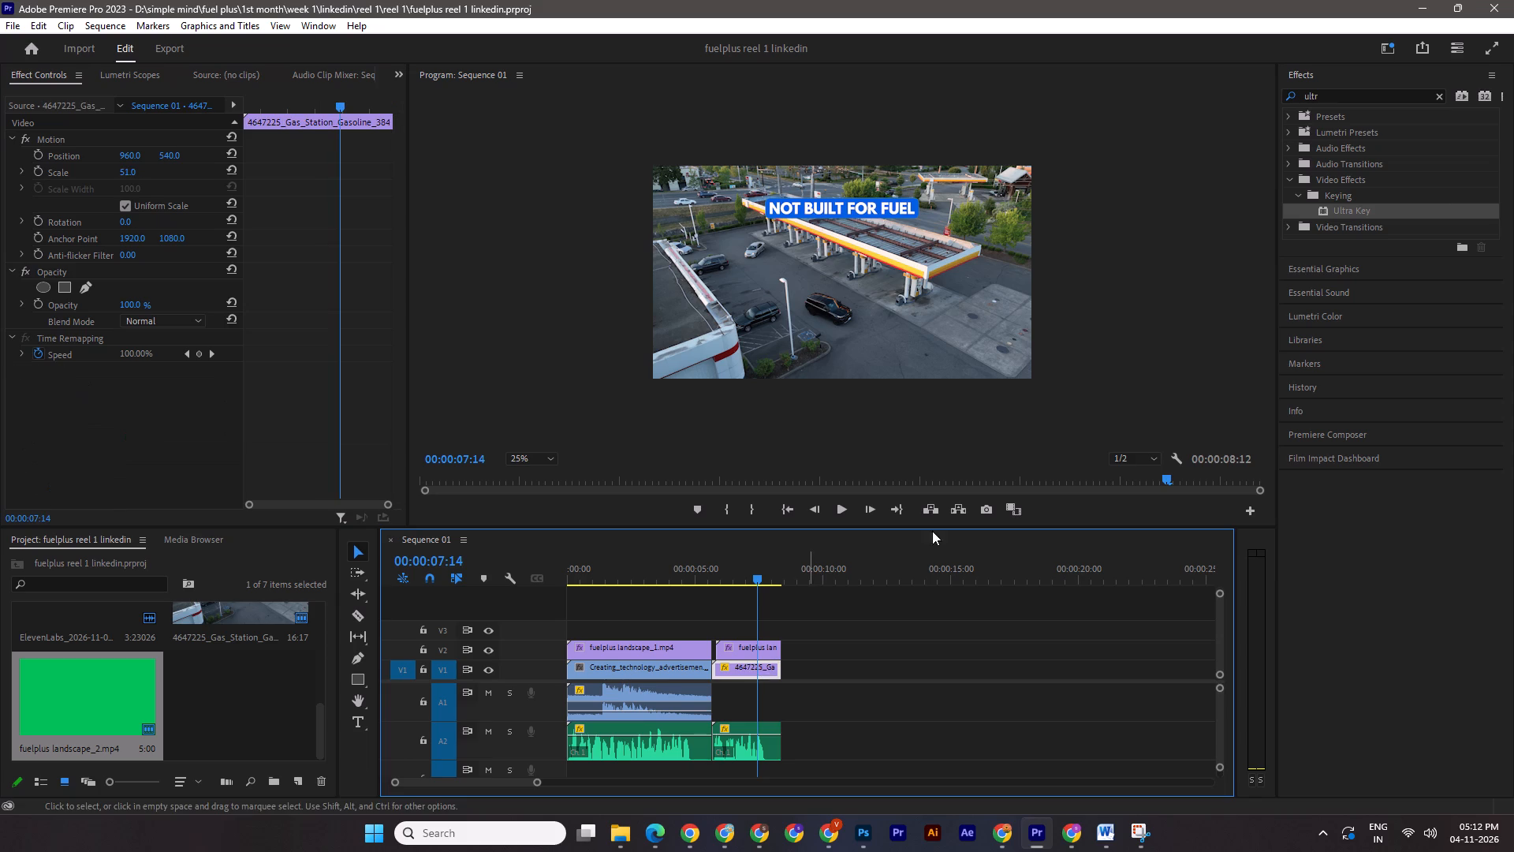
pyautogui.moveTo(1333, 96); pyautogui.dragTo(1199, 114)
pyautogui.write('color')
pyautogui.press('Return')
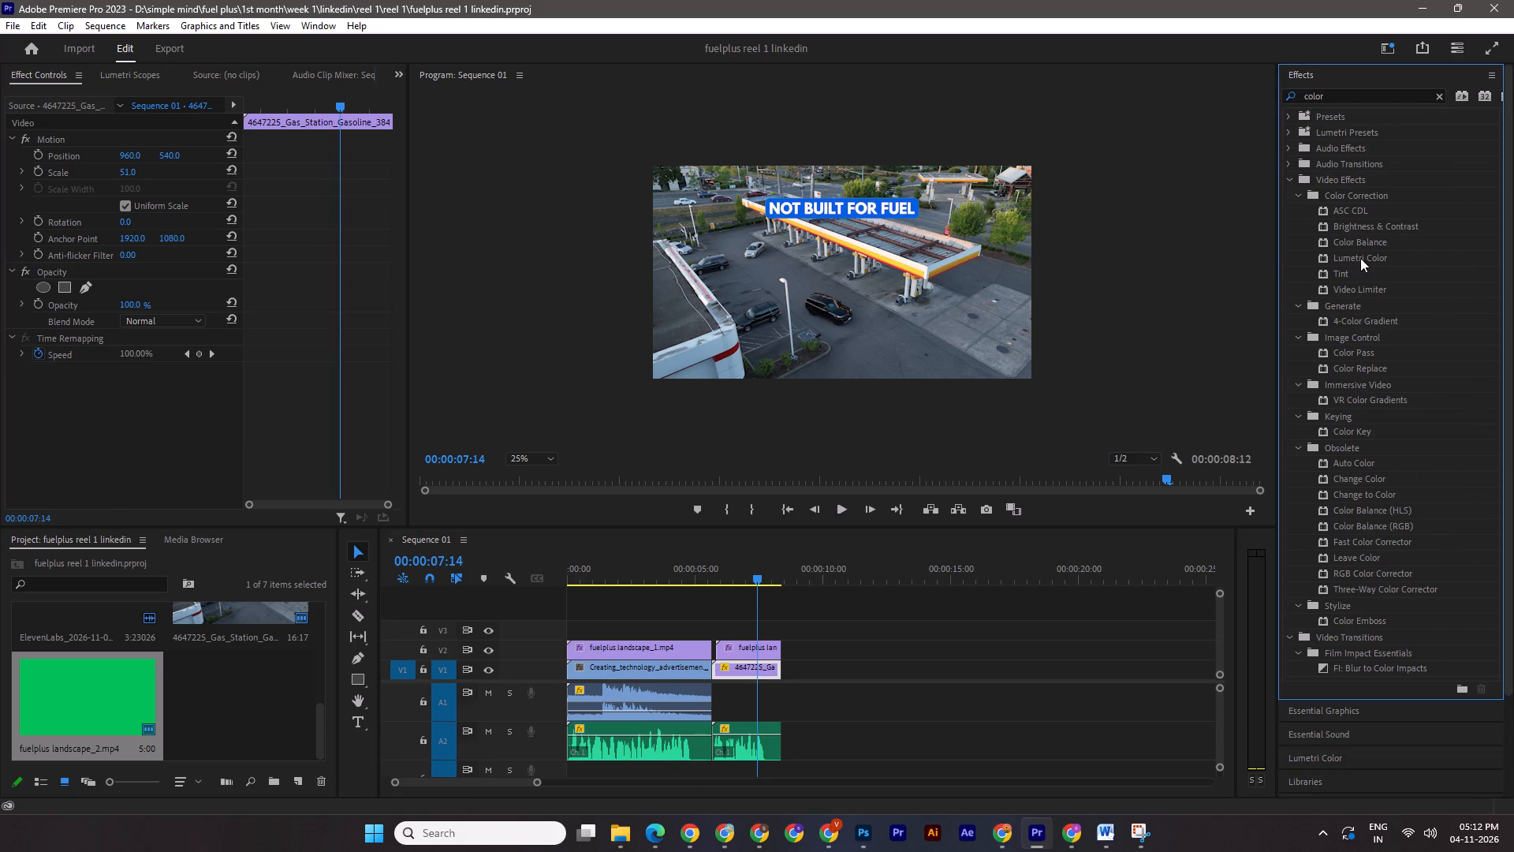
pyautogui.click(1360, 258)
pyautogui.moveTo(1379, 257); pyautogui.dragTo(742, 667)
# In the clip's Basic Correction, set Contrast to 17, Highlights to 17, Shadows to -4, Whites to 24 and Blacks to -9.
pyautogui.click(19, 407)
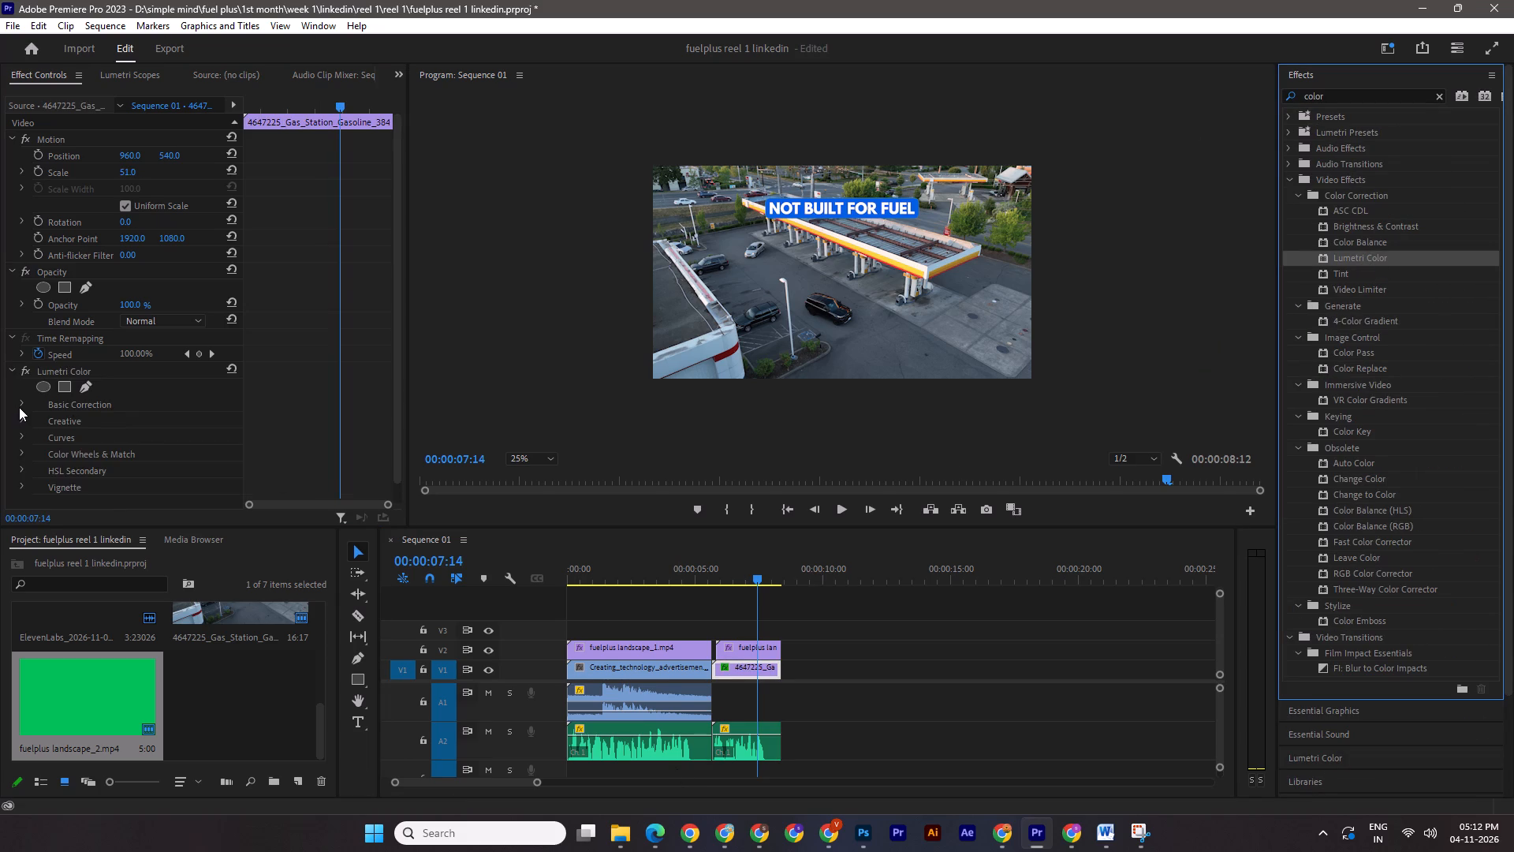
pyautogui.scroll(-14, 81, 454)
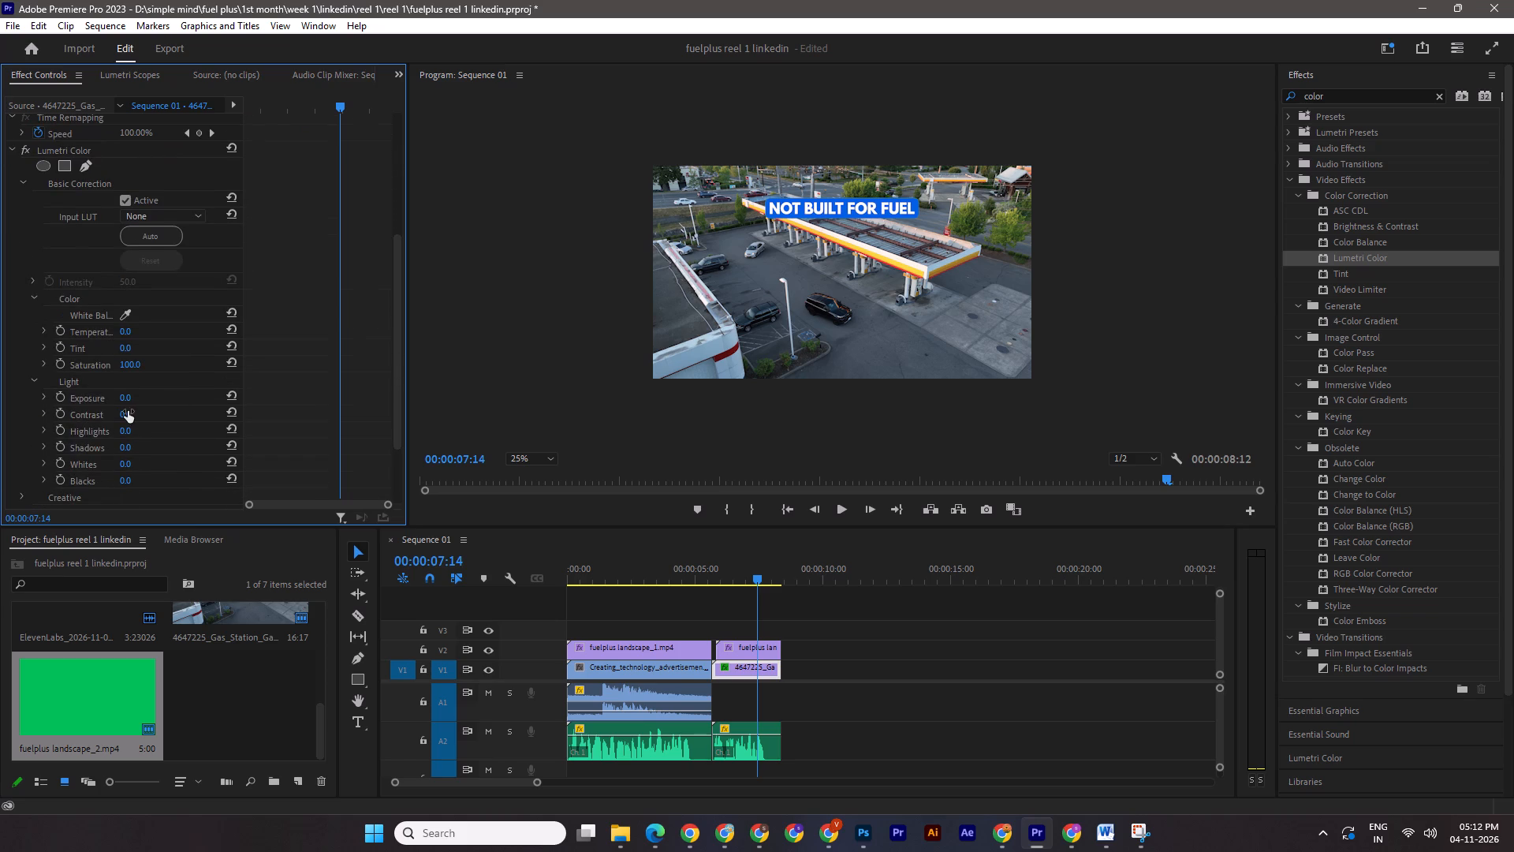
pyautogui.moveTo(128, 411); pyautogui.dragTo(147, 418)
pyautogui.moveTo(124, 429); pyautogui.dragTo(138, 432)
pyautogui.click(125, 450)
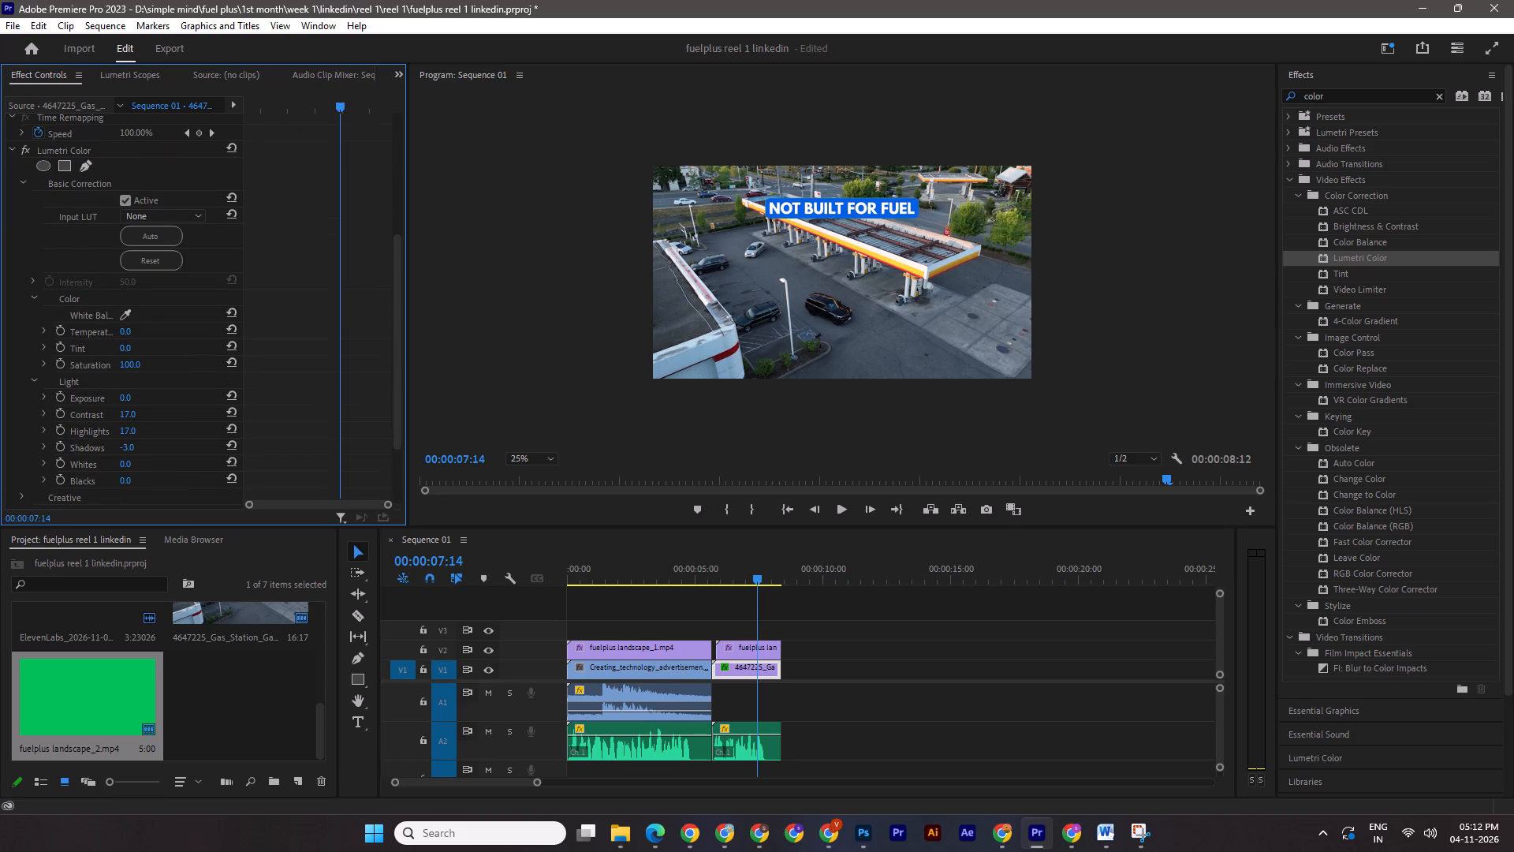
pyautogui.moveTo(123, 465); pyautogui.dragTo(143, 465)
pyautogui.moveTo(125, 483); pyautogui.dragTo(117, 481)
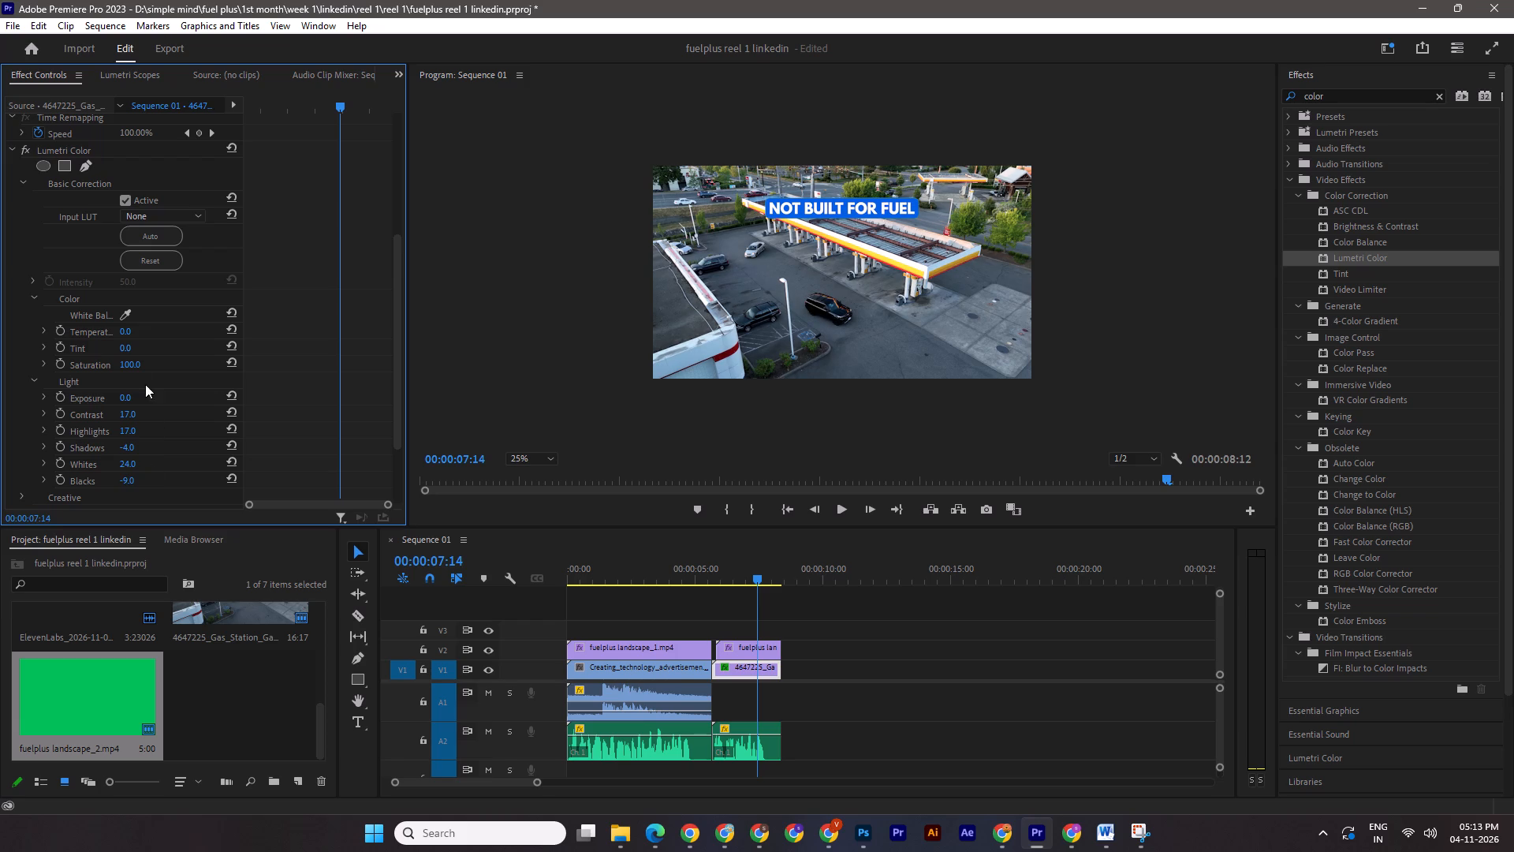
# Set the gas station clip's Saturation to 115 and Temperature to 6, and save the project.
pyautogui.moveTo(129, 363); pyautogui.dragTo(141, 364)
pyautogui.hotkey('ctrl', 'z')
pyautogui.keyDown('ctrl'); pyautogui.scroll(-1, 141, 361); pyautogui.keyUp('ctrl')
pyautogui.hotkey('ctrl', 'shift', 'z')
pyautogui.moveTo(125, 311); pyautogui.dragTo(133, 312)
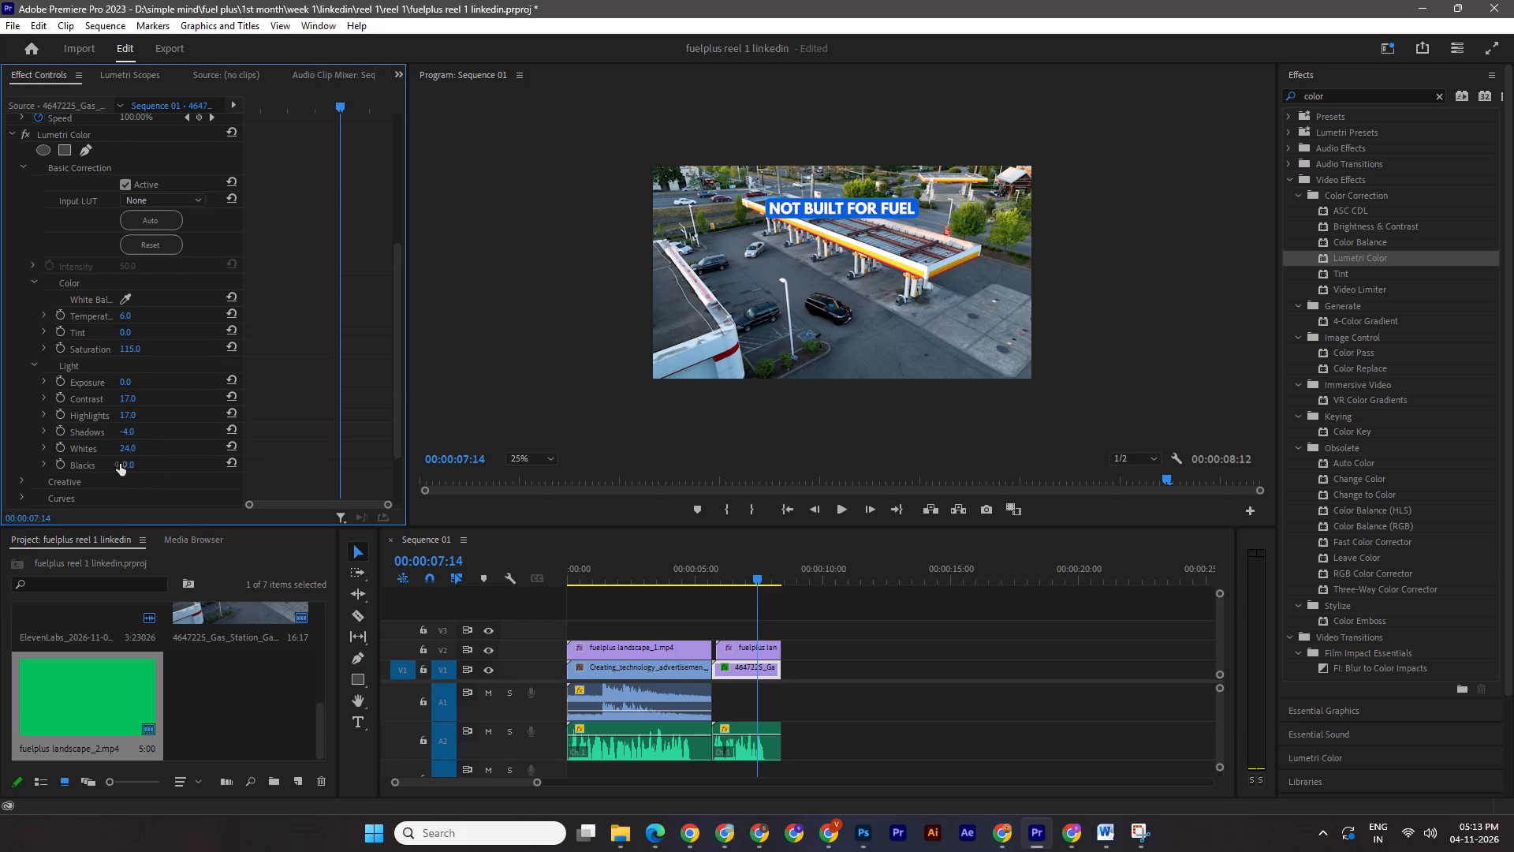
pyautogui.hotkey('ctrl', 's')
# Play the sequence from the beginning to review the edit.
pyautogui.moveTo(761, 570); pyautogui.dragTo(412, 553)
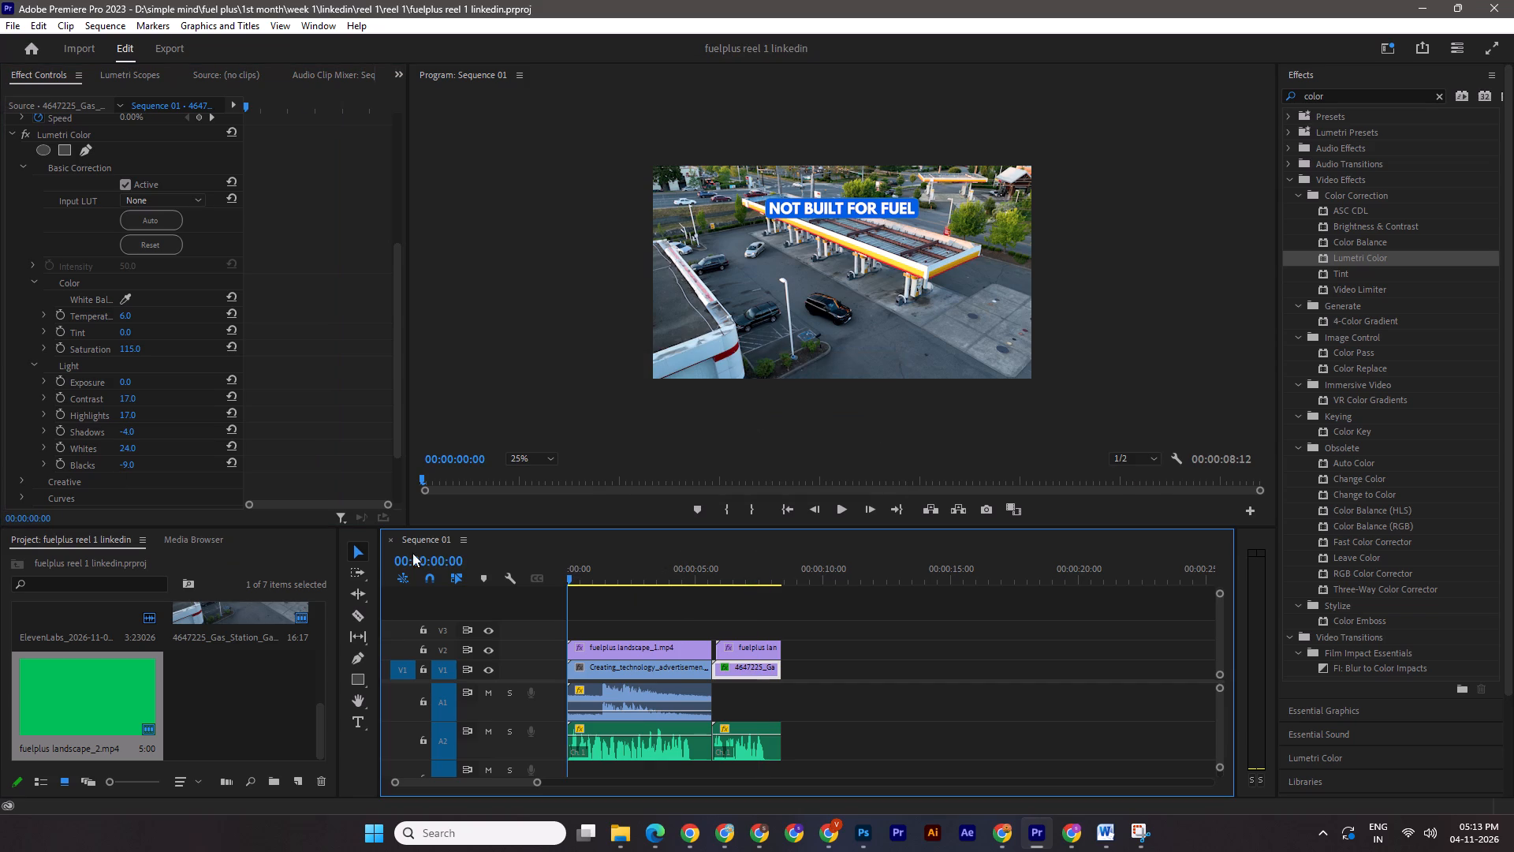
pyautogui.moveTo(412, 553); pyautogui.dragTo(398, 553)
pyautogui.press('space')
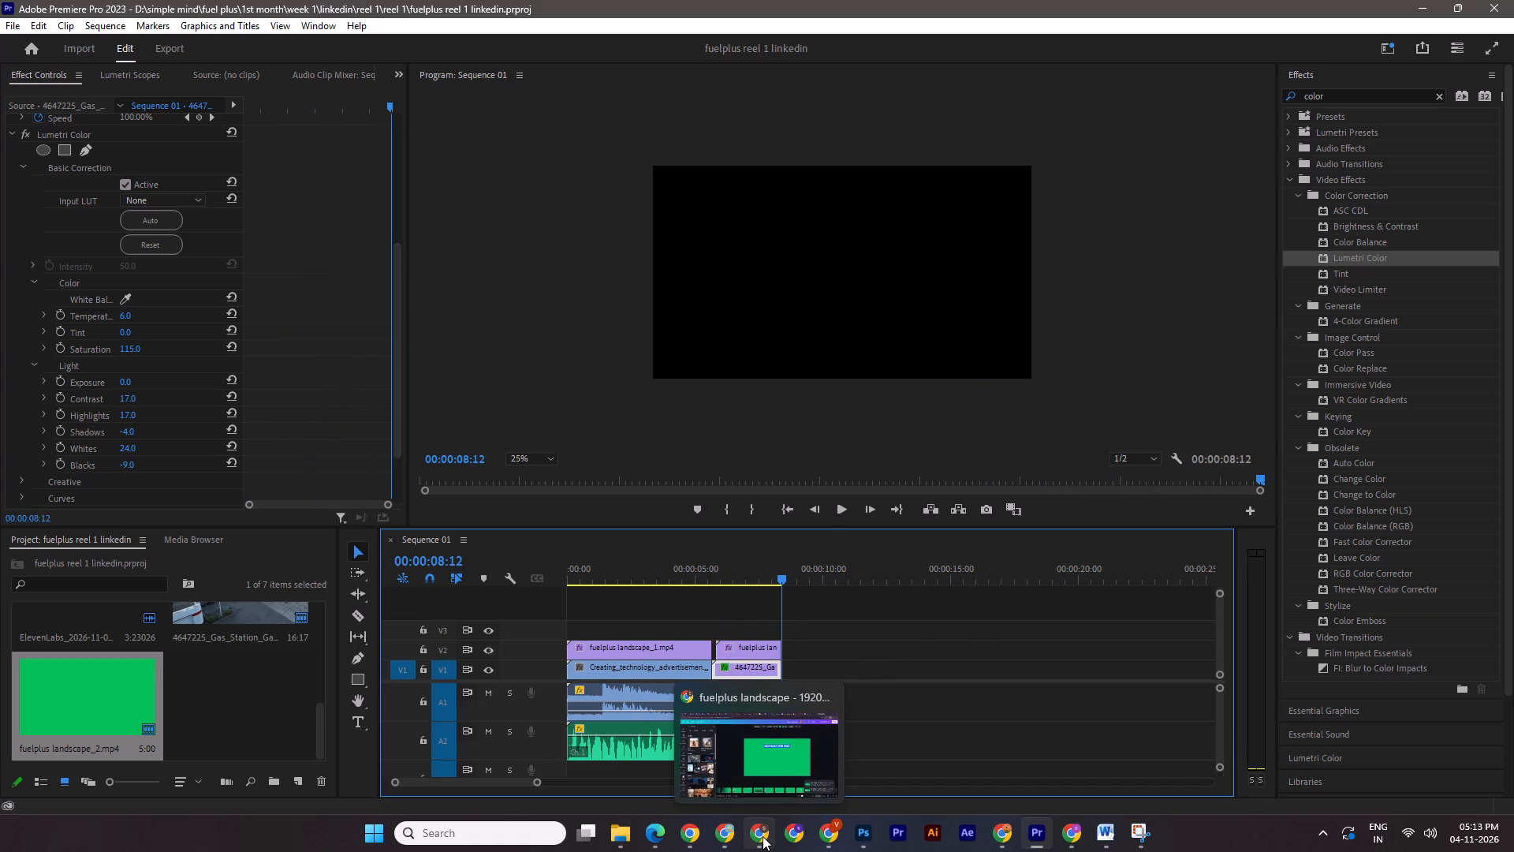
pyautogui.click(683, 839)
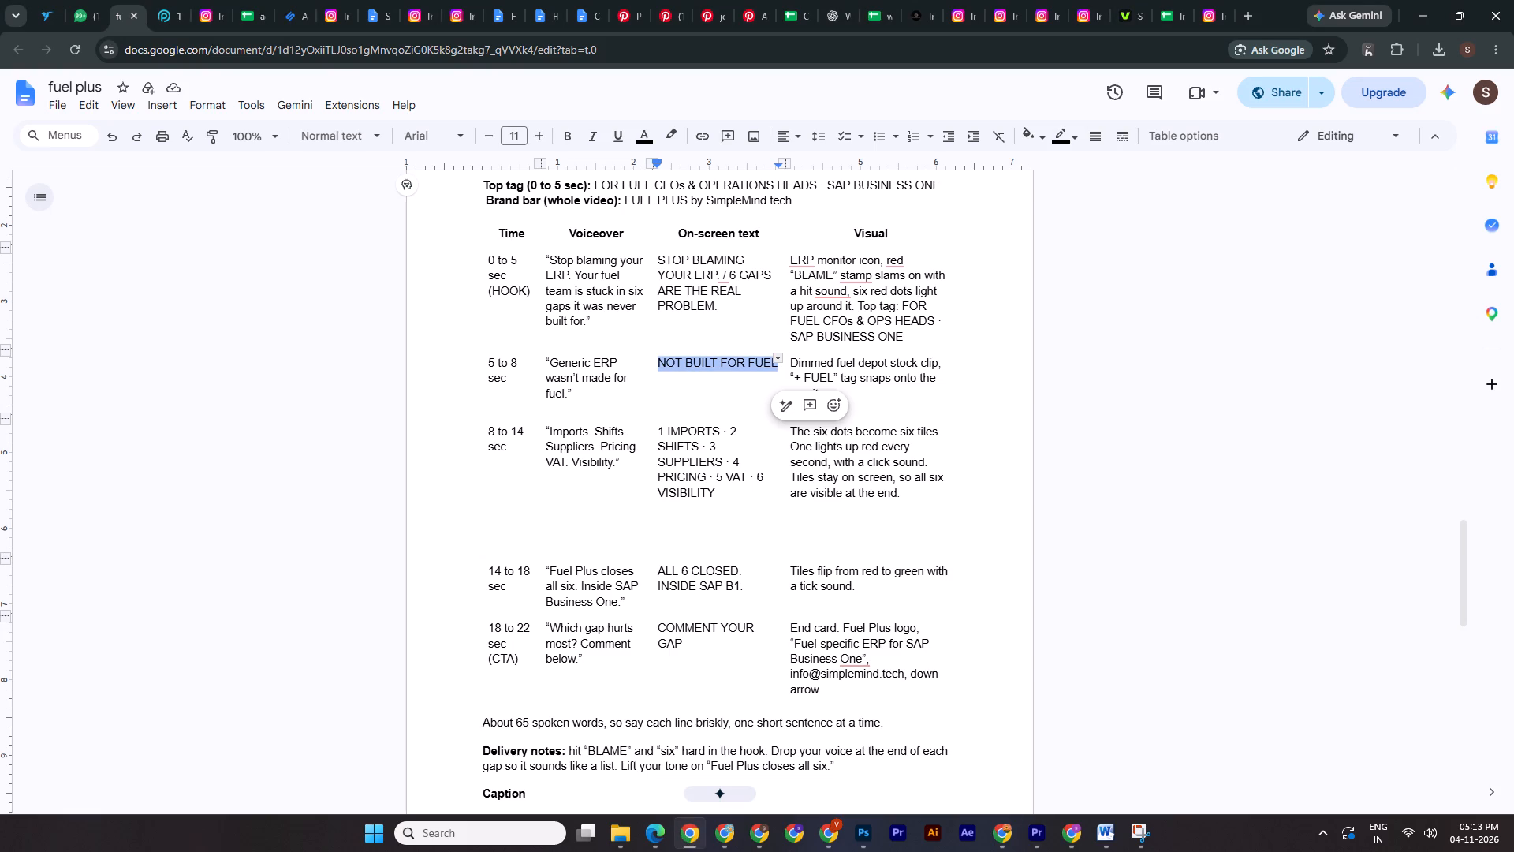
pyautogui.moveTo(549, 431); pyautogui.dragTo(561, 436)
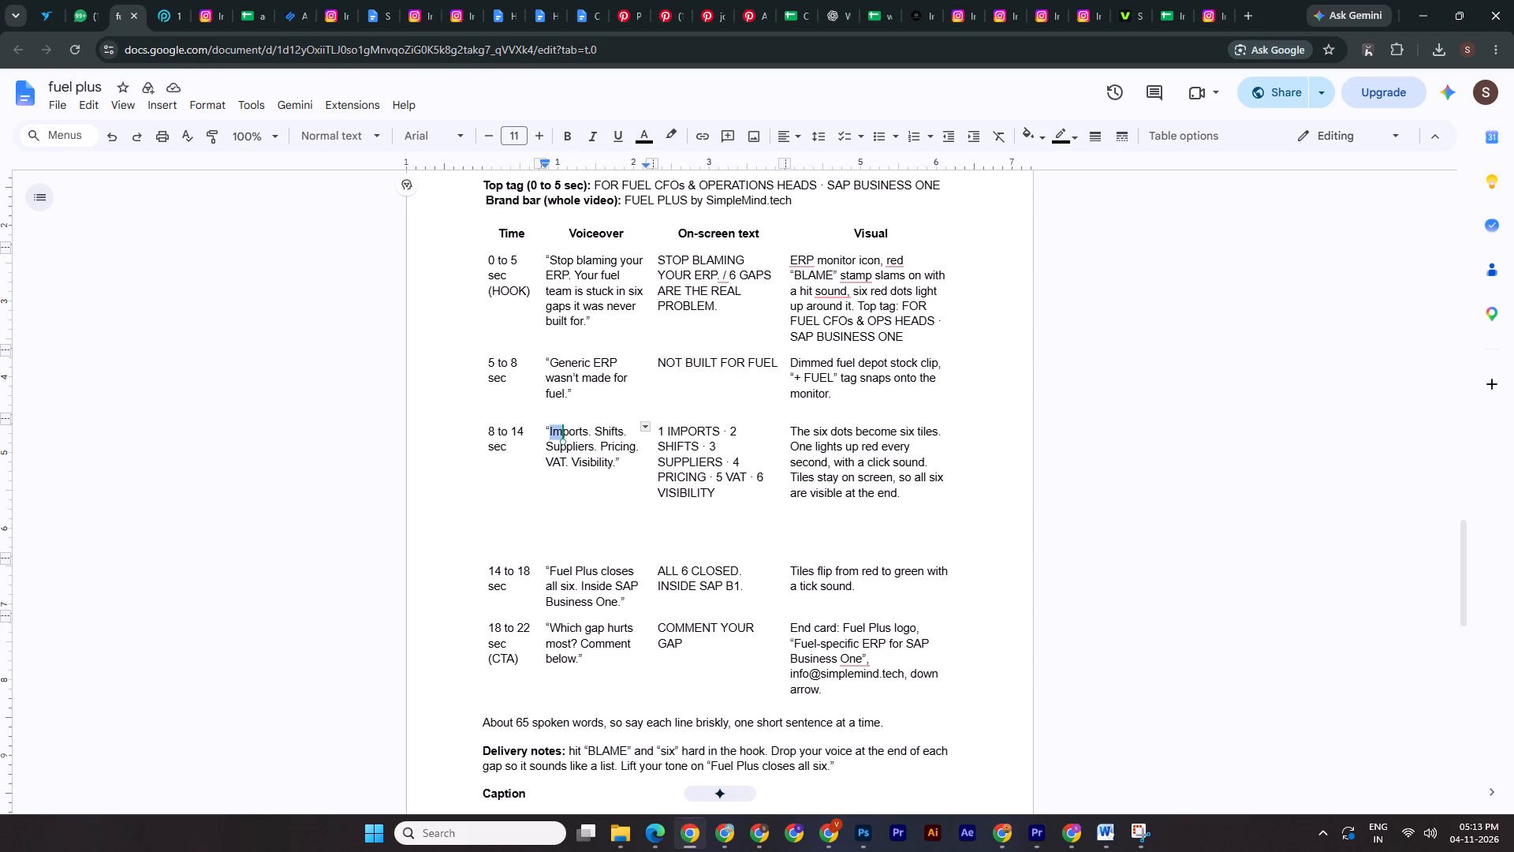
pyautogui.moveTo(561, 436); pyautogui.dragTo(613, 465)
pyautogui.hotkey('ctrl', 'c')
pyautogui.hotkey('ctrl', 'c')
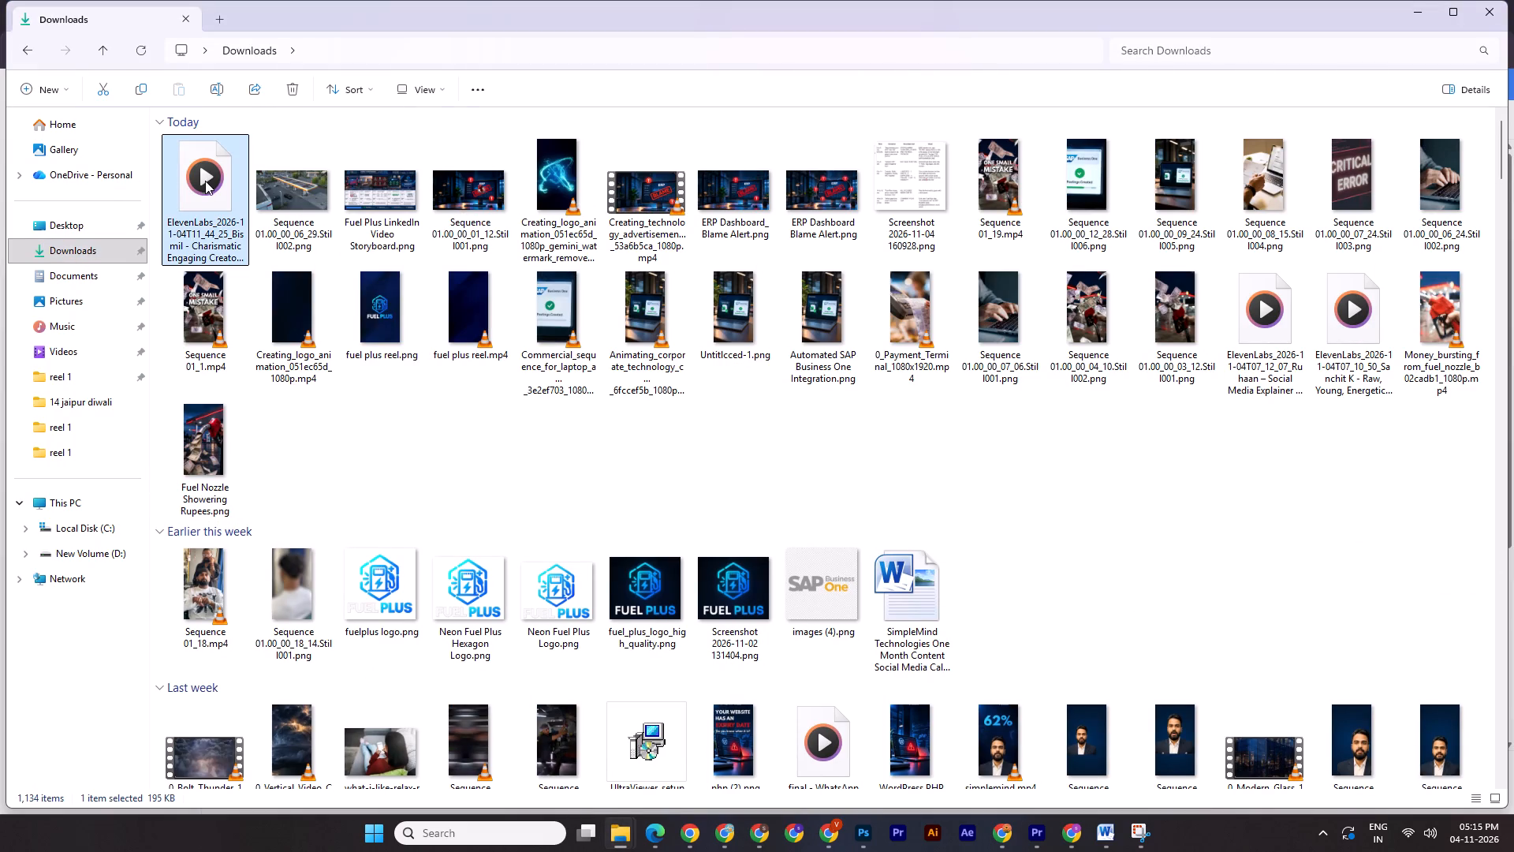
pyautogui.hotkey('ctrl', 'x')
pyautogui.click(624, 829)
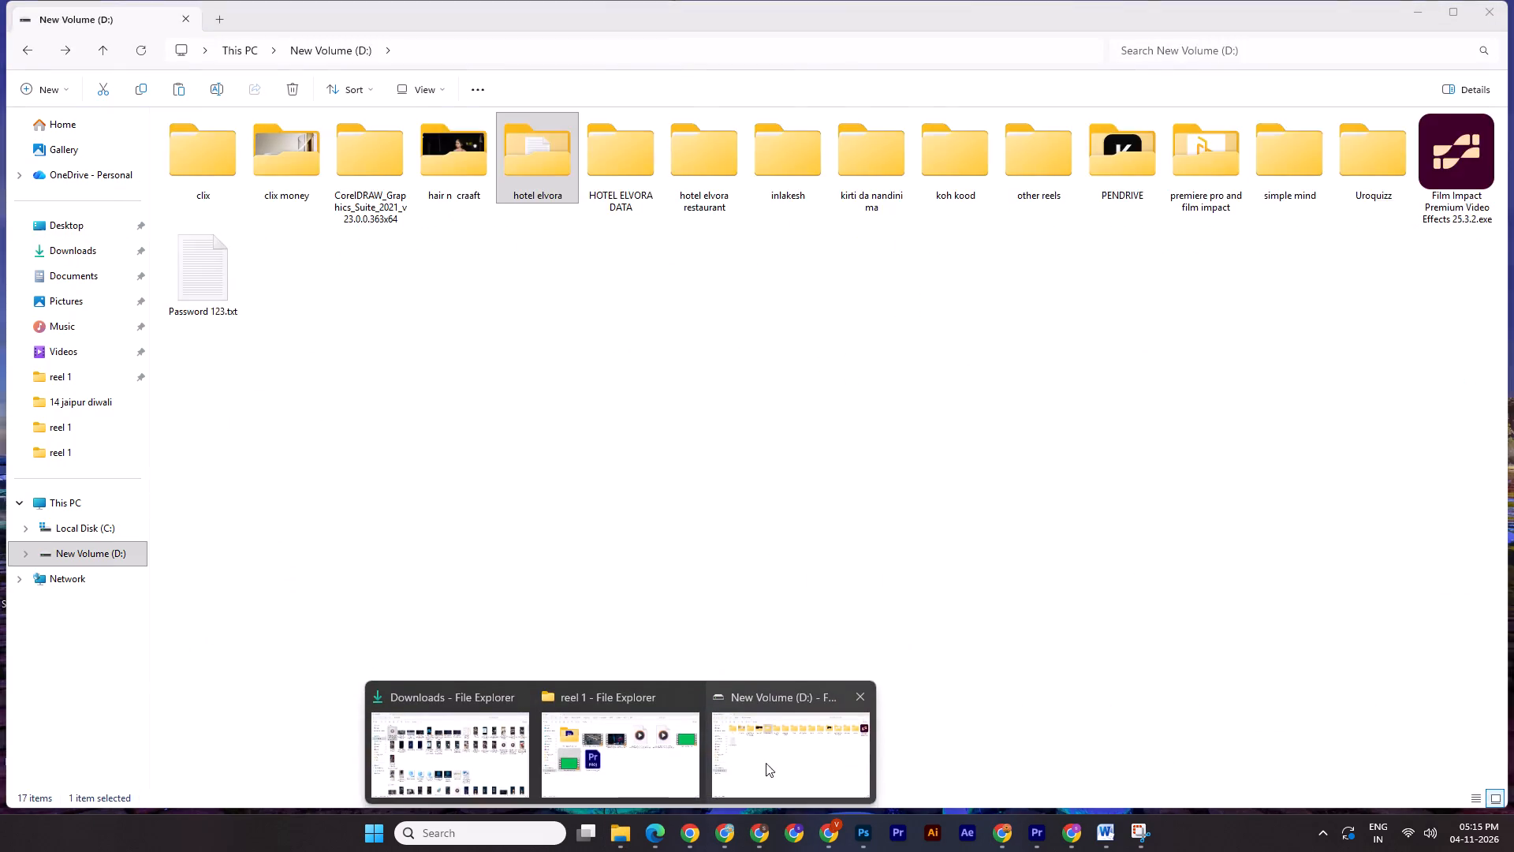
pyautogui.click(641, 764)
pyautogui.hotkey('ctrl', 'v')
# In Premiere Pro, place the new voiceover on track A2 at 00:00:08:12, preview the join and save the project.
pyautogui.moveTo(699, 445); pyautogui.dragTo(1061, 828)
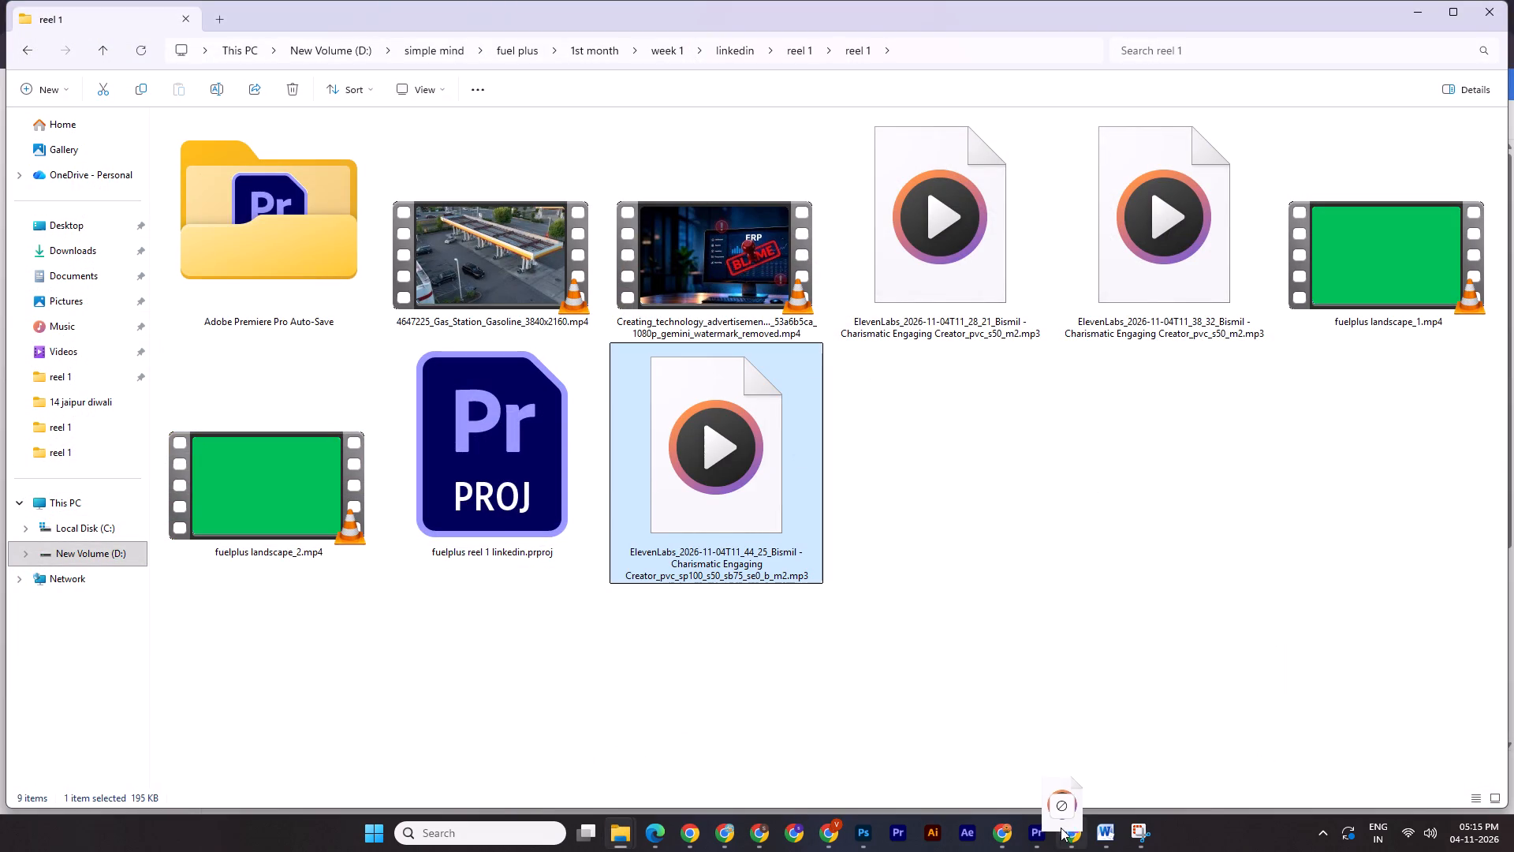
pyautogui.moveTo(1061, 828); pyautogui.dragTo(789, 729)
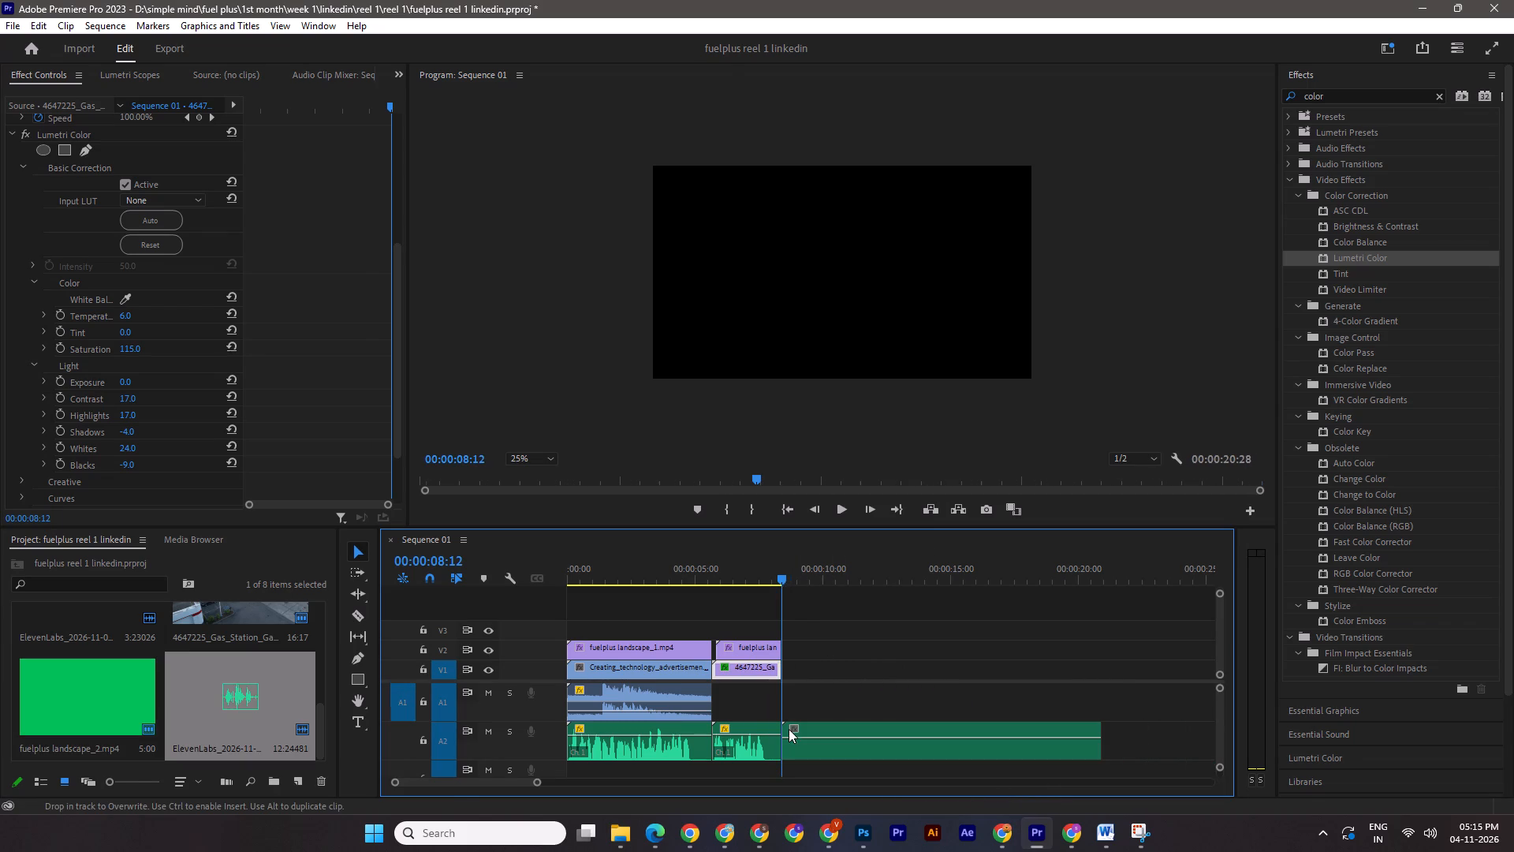
pyautogui.moveTo(781, 575); pyautogui.dragTo(755, 573)
pyautogui.press('space')
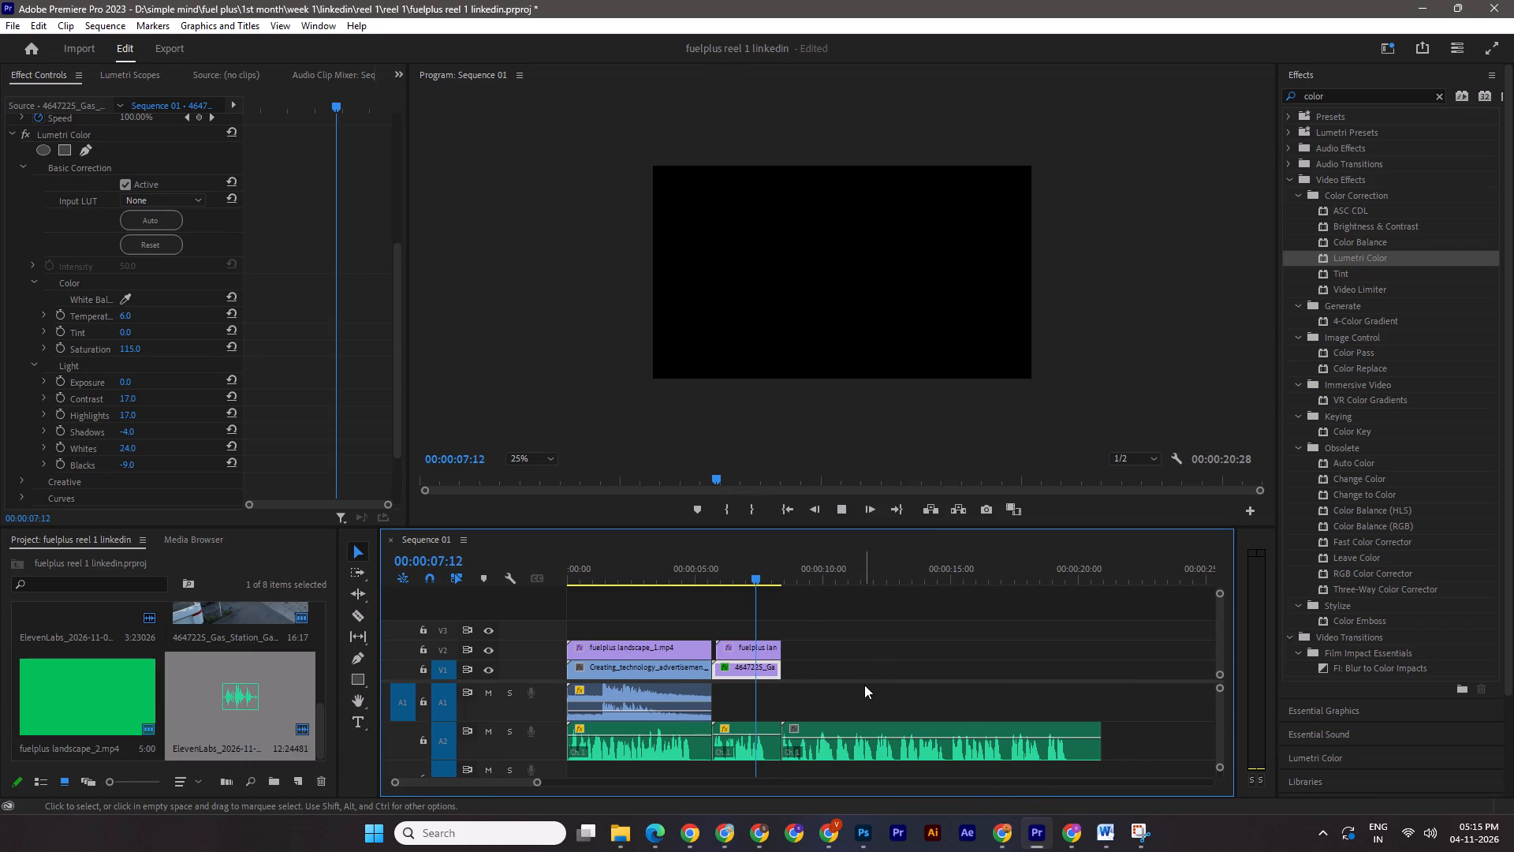
pyautogui.hotkey('ctrl', 's')
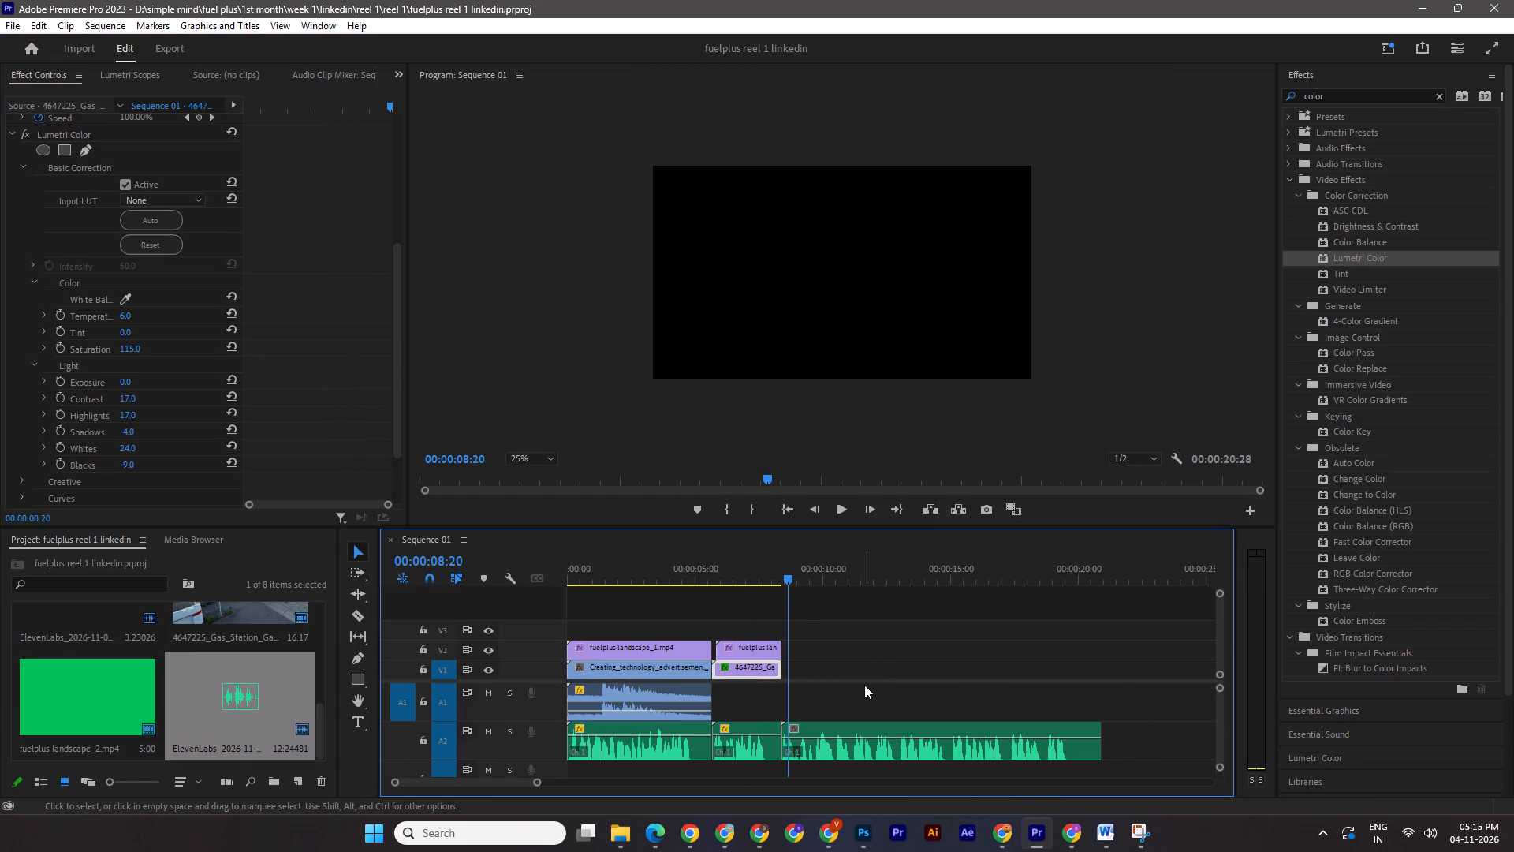
# Split the new voiceover at 00:00:13:00 and move its second part about one second later on A2.
pyautogui.press('space')
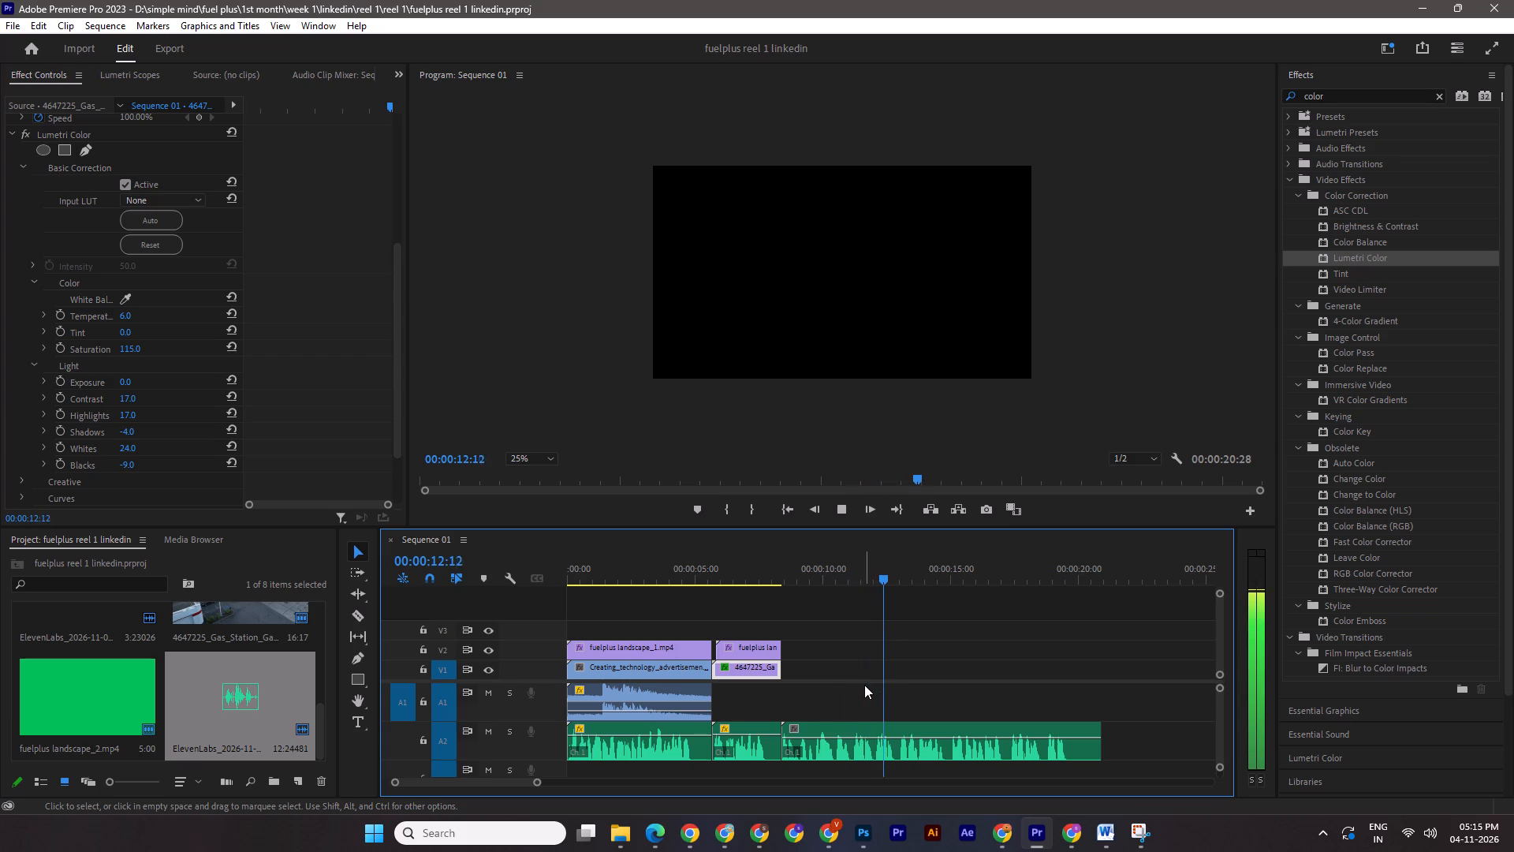
pyautogui.press('space')
pyautogui.moveTo(908, 582); pyautogui.dragTo(902, 581)
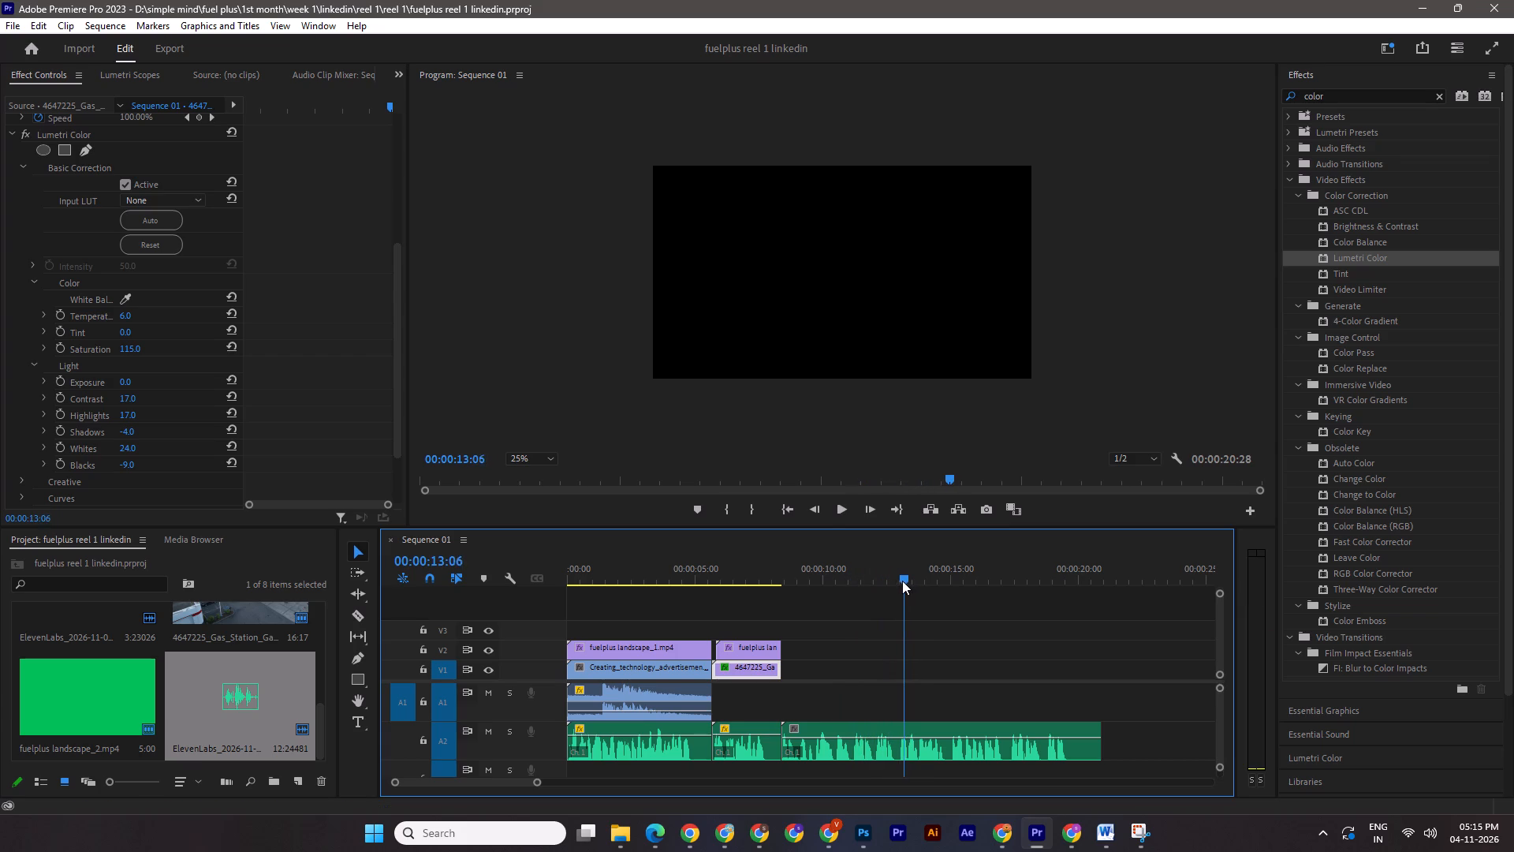
pyautogui.moveTo(902, 581); pyautogui.dragTo(897, 581)
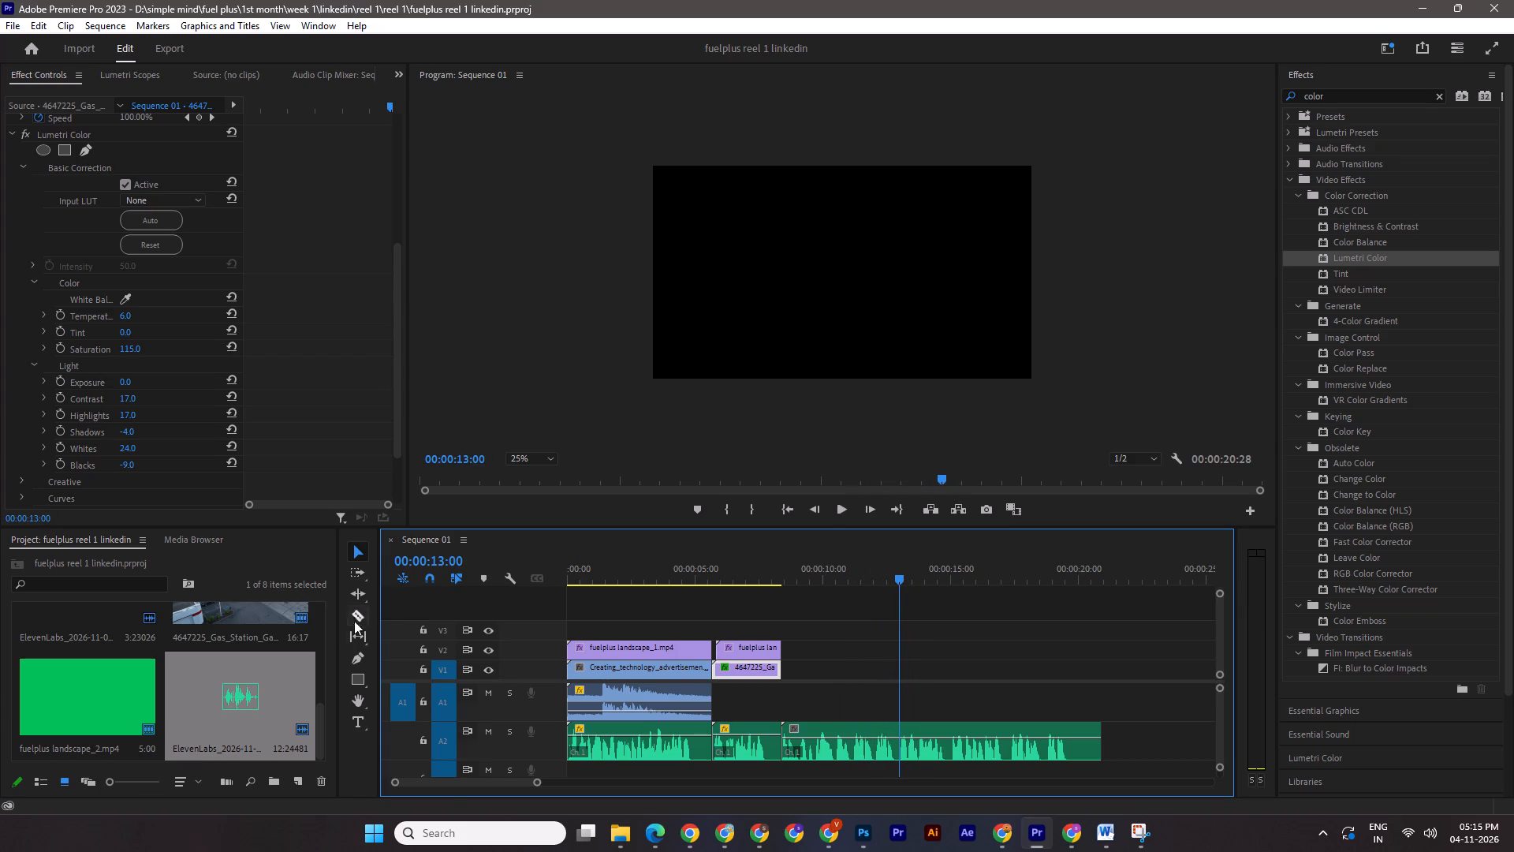
pyautogui.click(354, 617)
pyautogui.click(901, 735)
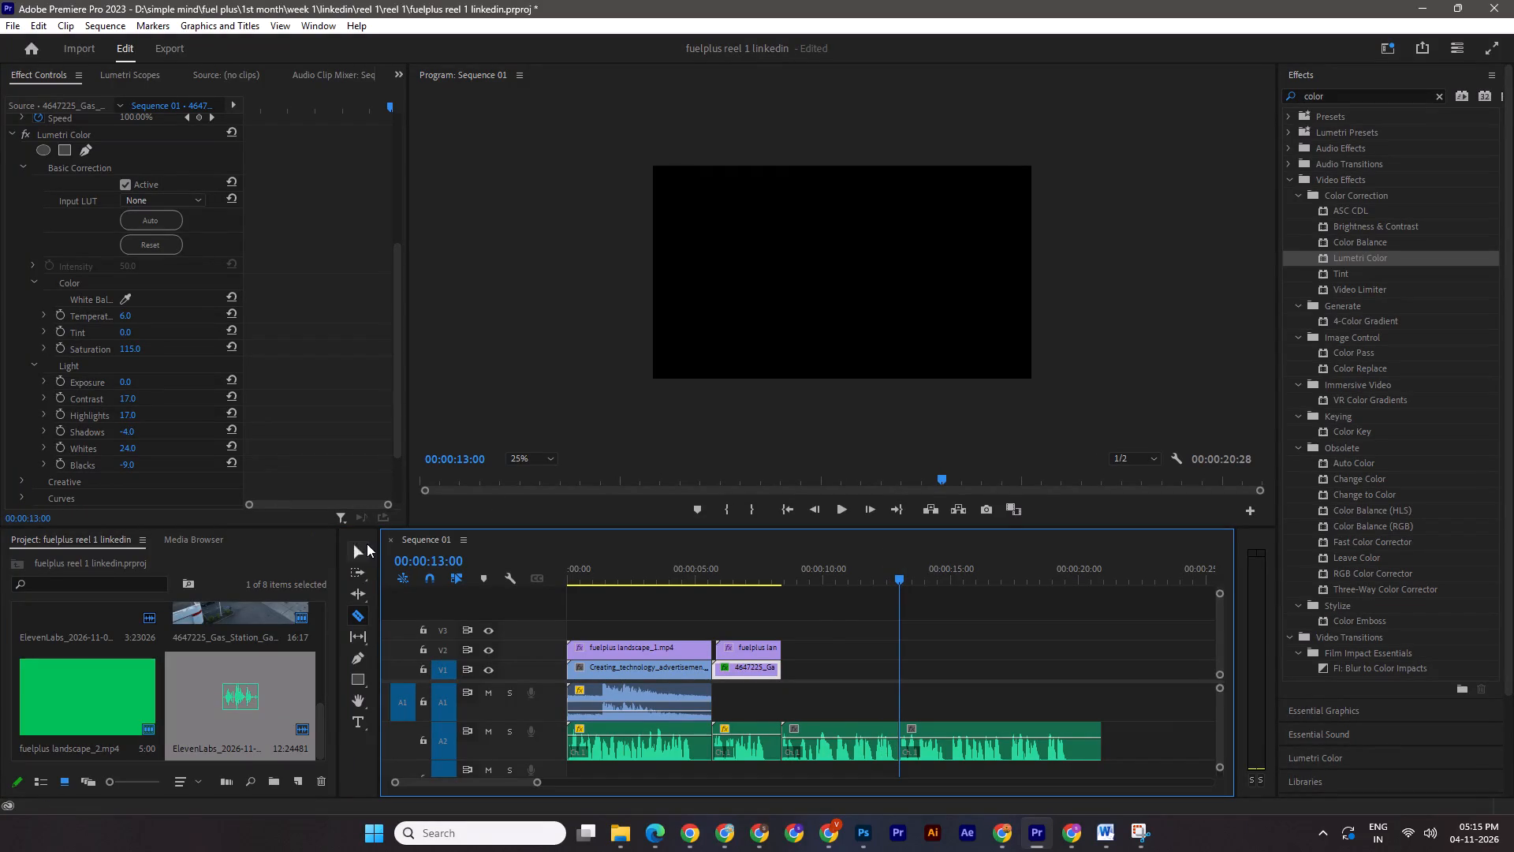
pyautogui.click(364, 544)
pyautogui.moveTo(949, 751); pyautogui.dragTo(976, 751)
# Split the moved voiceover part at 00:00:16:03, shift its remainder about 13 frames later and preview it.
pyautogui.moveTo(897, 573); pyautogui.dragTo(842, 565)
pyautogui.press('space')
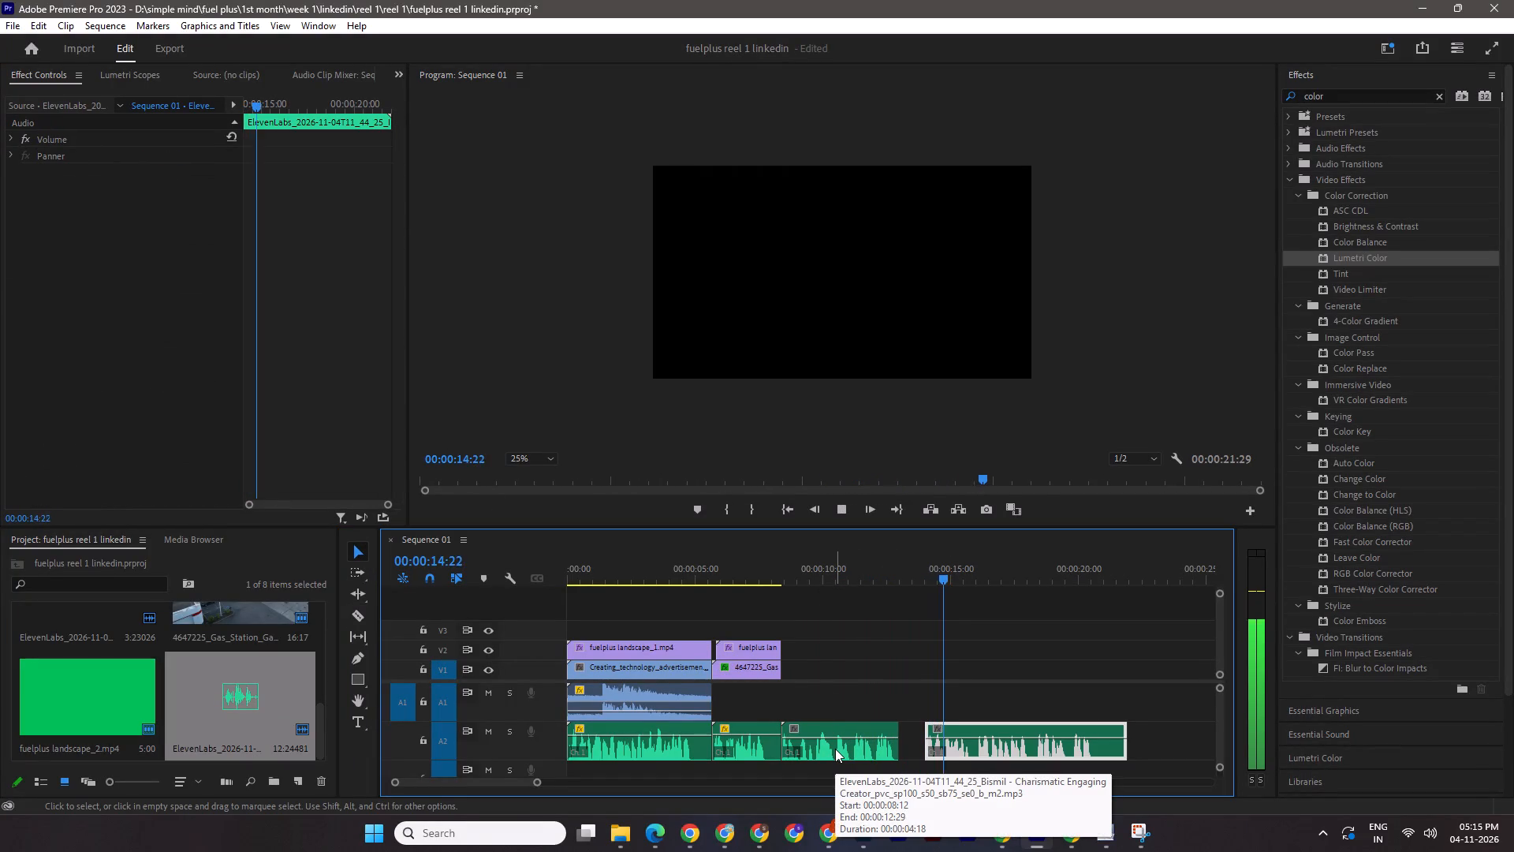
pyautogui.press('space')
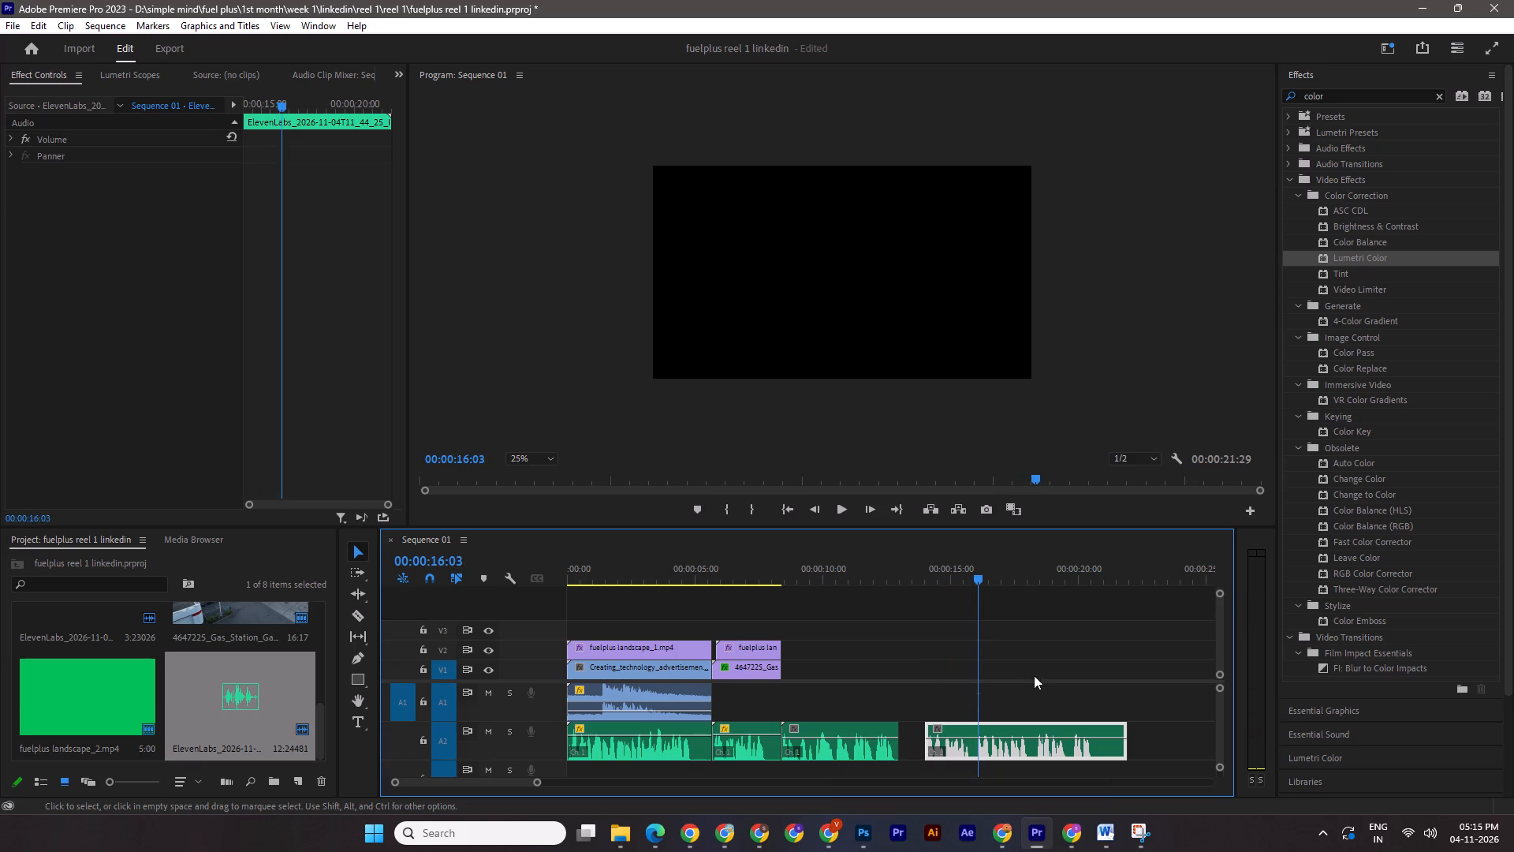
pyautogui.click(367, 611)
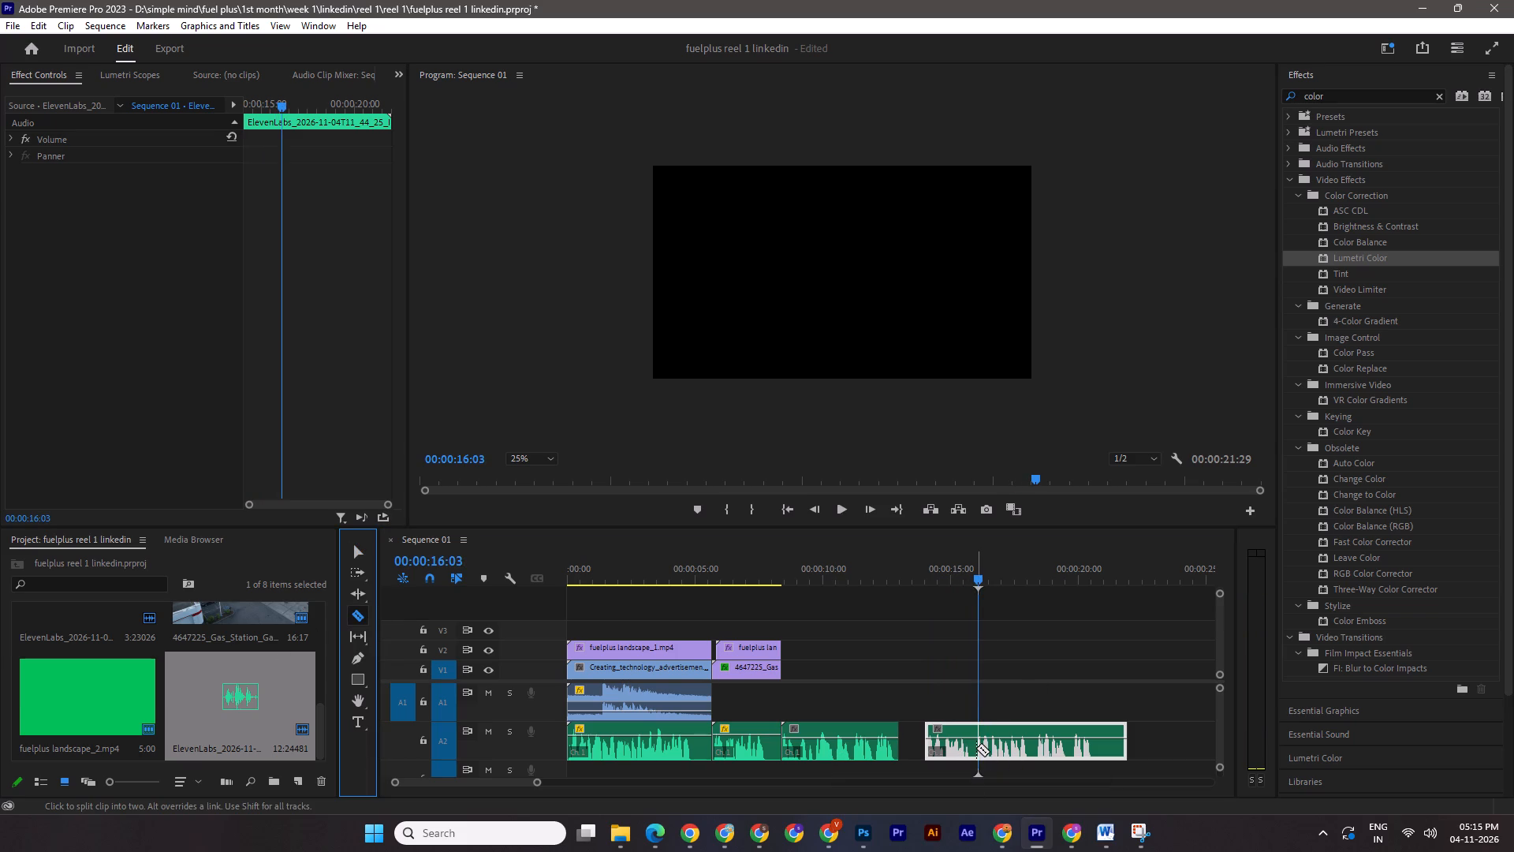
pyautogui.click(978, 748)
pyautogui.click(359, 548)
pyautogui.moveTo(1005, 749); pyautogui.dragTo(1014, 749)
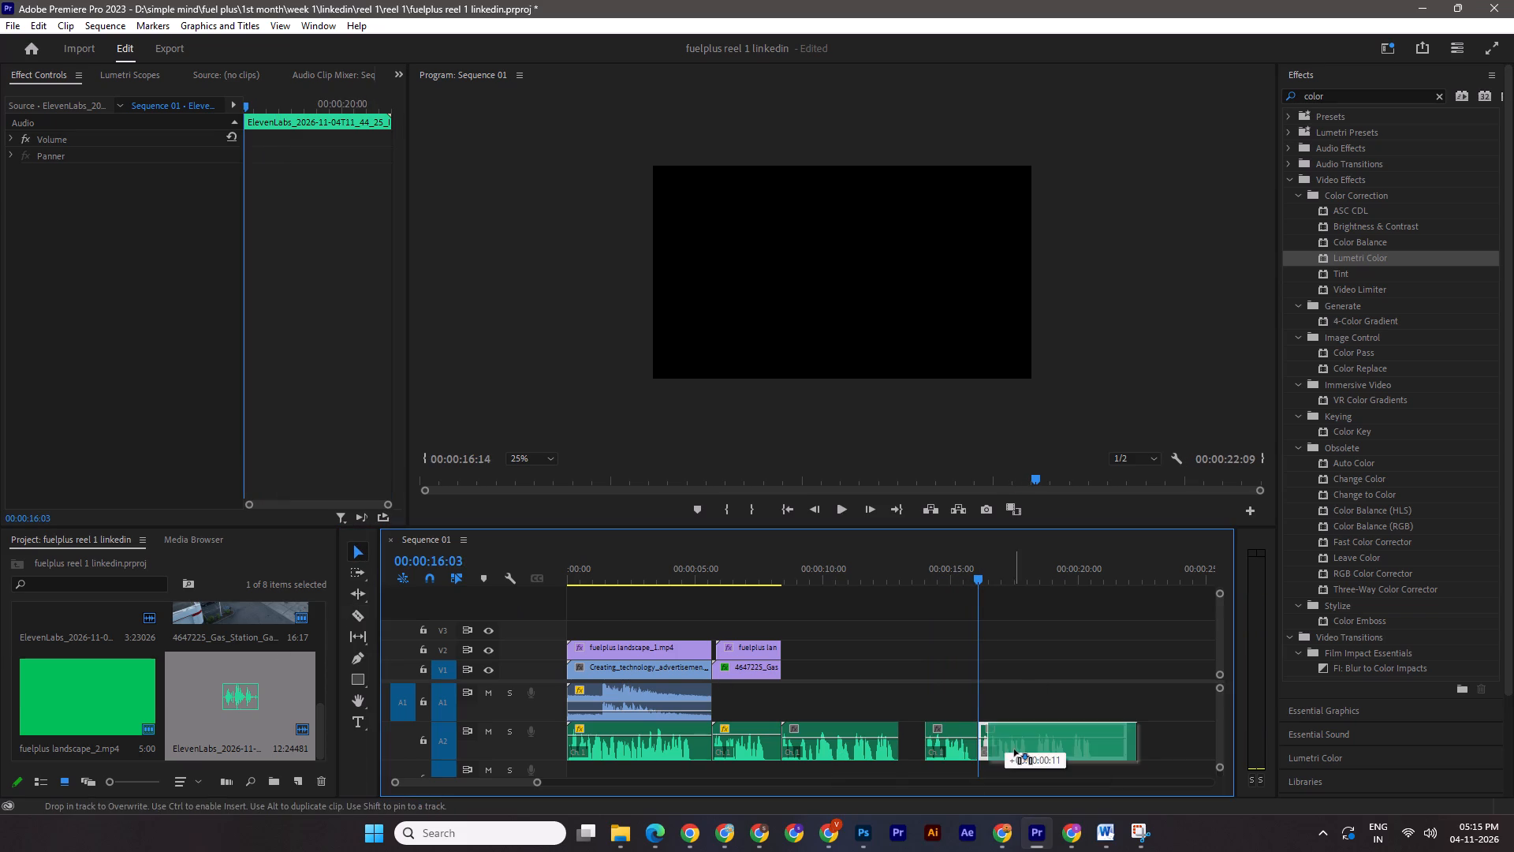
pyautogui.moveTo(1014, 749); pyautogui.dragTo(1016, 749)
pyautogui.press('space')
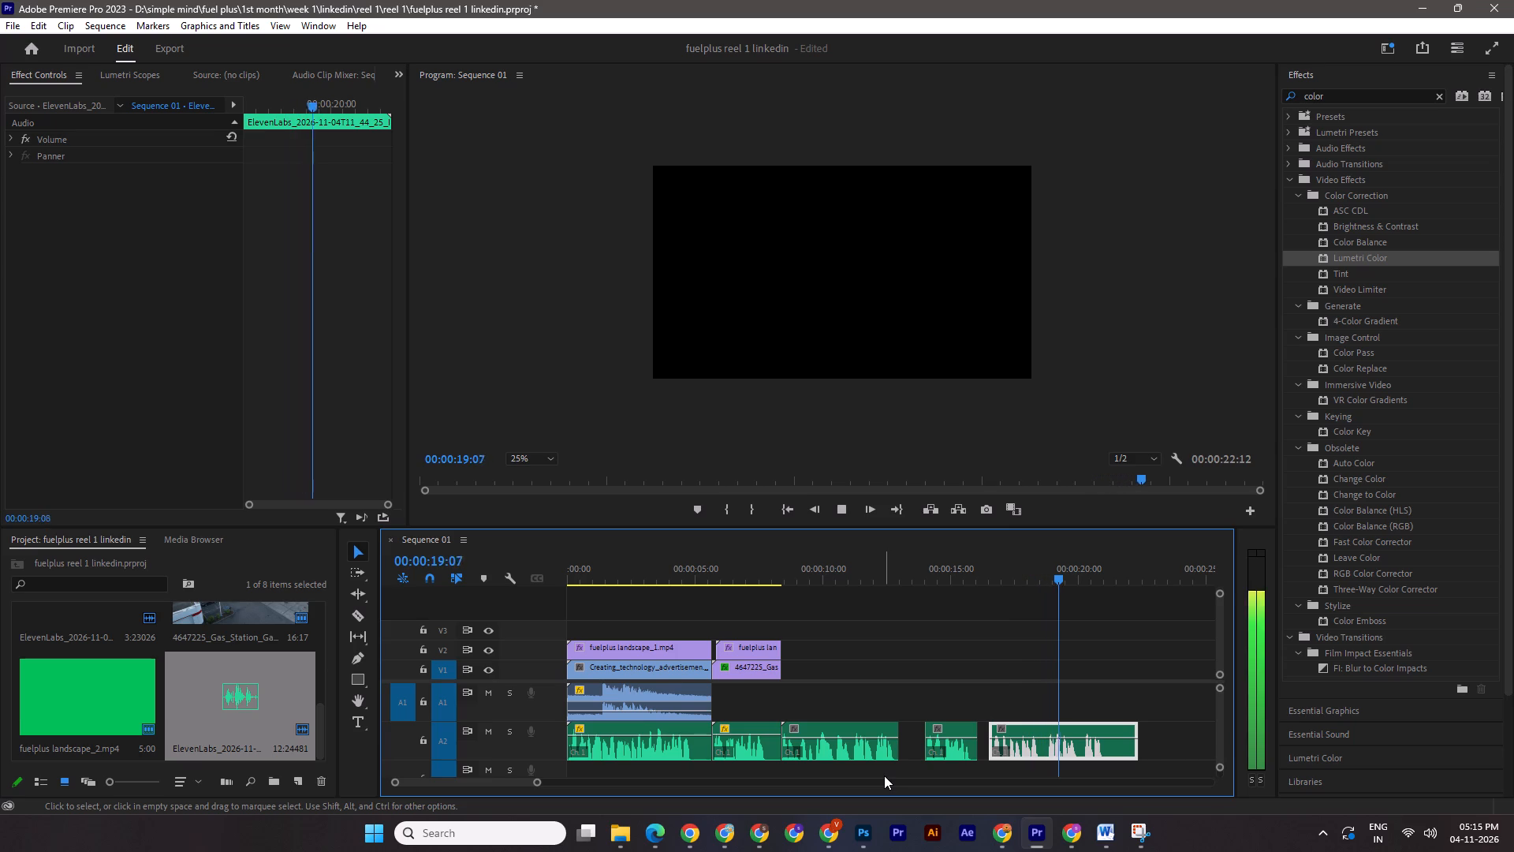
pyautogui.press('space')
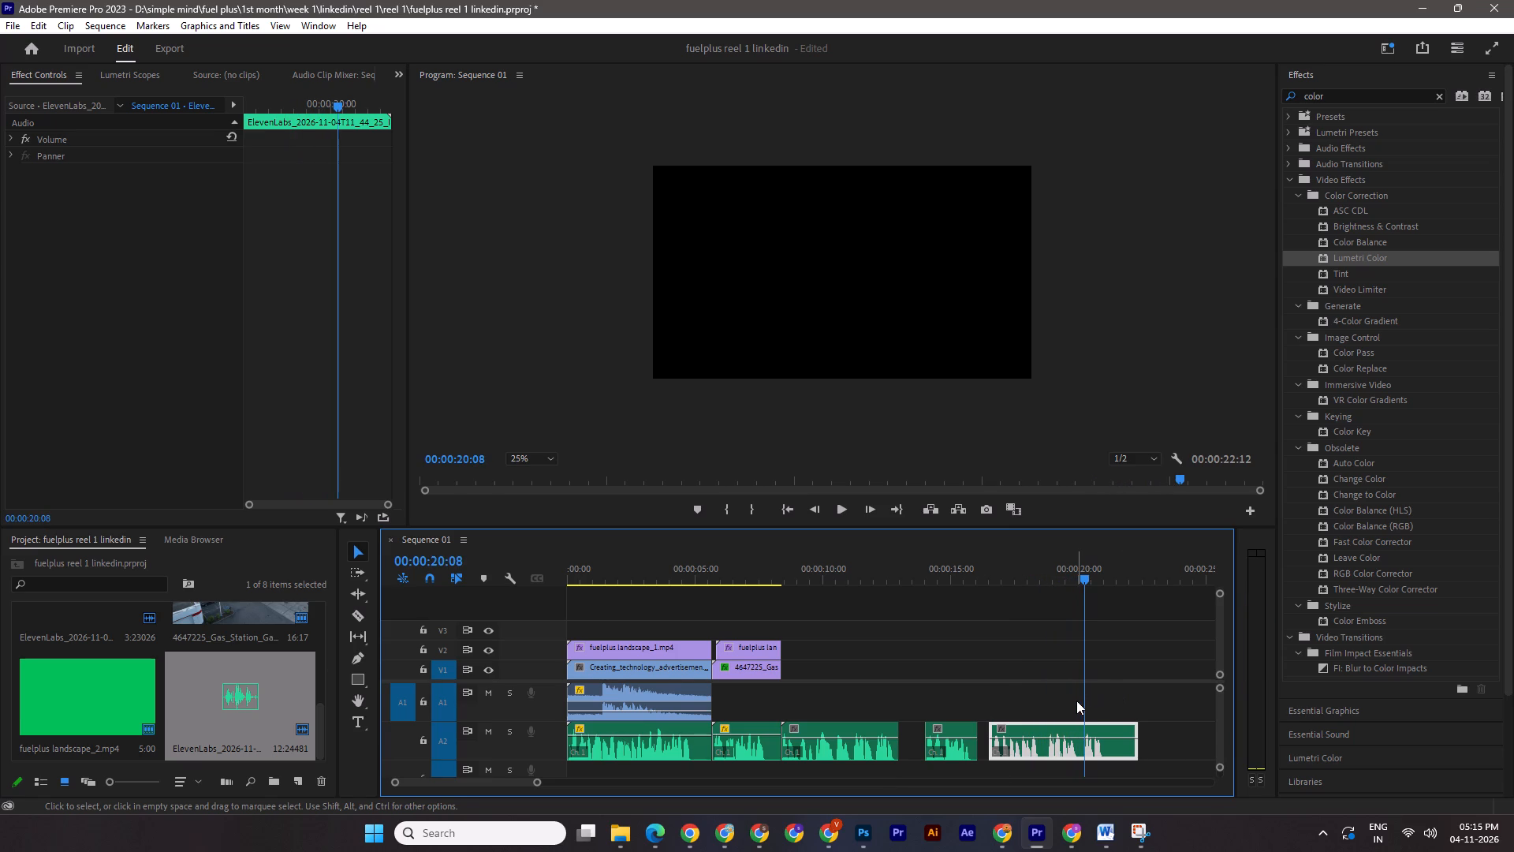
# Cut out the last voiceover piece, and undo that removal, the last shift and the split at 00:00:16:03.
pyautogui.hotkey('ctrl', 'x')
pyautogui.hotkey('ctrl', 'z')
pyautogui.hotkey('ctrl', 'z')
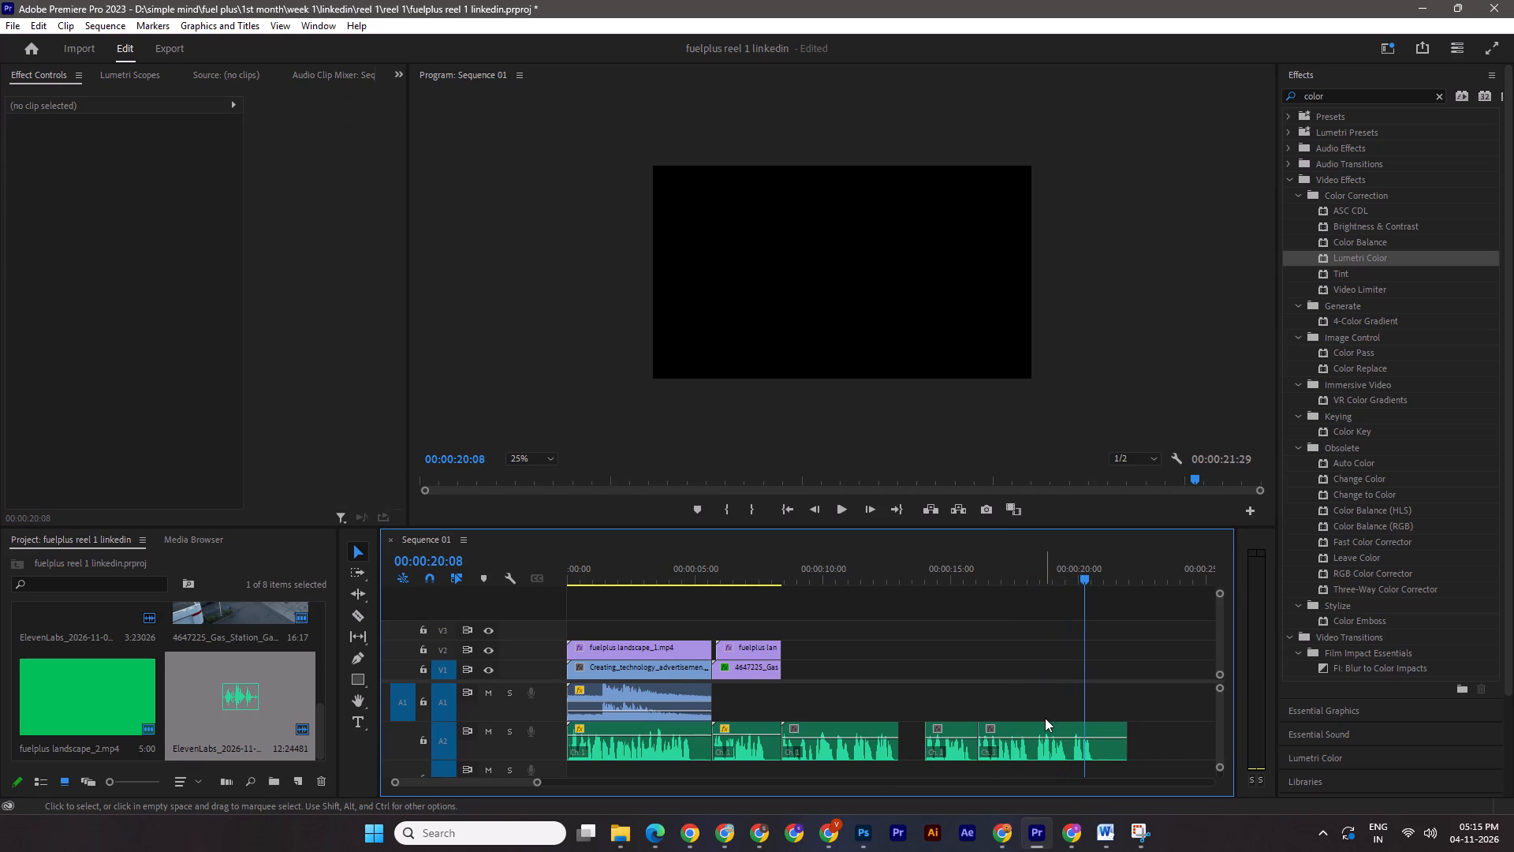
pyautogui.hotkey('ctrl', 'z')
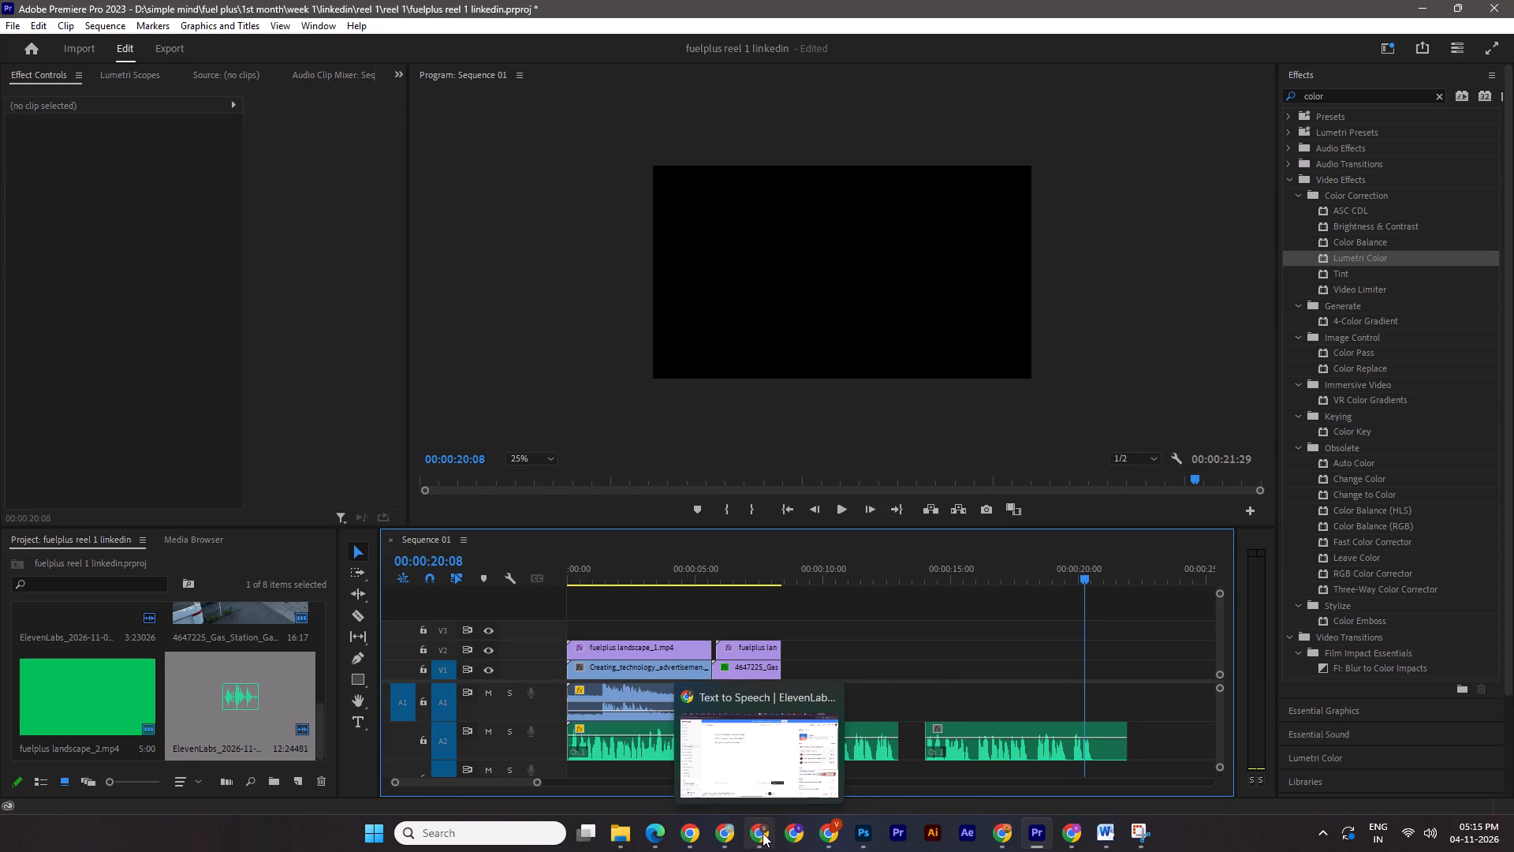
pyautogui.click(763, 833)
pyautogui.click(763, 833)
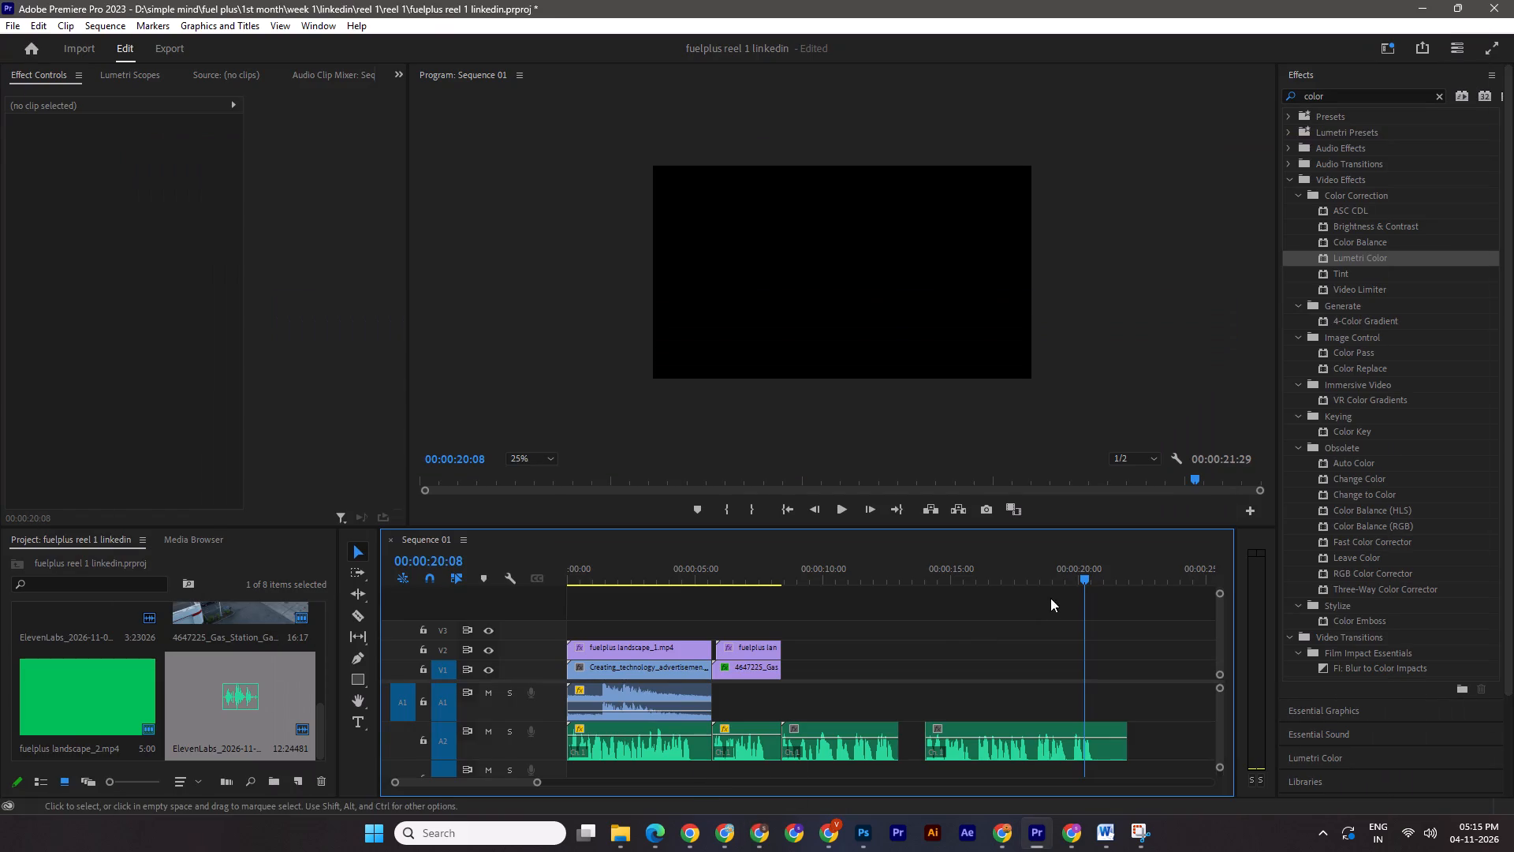
# Play the second voiceover part to find the break before its last line and split it at 00:00:18:11.
pyautogui.moveTo(1075, 575); pyautogui.dragTo(946, 580)
pyautogui.press('space')
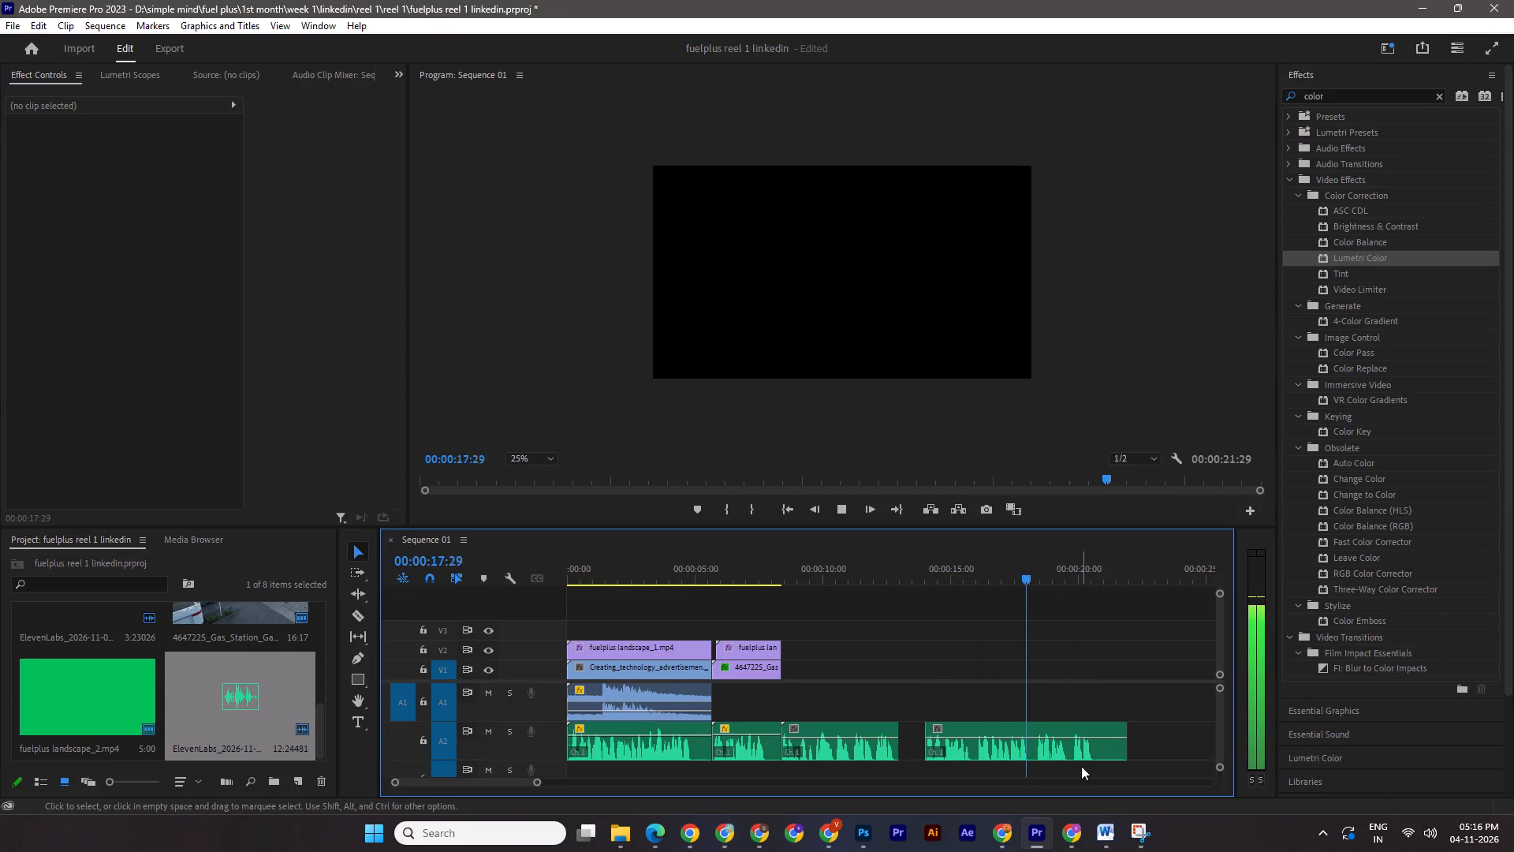
pyautogui.press('space')
pyautogui.press('Left')
pyautogui.press('Left')
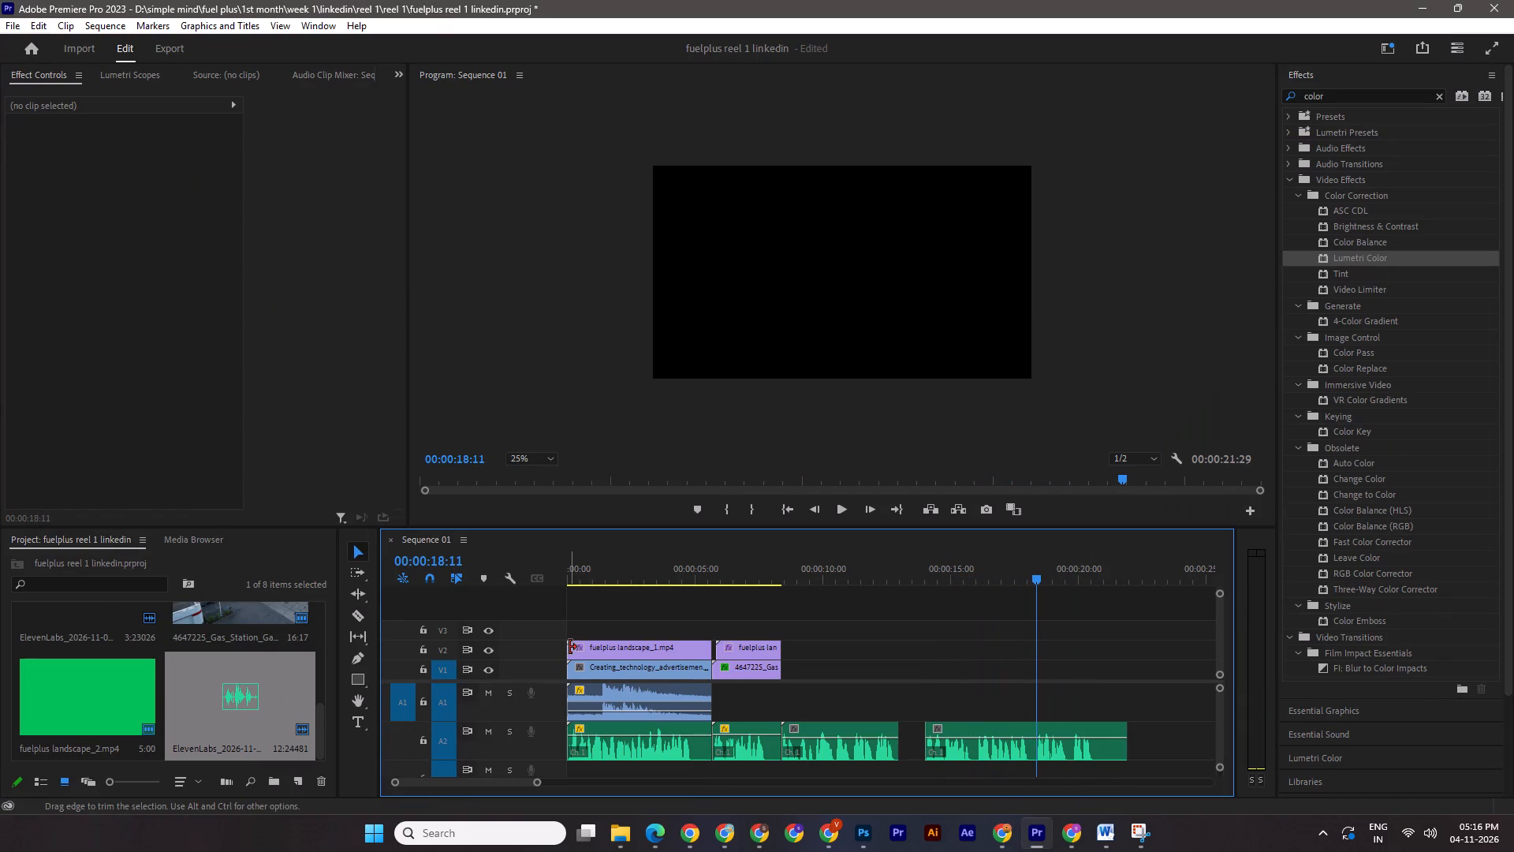
pyautogui.click(362, 618)
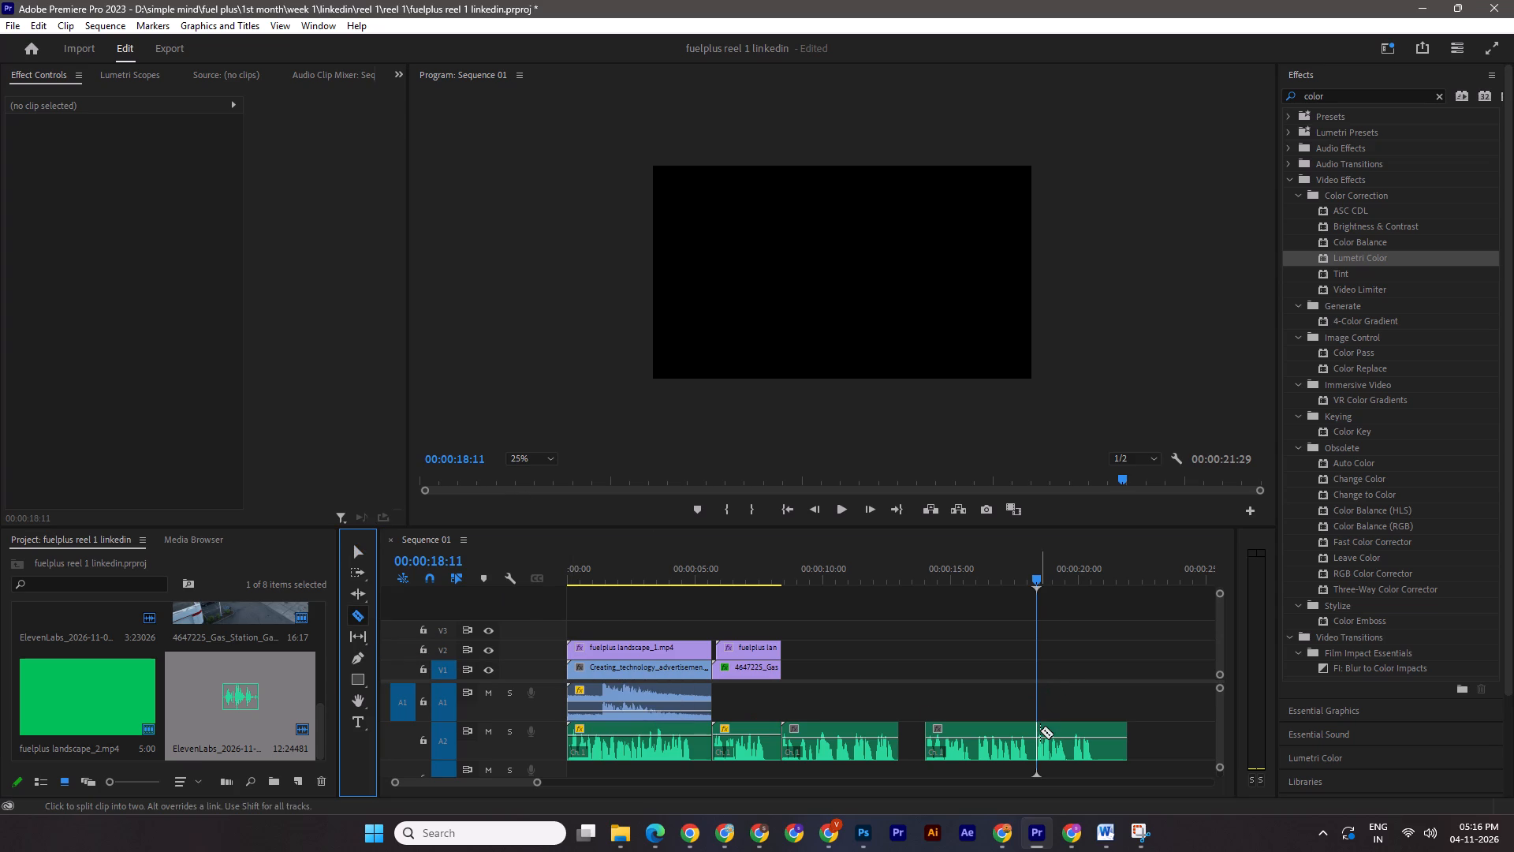
pyautogui.click(1040, 731)
pyautogui.click(360, 550)
# Move the middle voiceover piece earlier so it starts at about 00:00:13:09, leaving a short gap after the first piece.
pyautogui.moveTo(996, 749); pyautogui.dragTo(986, 746)
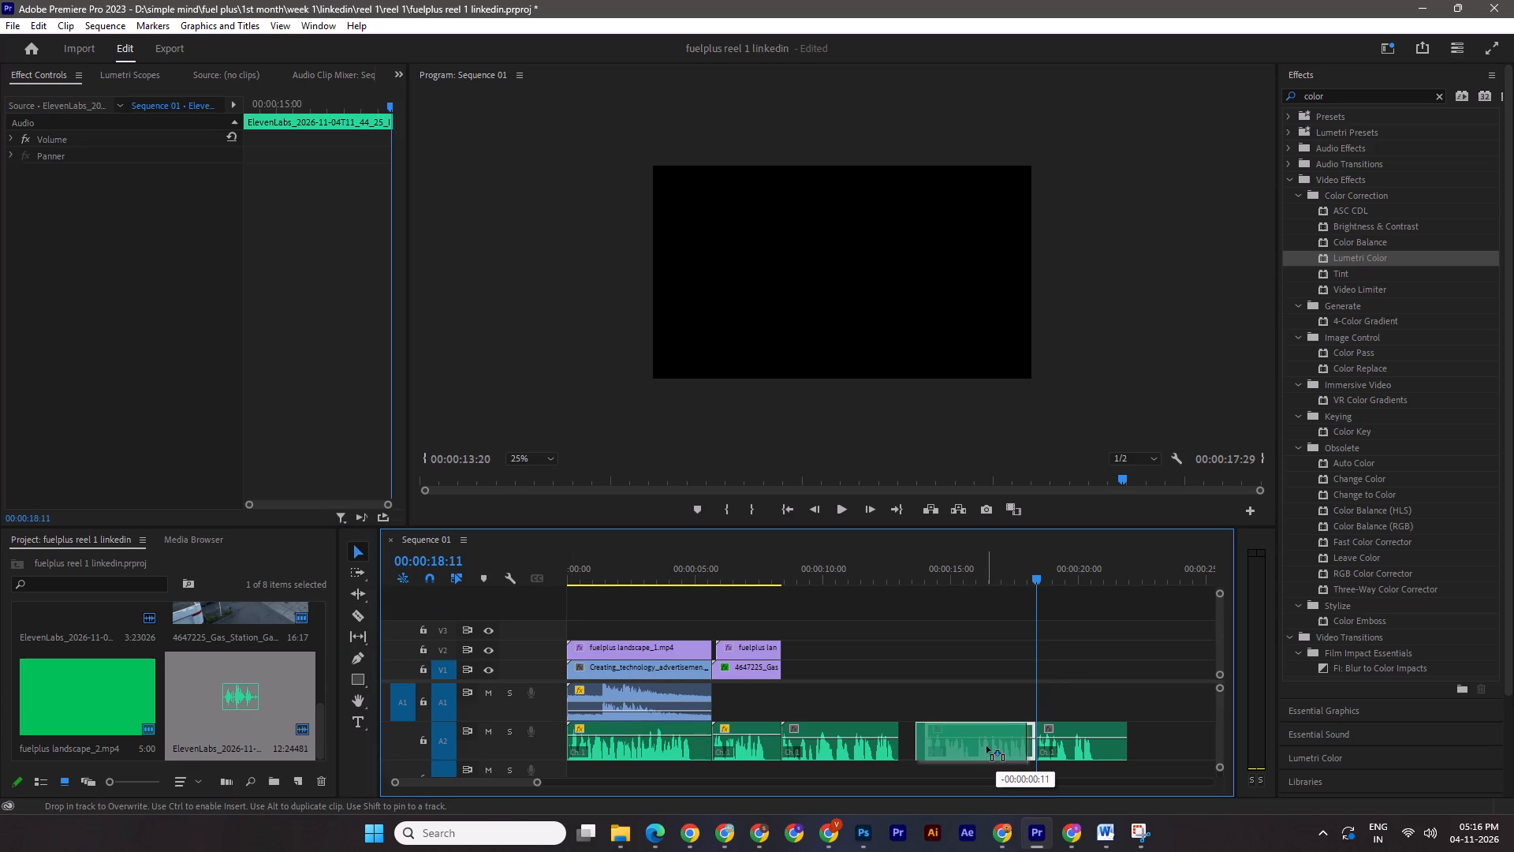
pyautogui.moveTo(986, 746); pyautogui.dragTo(979, 744)
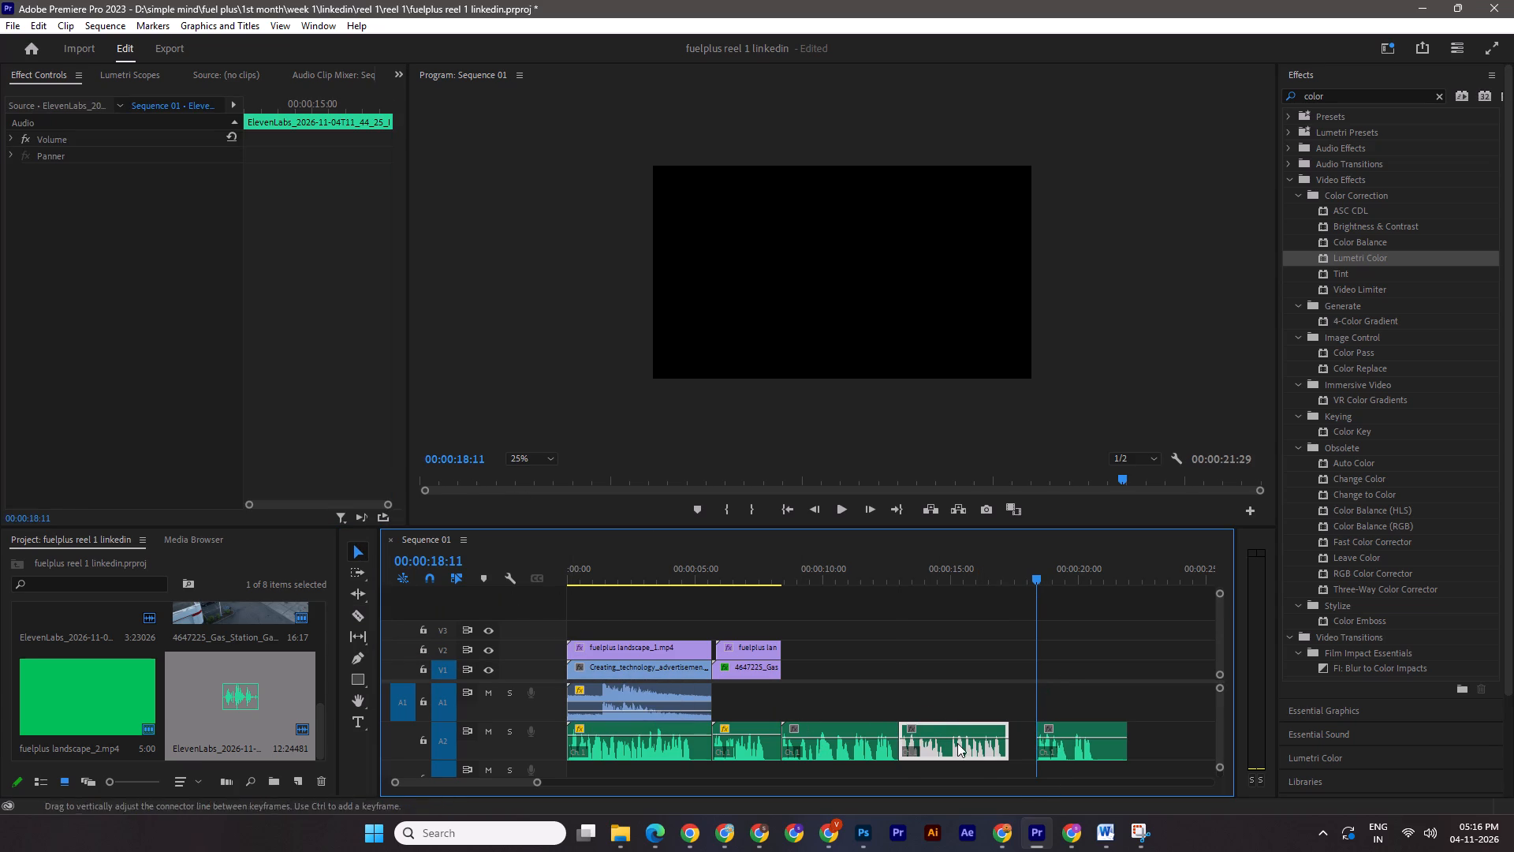
pyautogui.moveTo(1041, 571); pyautogui.dragTo(908, 586)
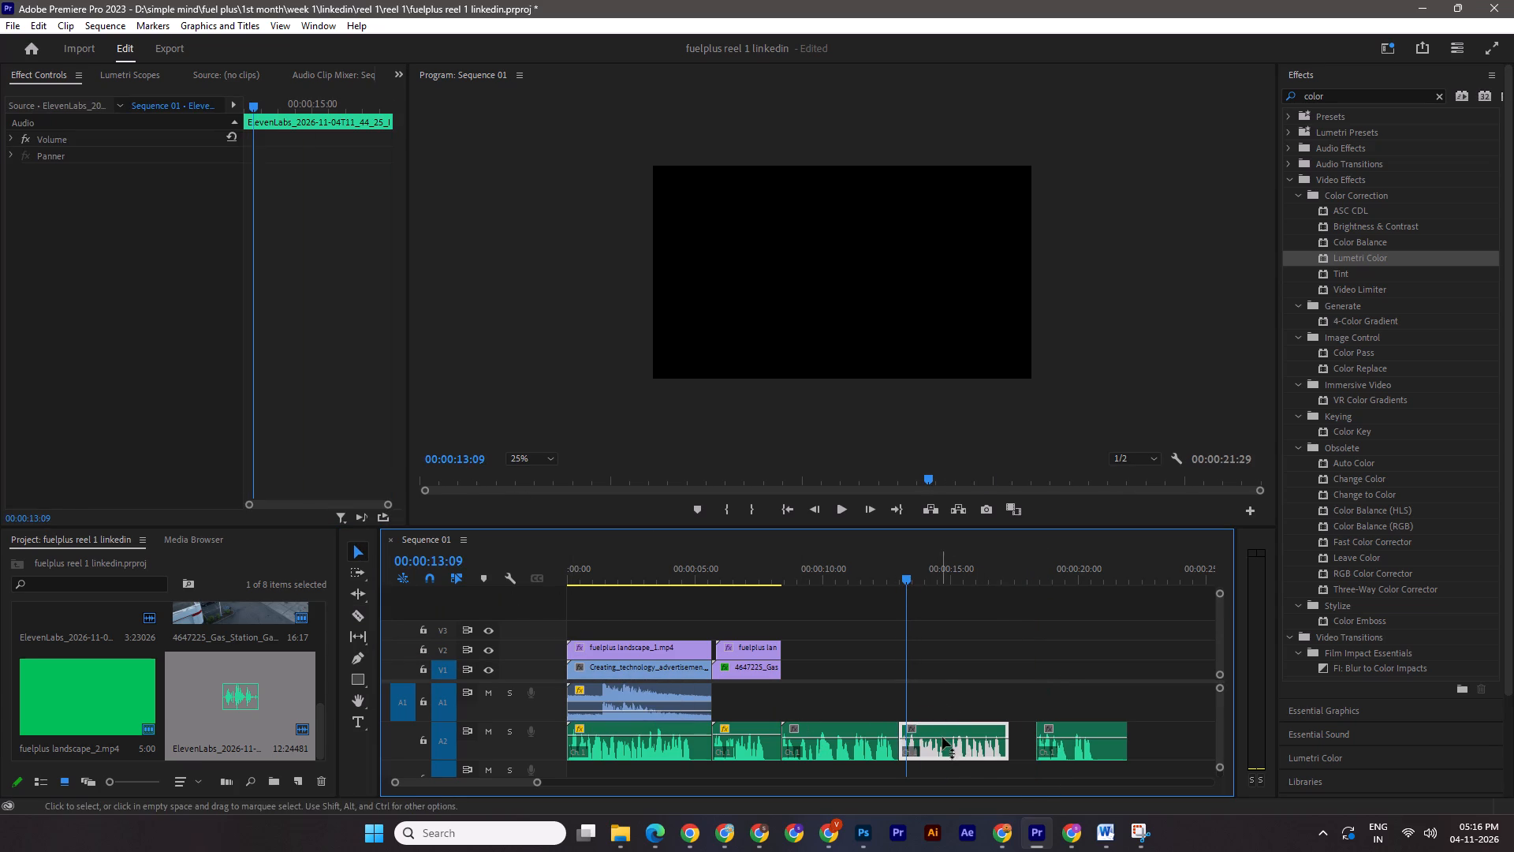
pyautogui.moveTo(942, 754); pyautogui.dragTo(951, 756)
# Move the last voiceover piece earlier to start at 00:00:17:25 and save the project.
pyautogui.moveTo(909, 579); pyautogui.dragTo(1003, 612)
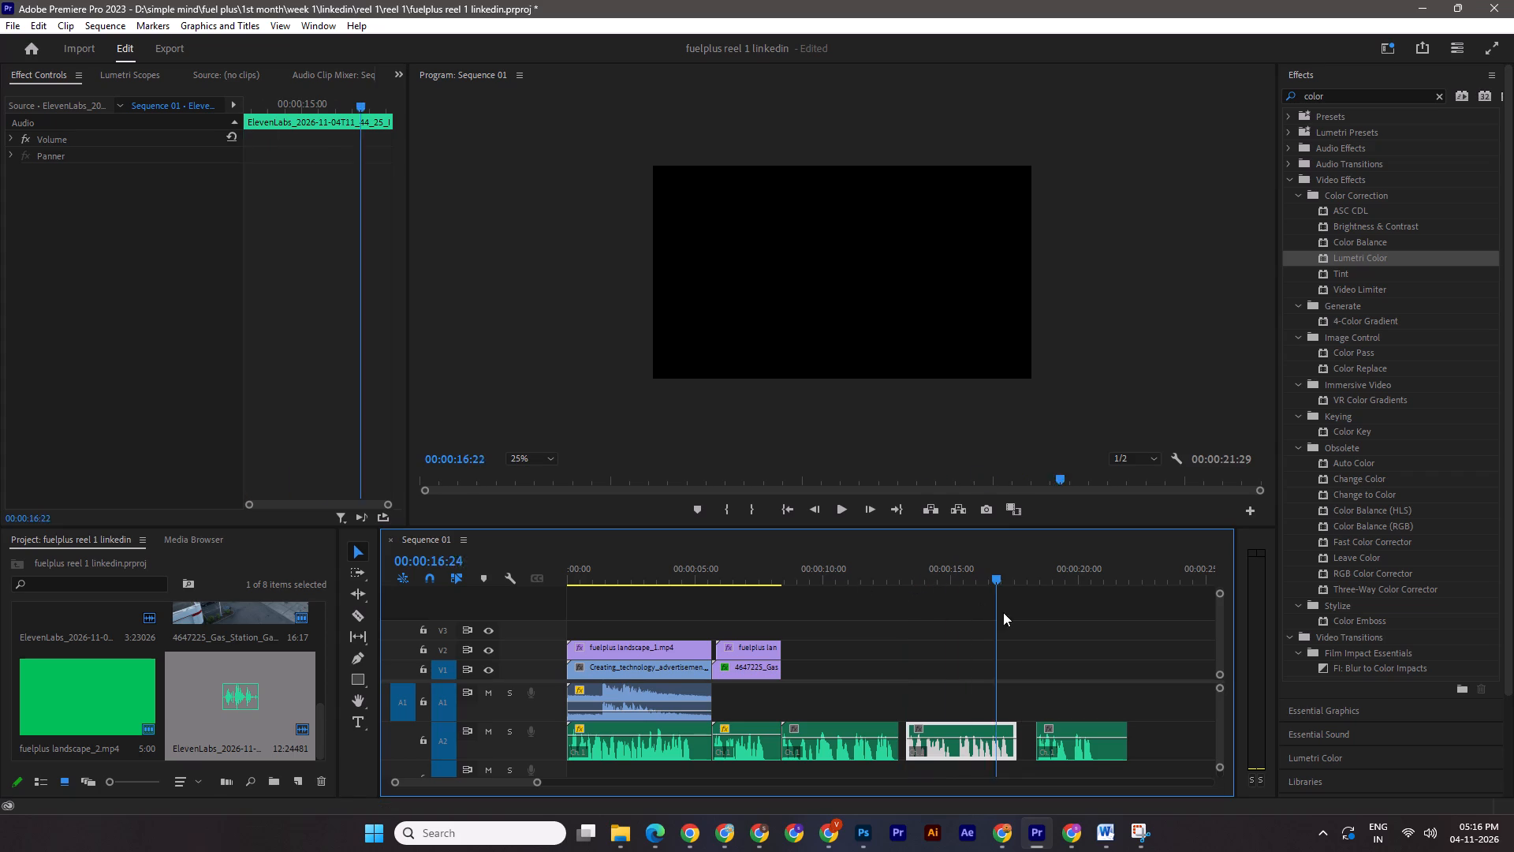
pyautogui.moveTo(1003, 612); pyautogui.dragTo(1026, 615)
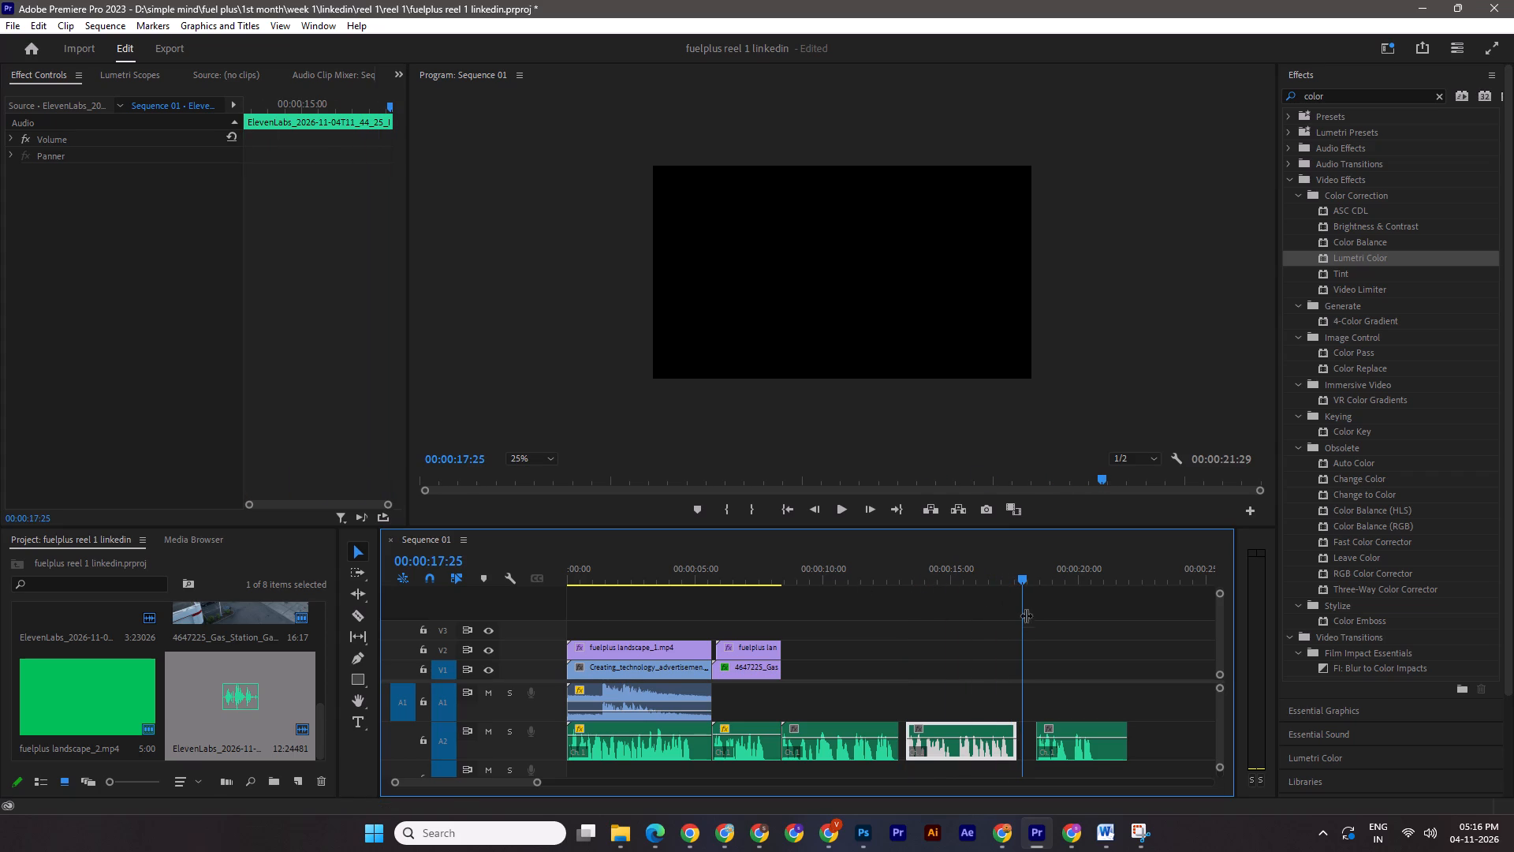
pyautogui.moveTo(1084, 751); pyautogui.dragTo(1074, 749)
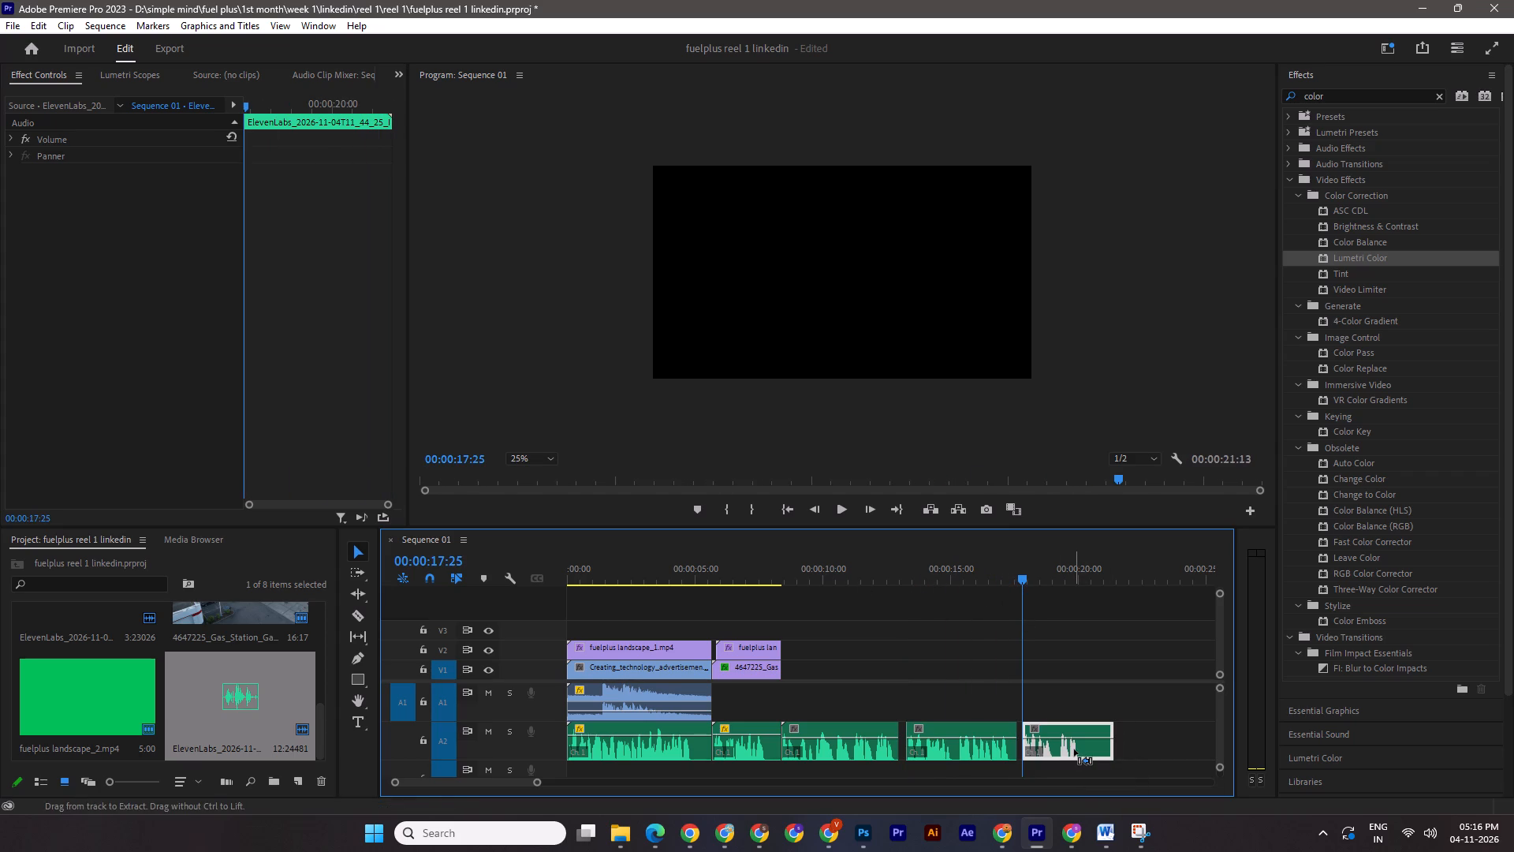
pyautogui.hotkey('ctrl', 's')
# Return to the sequence start, save the project and play the sequence through into the first piece of the new voiceover.
pyautogui.moveTo(1034, 574); pyautogui.dragTo(905, 556)
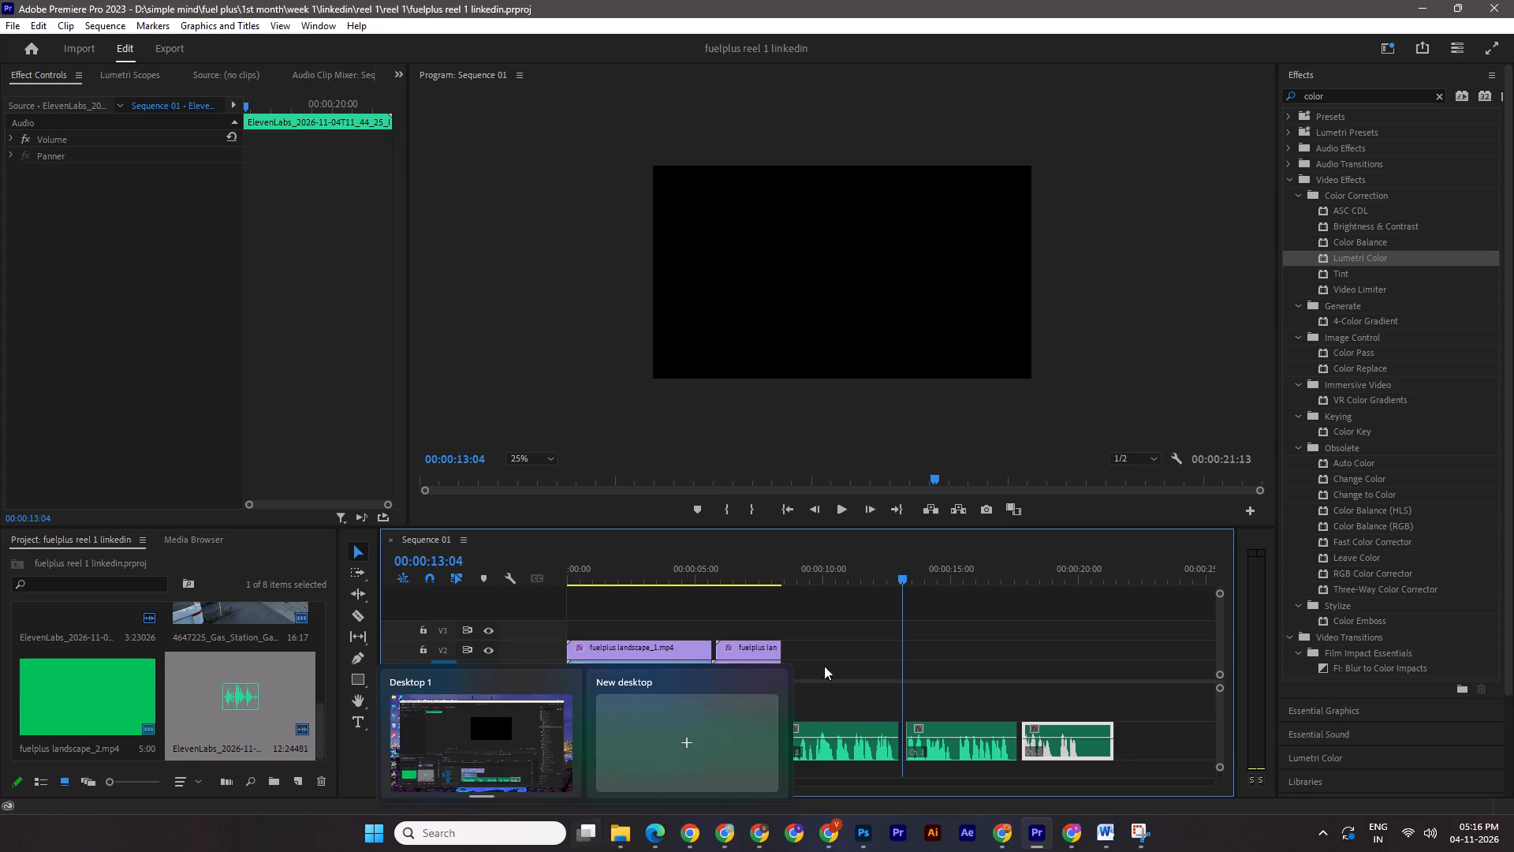
pyautogui.moveTo(902, 581); pyautogui.dragTo(793, 577)
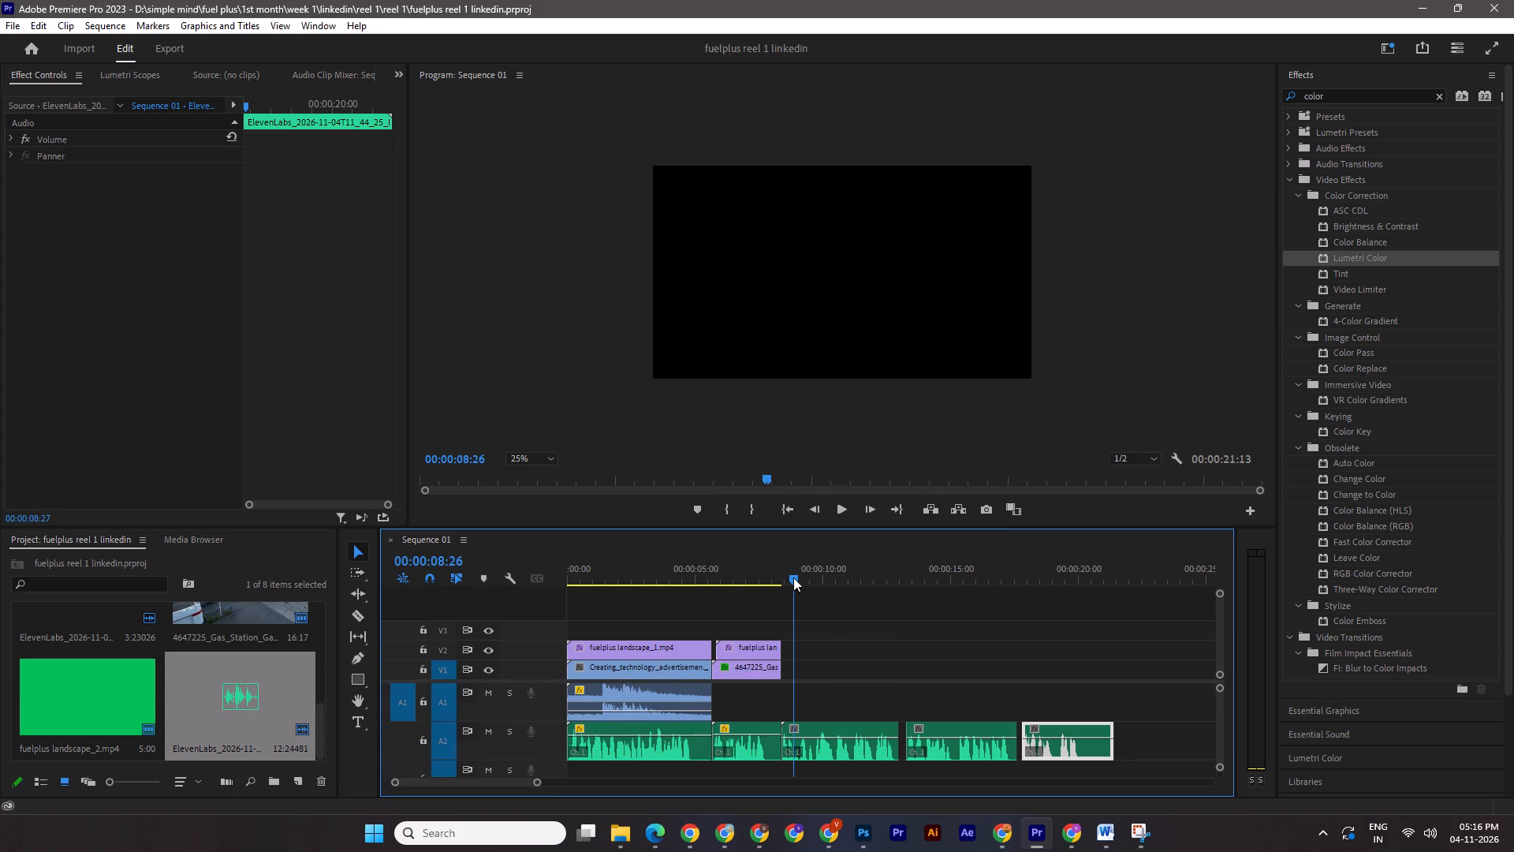
pyautogui.moveTo(793, 577); pyautogui.dragTo(484, 600)
pyautogui.hotkey('ctrl', 's')
pyautogui.moveTo(602, 556); pyautogui.dragTo(601, 556)
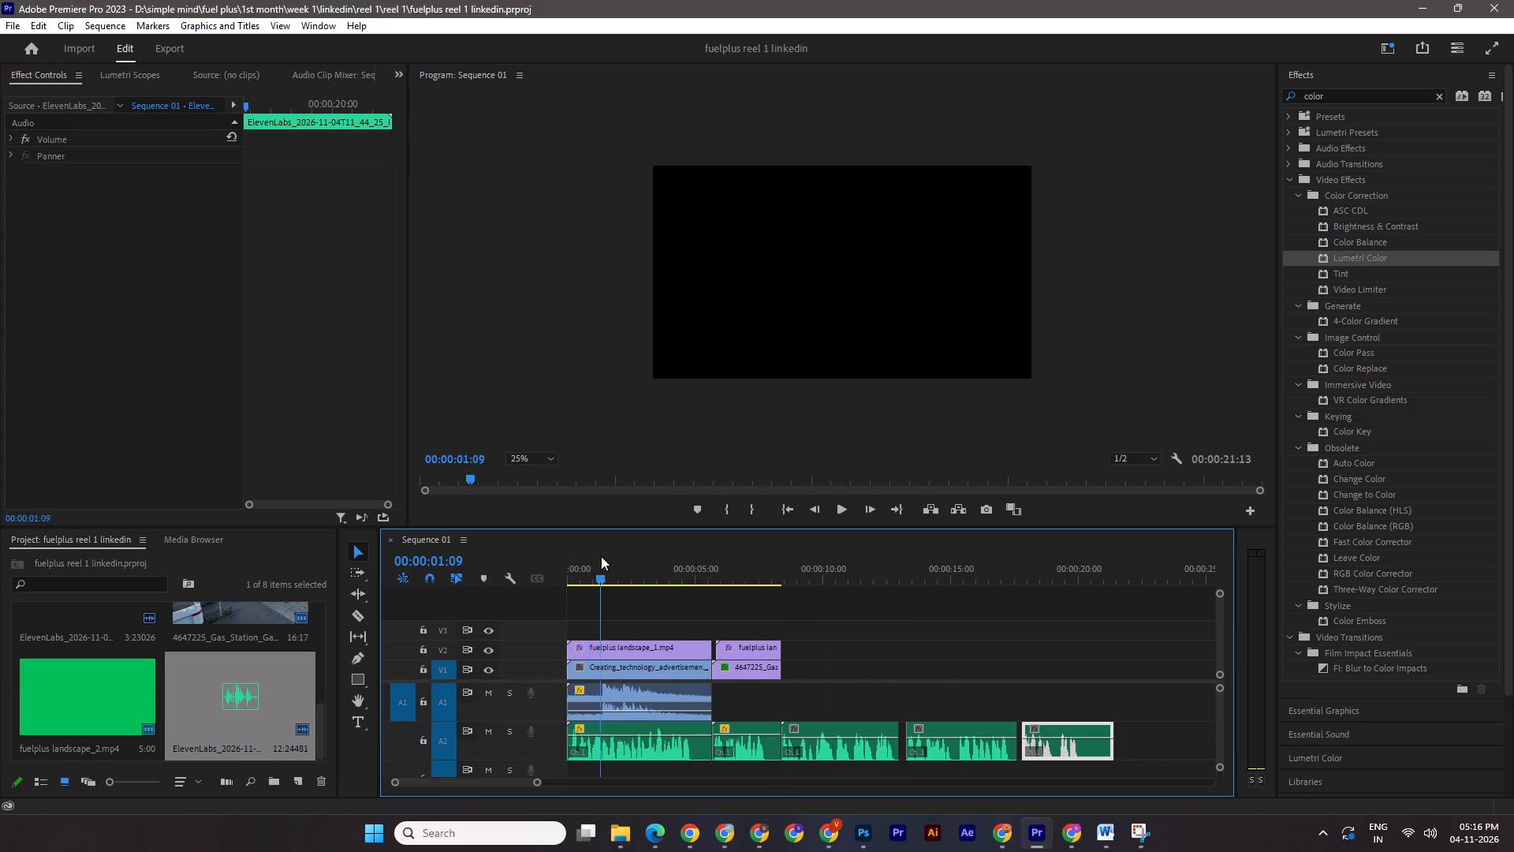
pyautogui.moveTo(601, 556); pyautogui.dragTo(562, 557)
pyautogui.hotkey('ctrl', 's')
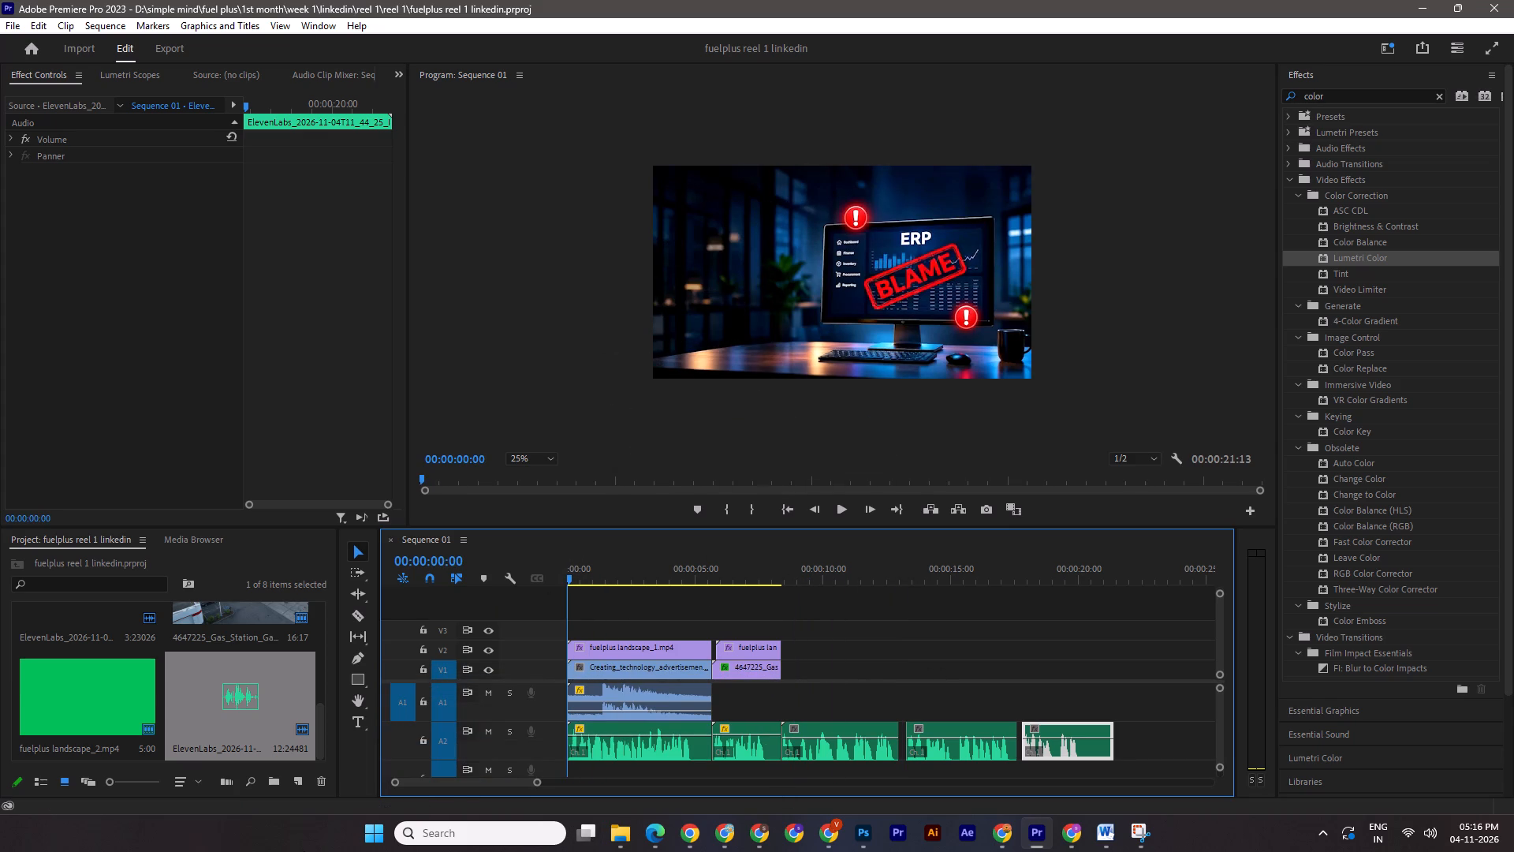
pyautogui.press('space')
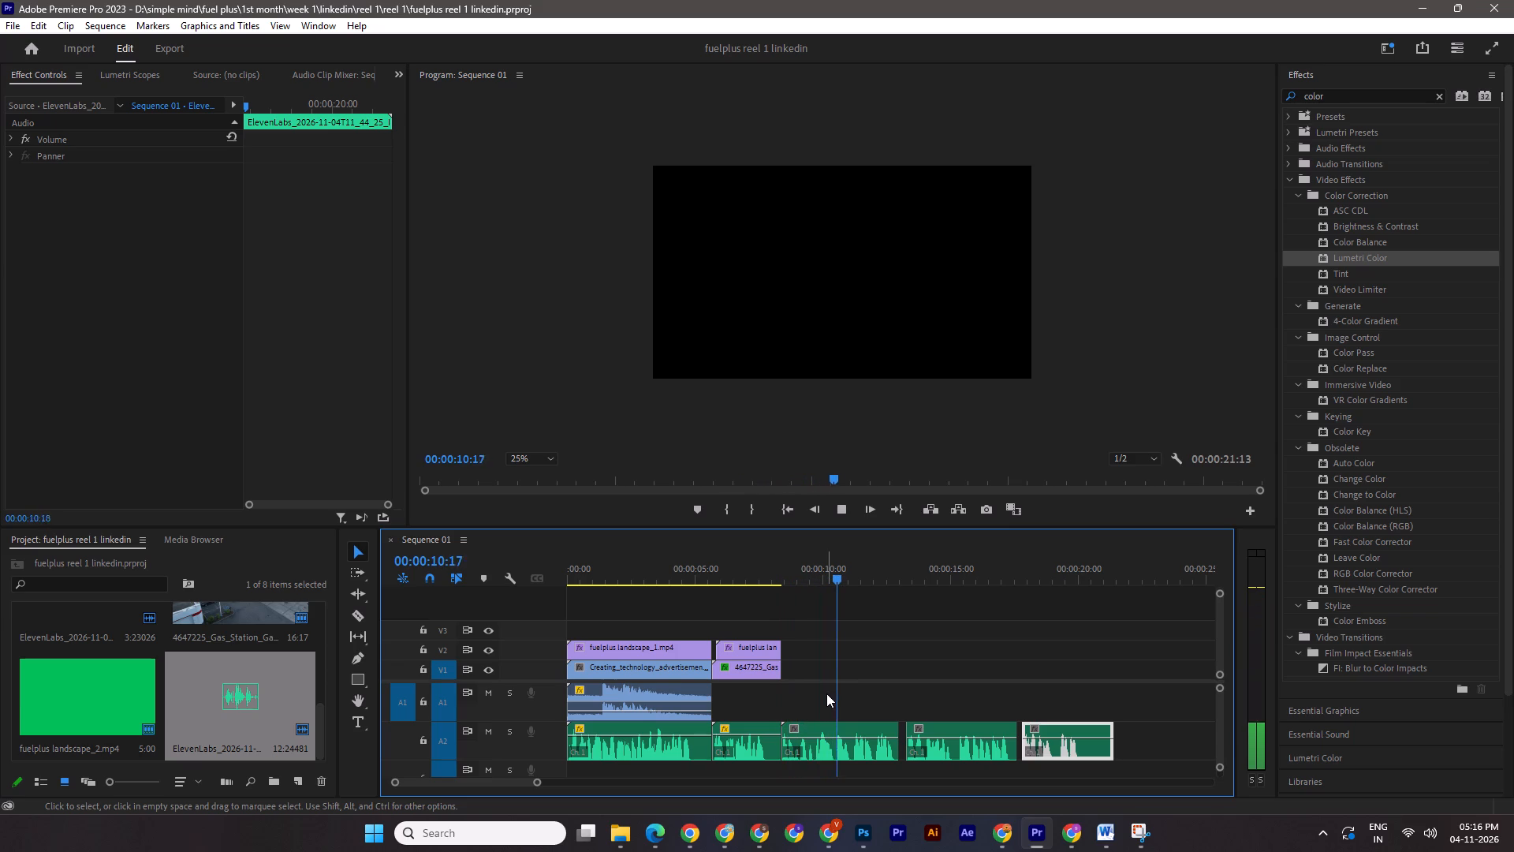
pyautogui.press('space')
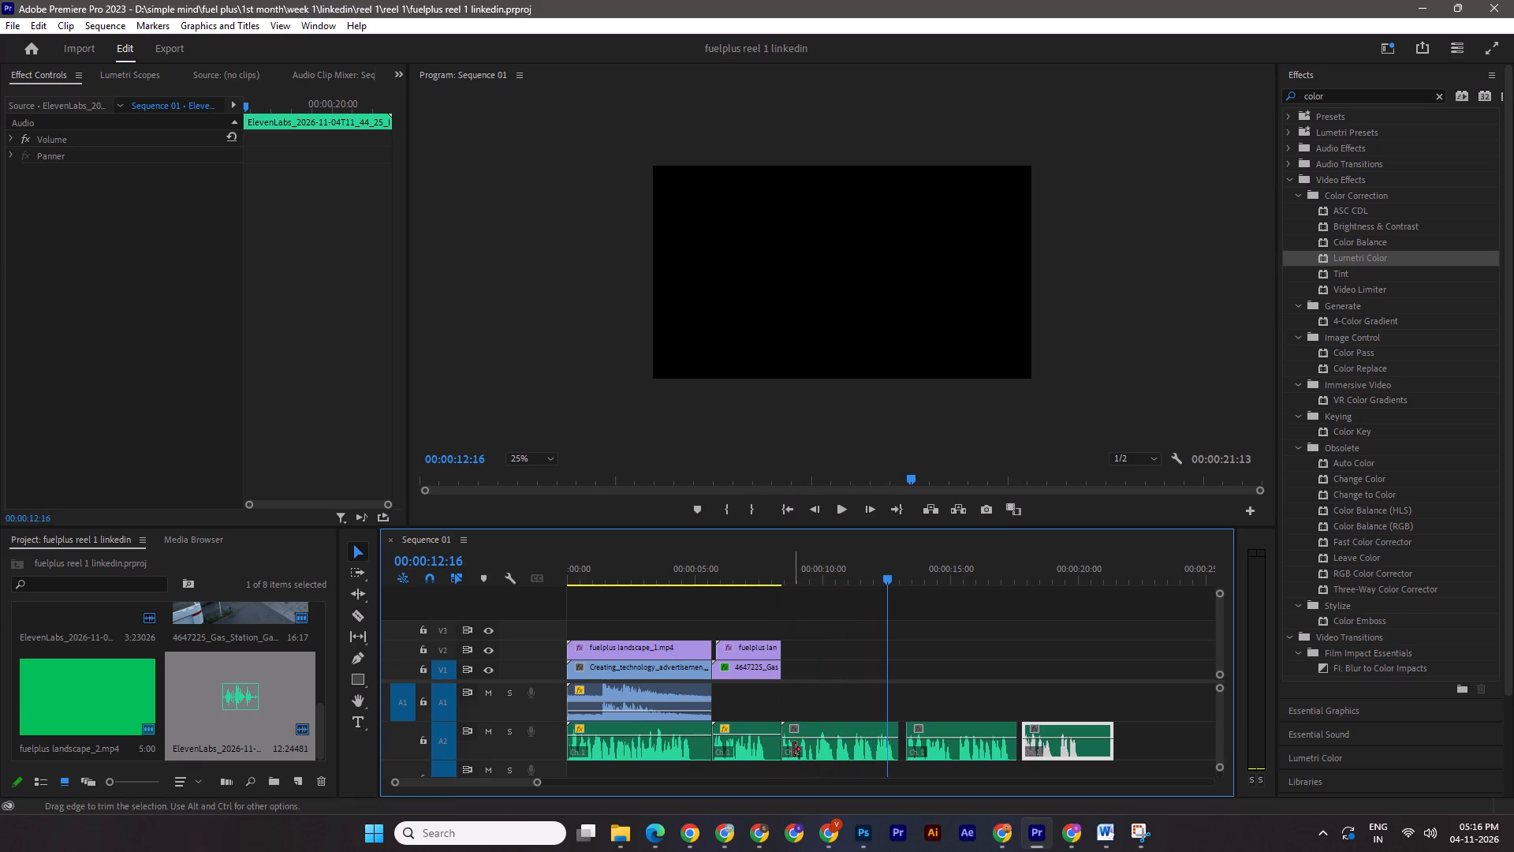
# Raise the volume level of each of the three pieces of the second voiceover and save the project.
pyautogui.moveTo(798, 740); pyautogui.dragTo(814, 734)
pyautogui.moveTo(944, 741); pyautogui.dragTo(952, 734)
pyautogui.click(1050, 737)
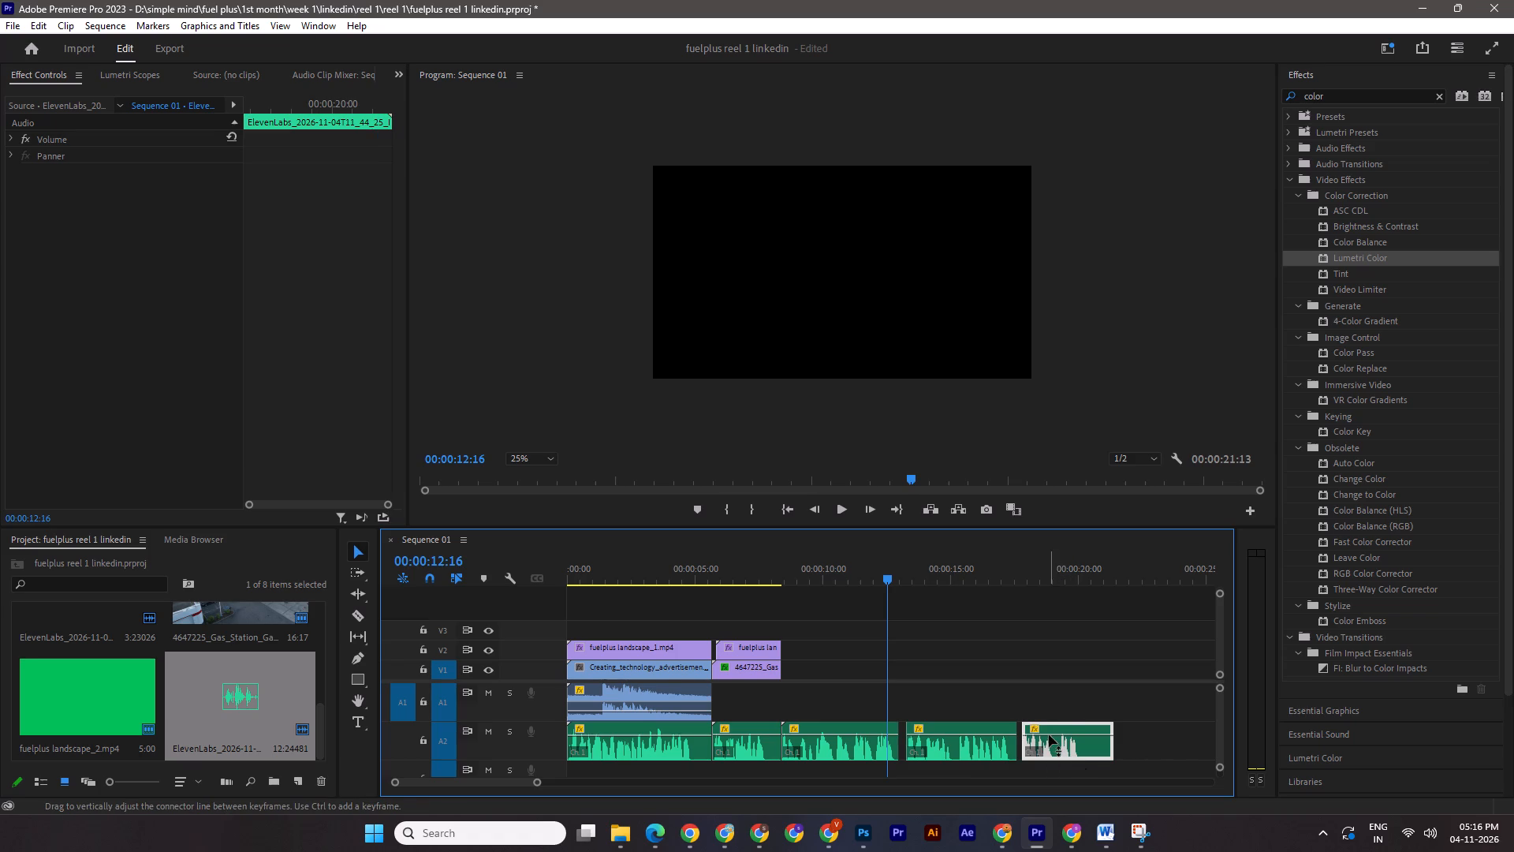
pyautogui.hotkey('ctrl', 's')
# Play the sequence from about 00:00:05 into the middle voiceover piece to check the new levels.
pyautogui.moveTo(893, 574); pyautogui.dragTo(702, 571)
pyautogui.press('space')
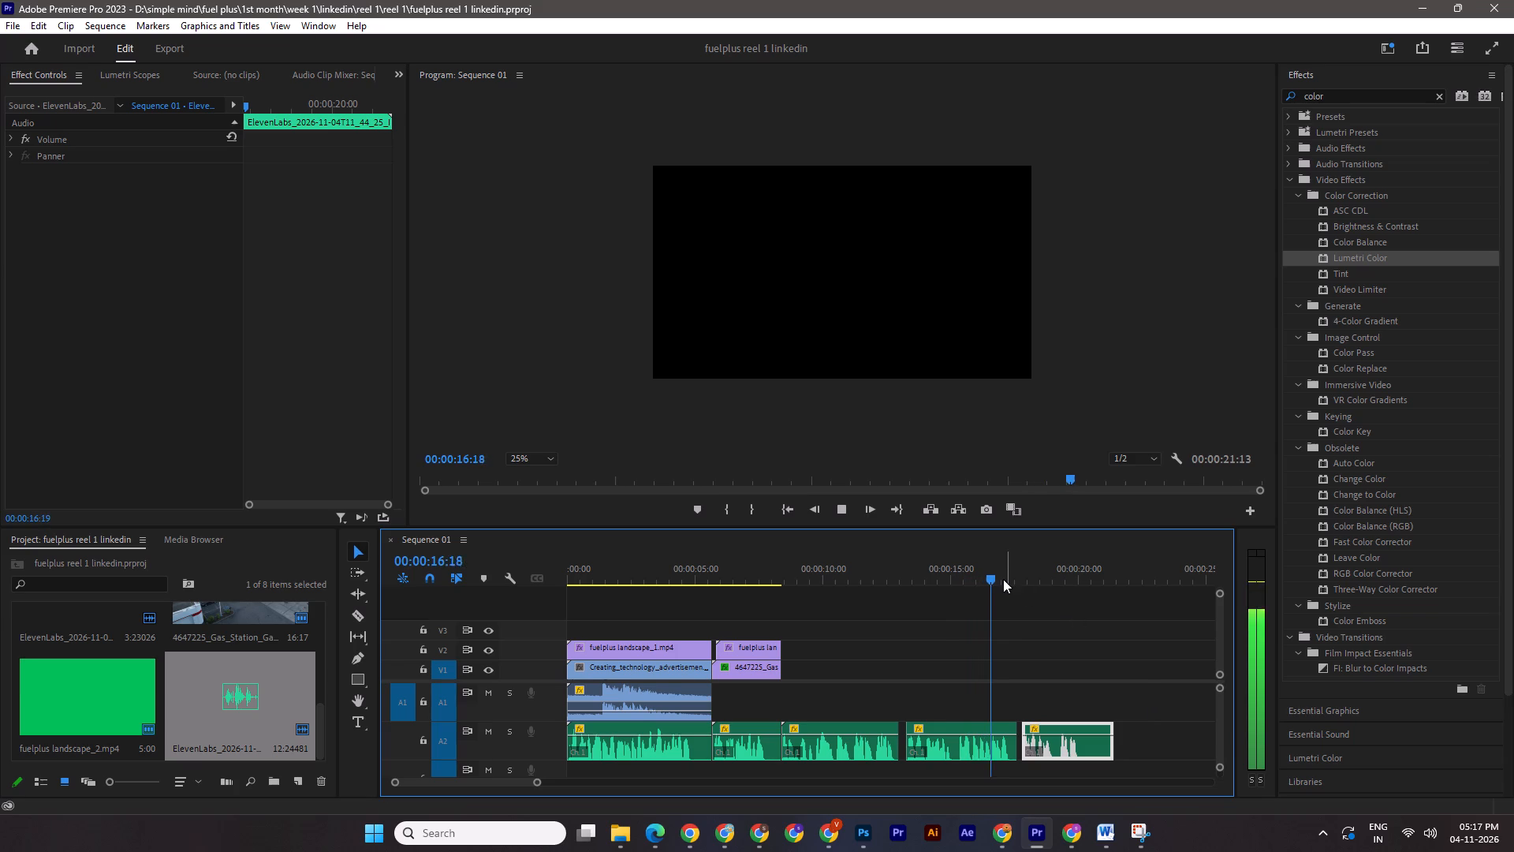
pyautogui.moveTo(1019, 578); pyautogui.dragTo(807, 569)
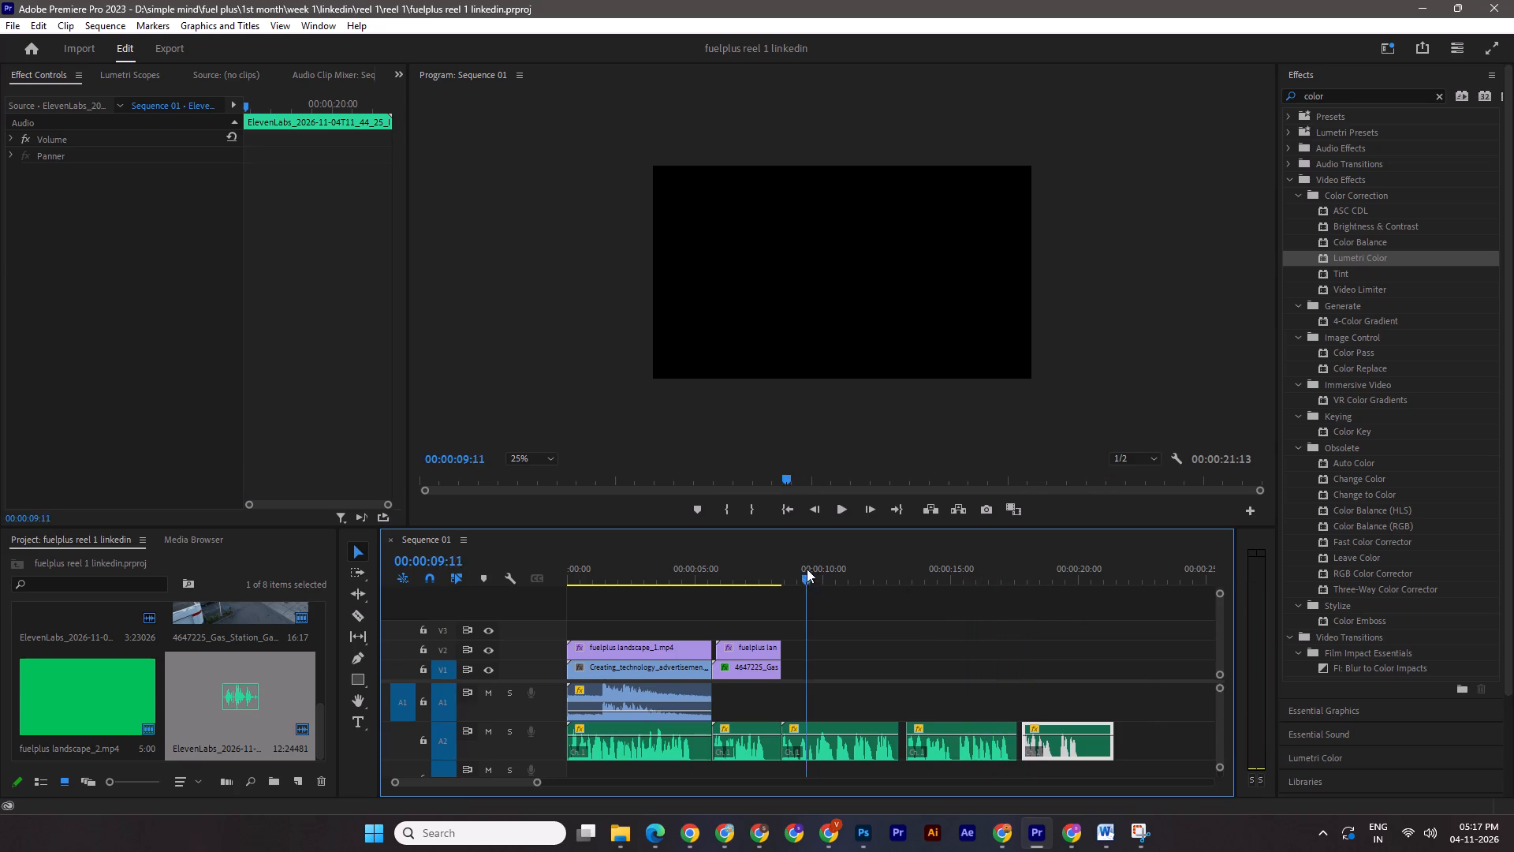
# Move the three second-voiceover pieces together 3 frames later so the first starts at 00:00:08:15, and save the project.
pyautogui.moveTo(807, 569); pyautogui.dragTo(785, 560)
pyautogui.moveTo(1144, 707); pyautogui.dragTo(888, 753)
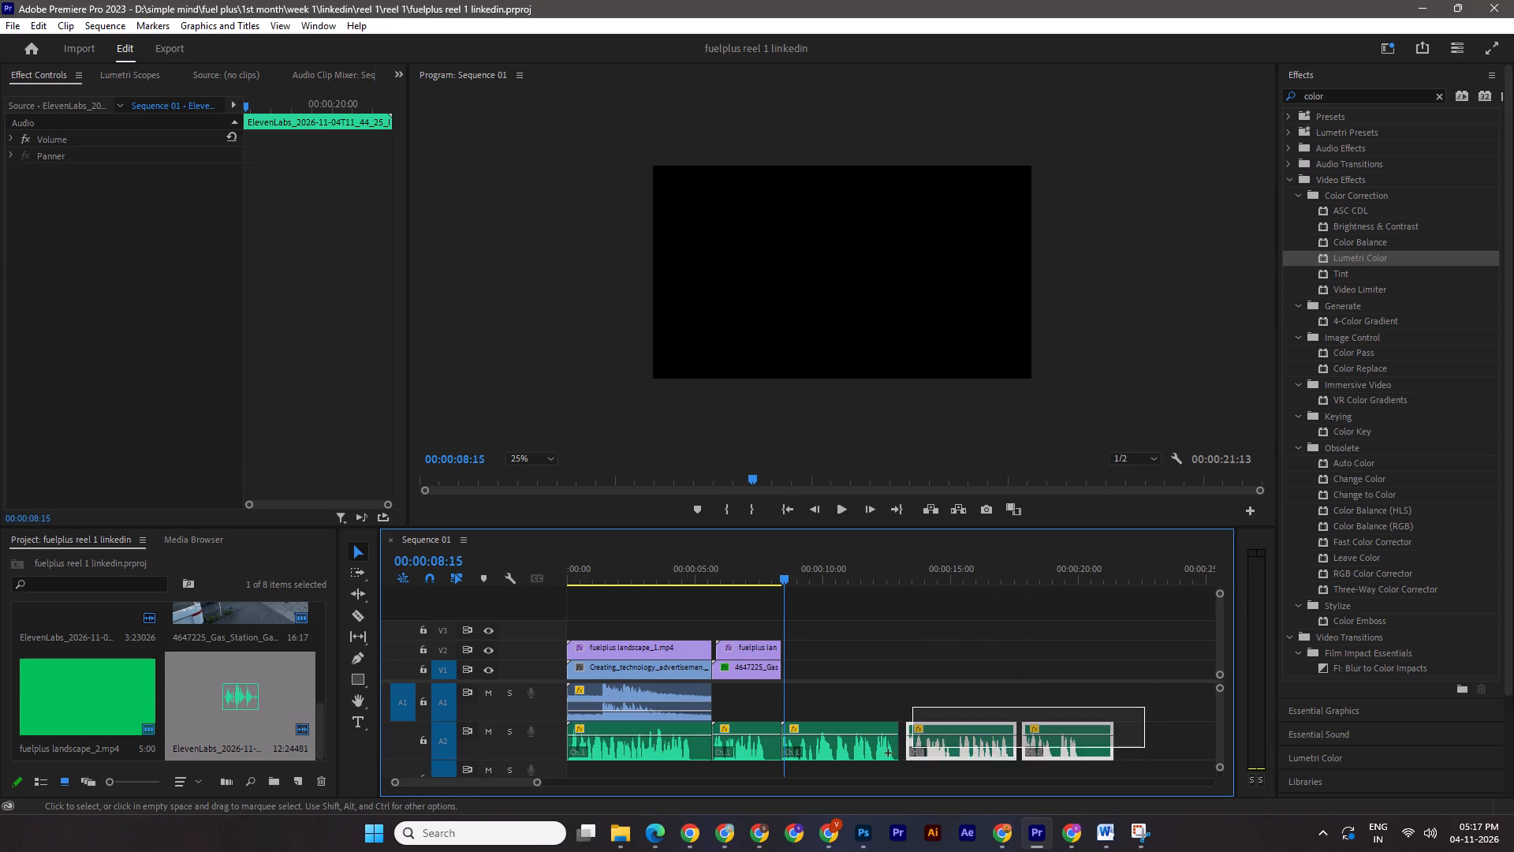
pyautogui.moveTo(888, 753); pyautogui.dragTo(839, 763)
pyautogui.click(803, 754)
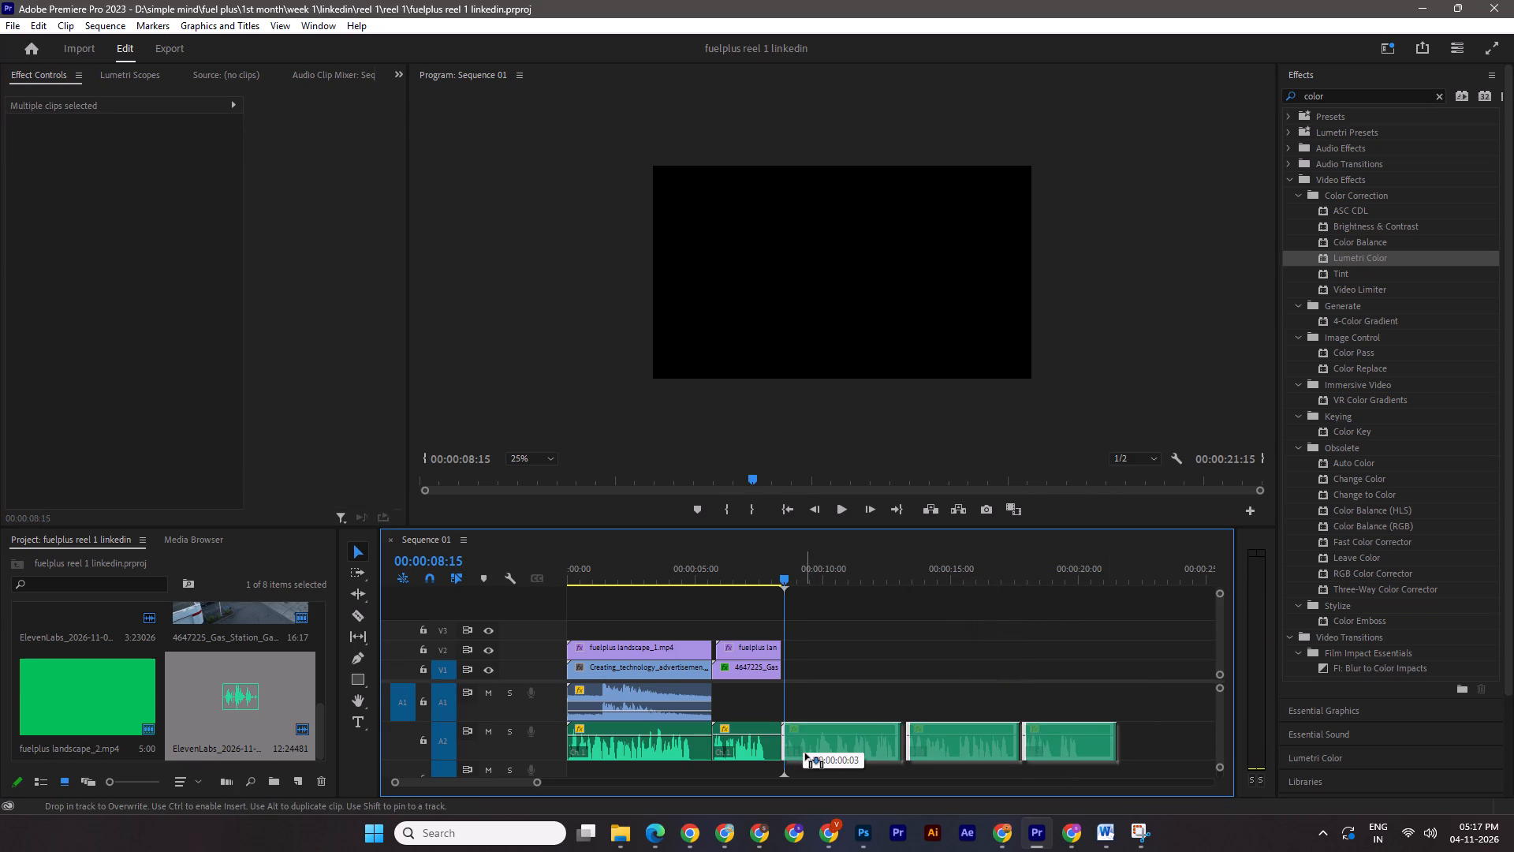
pyautogui.keyDown('shift'); pyautogui.moveTo(789, 575); pyautogui.dragTo(1121, 584); pyautogui.keyUp('shift')
pyautogui.hotkey('ctrl', 's')
pyautogui.moveTo(1119, 577); pyautogui.dragTo(794, 574)
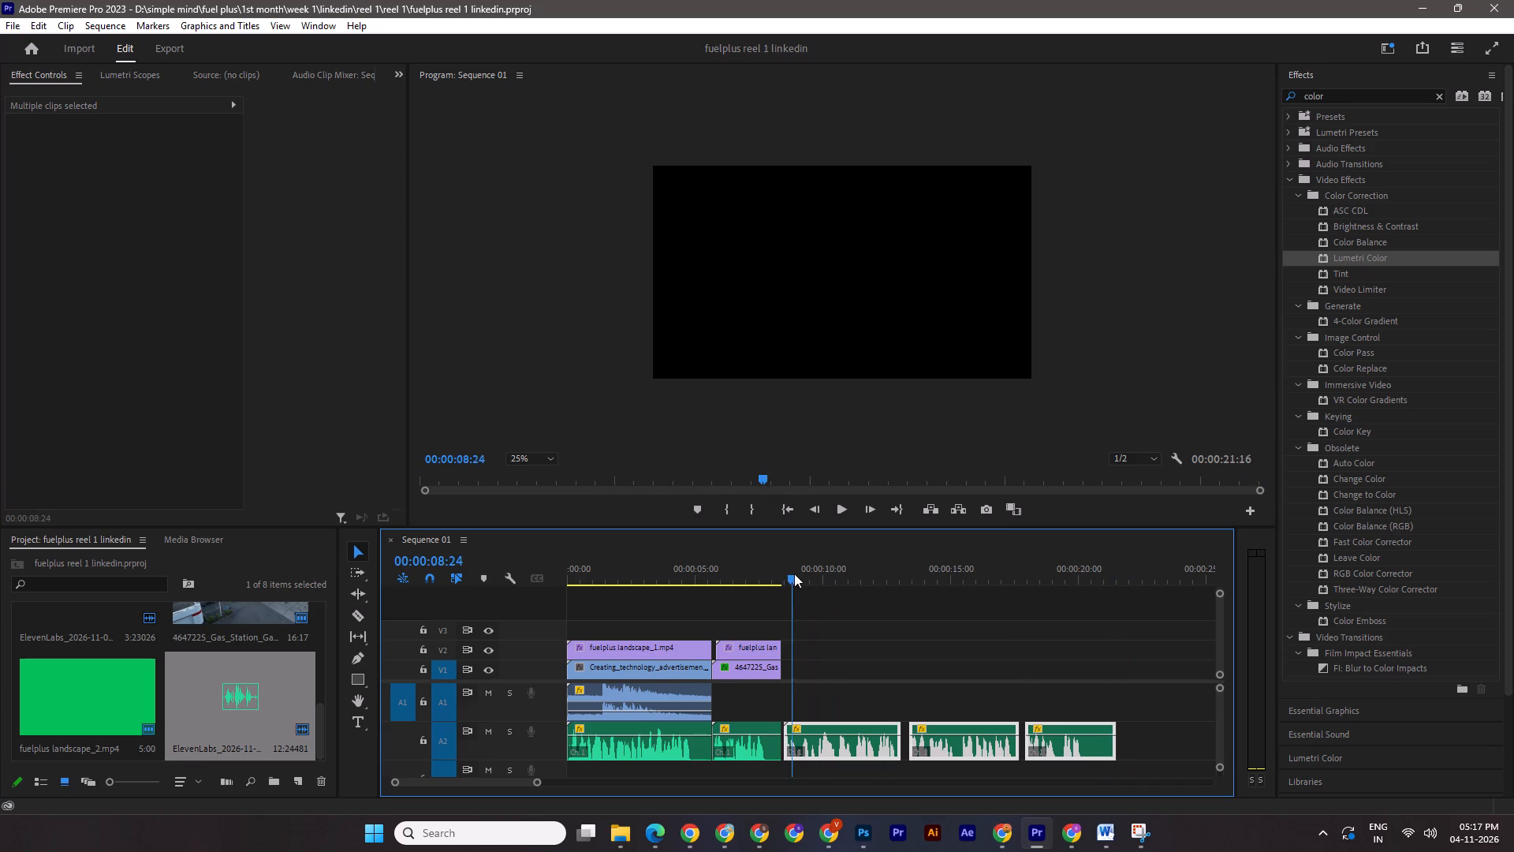
pyautogui.moveTo(794, 574); pyautogui.dragTo(781, 571)
pyautogui.hotkey('ctrl', 's')
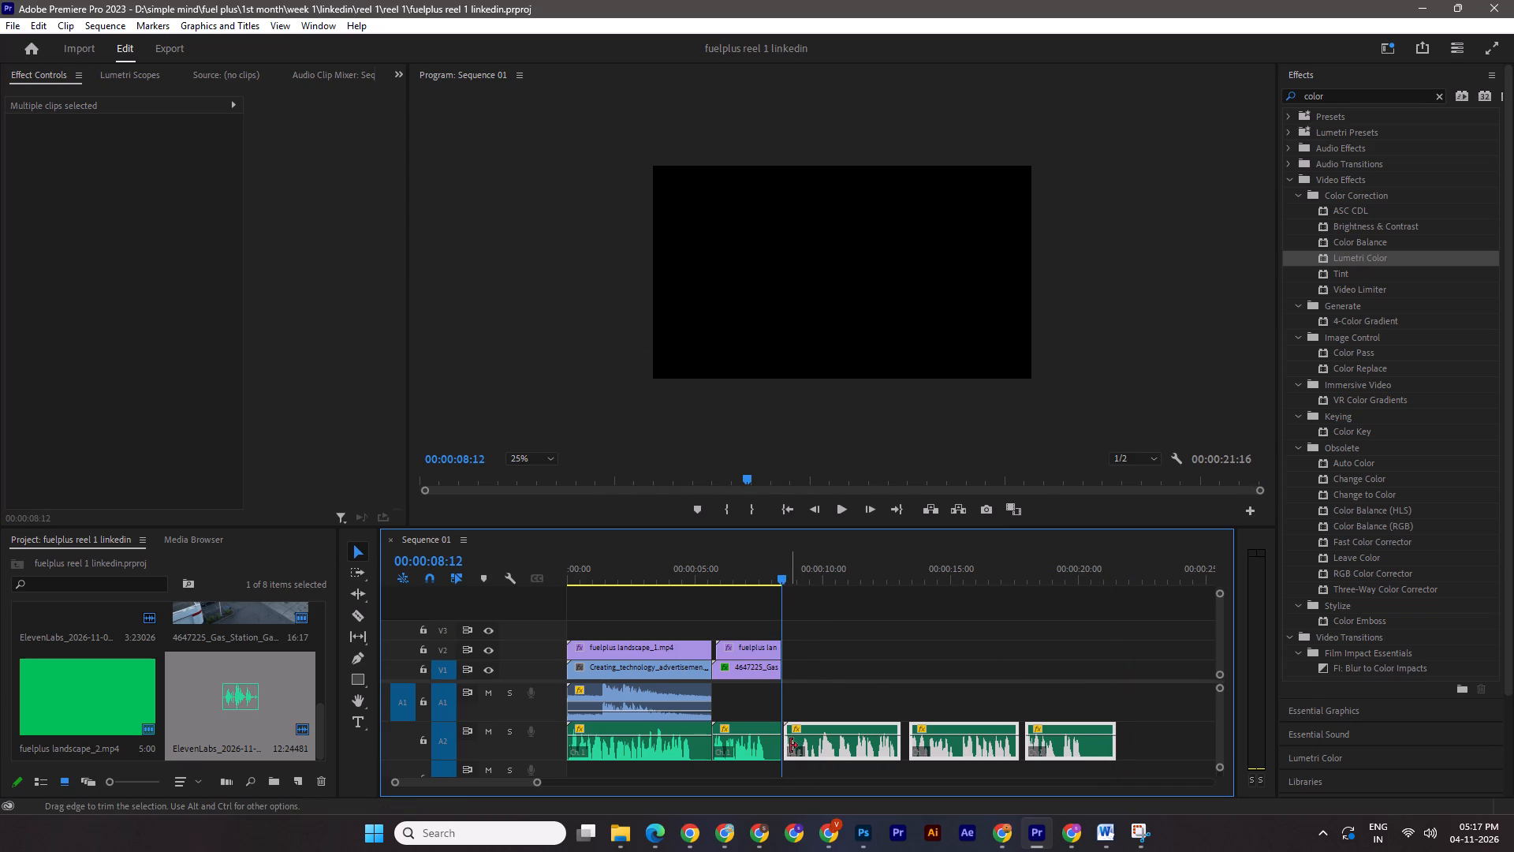
pyautogui.click(1069, 837)
pyautogui.scroll(8, 962, 551)
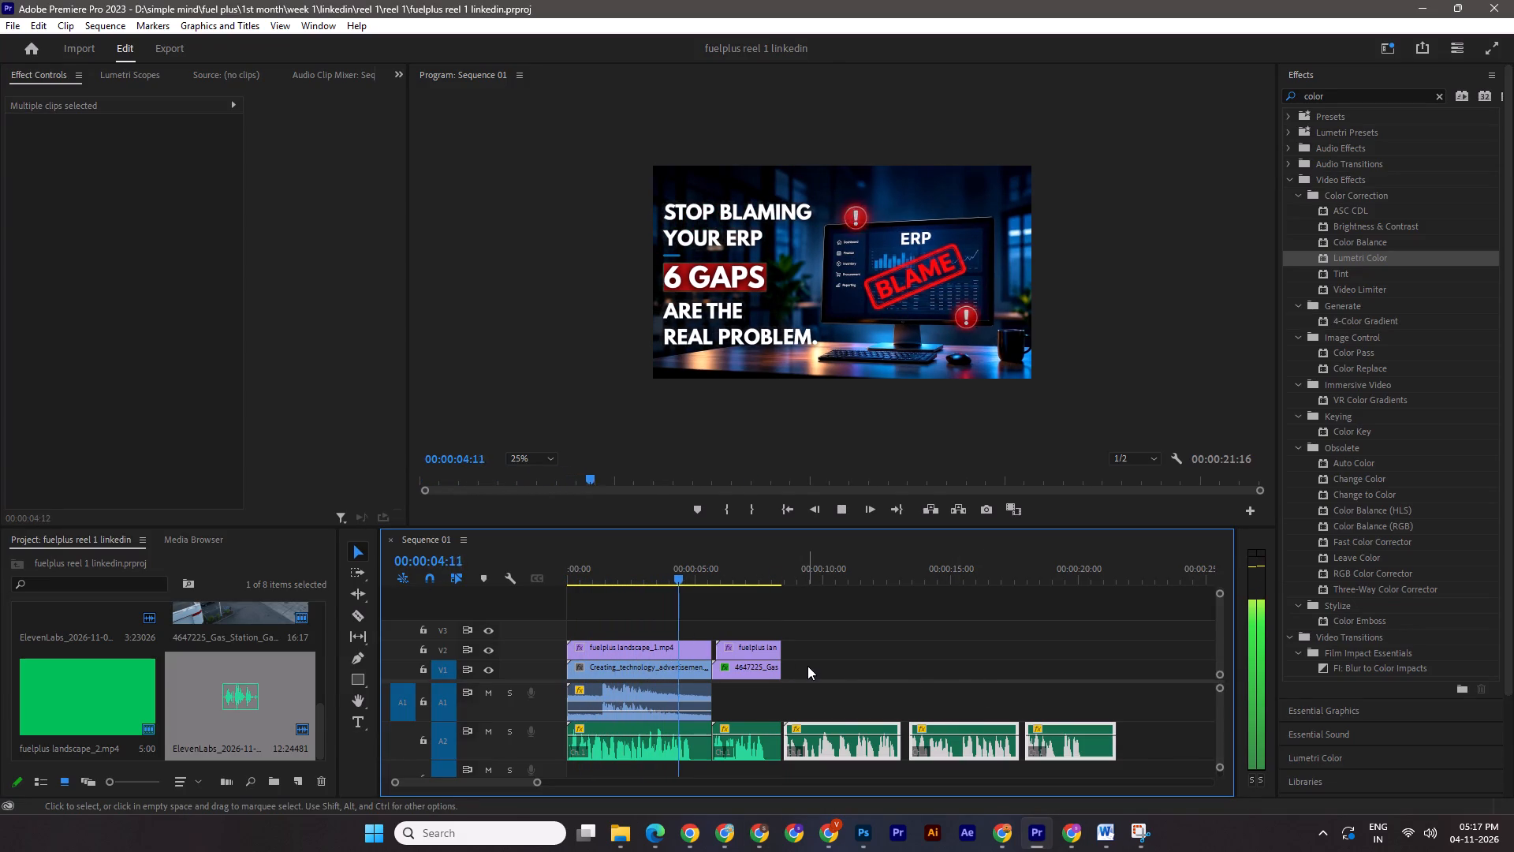
pyautogui.press('space')
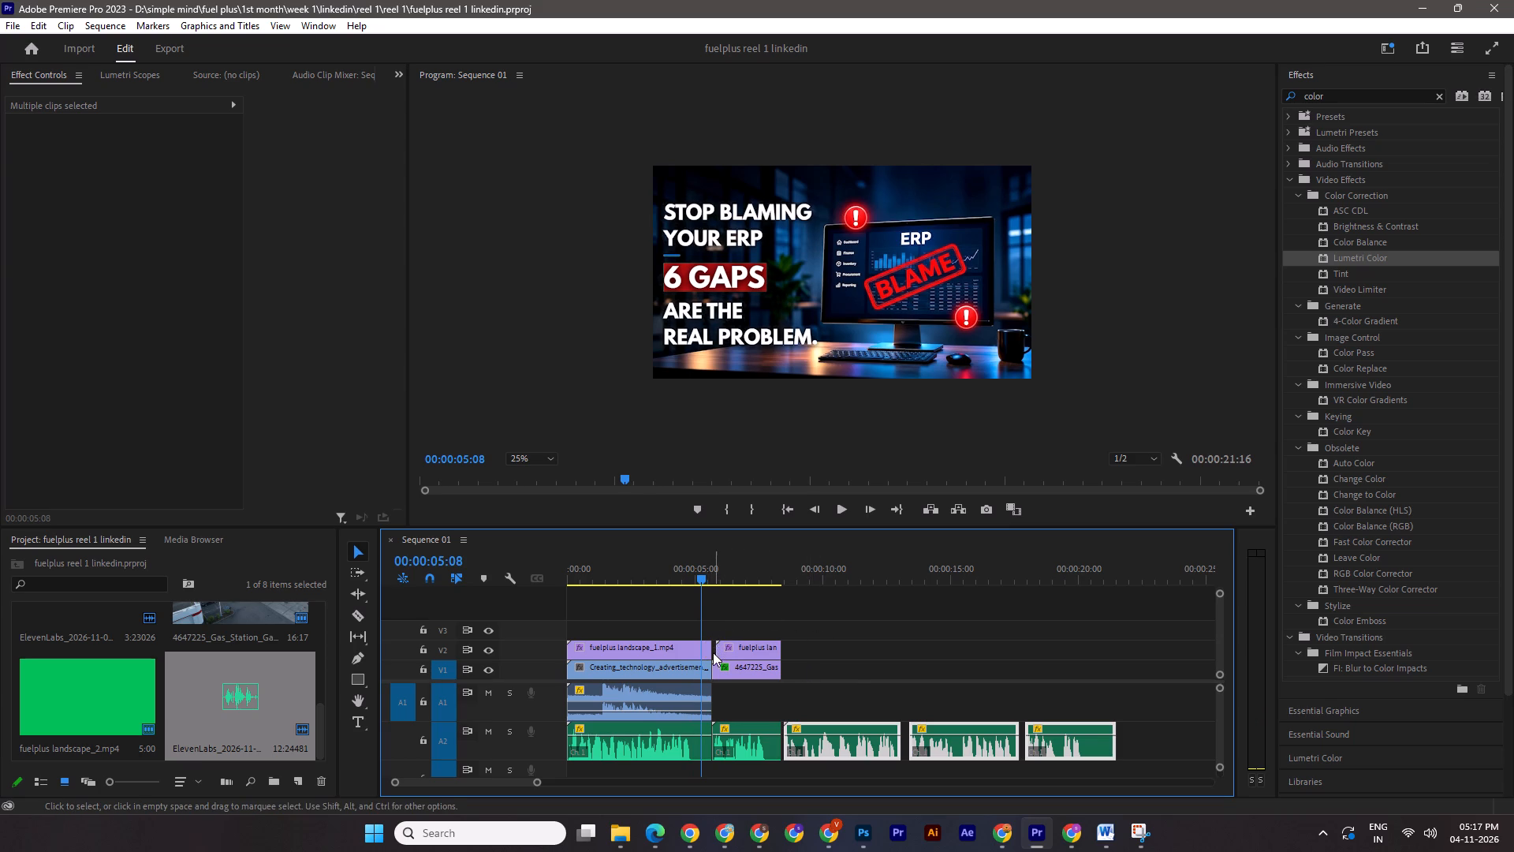
pyautogui.moveTo(710, 650); pyautogui.dragTo(701, 647)
pyautogui.moveTo(709, 678); pyautogui.dragTo(700, 673)
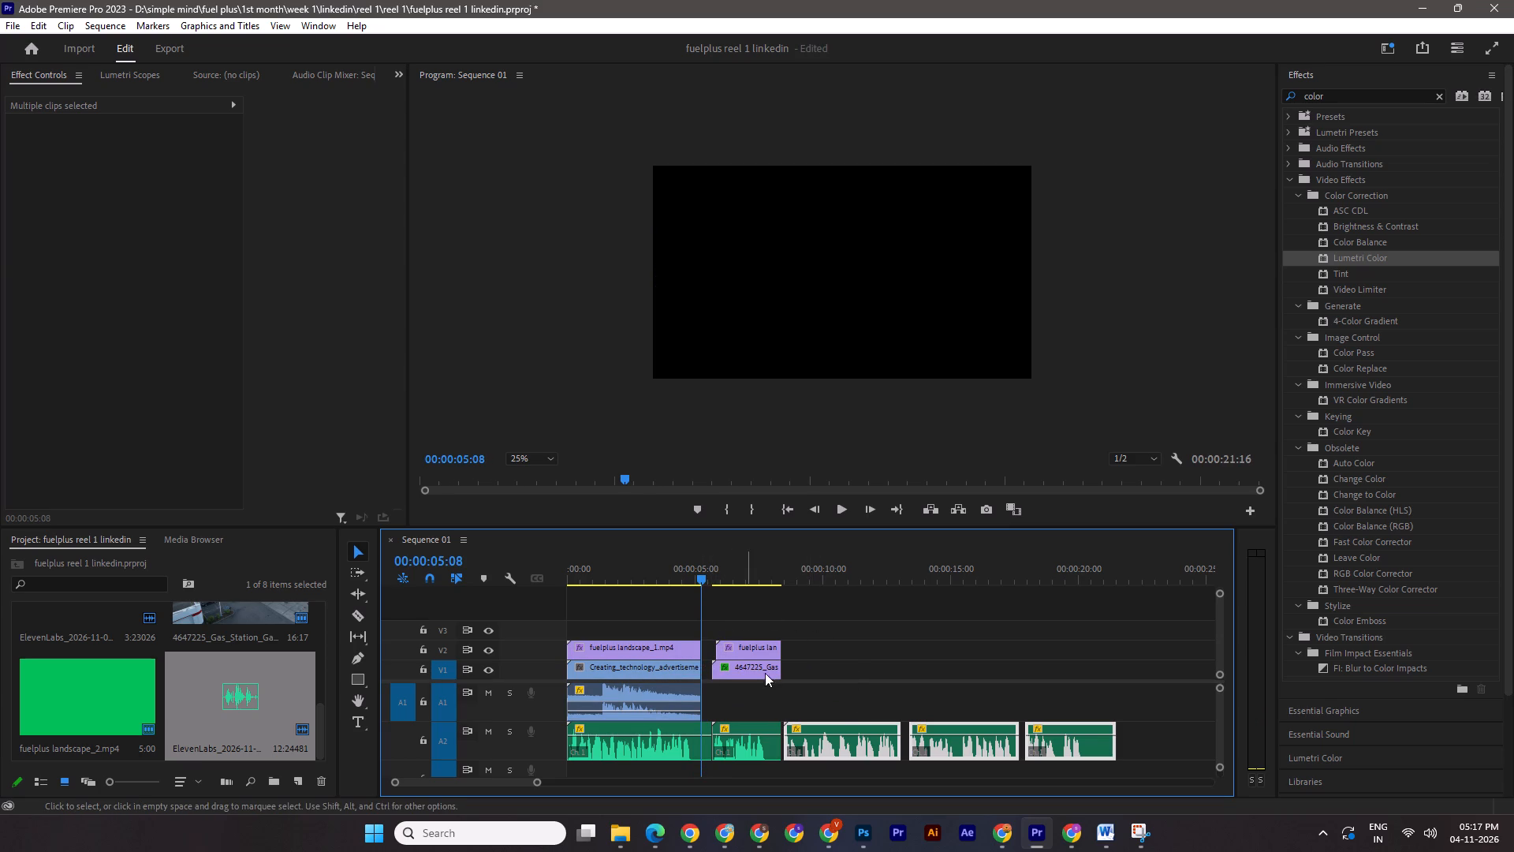
pyautogui.moveTo(710, 747); pyautogui.dragTo(703, 746)
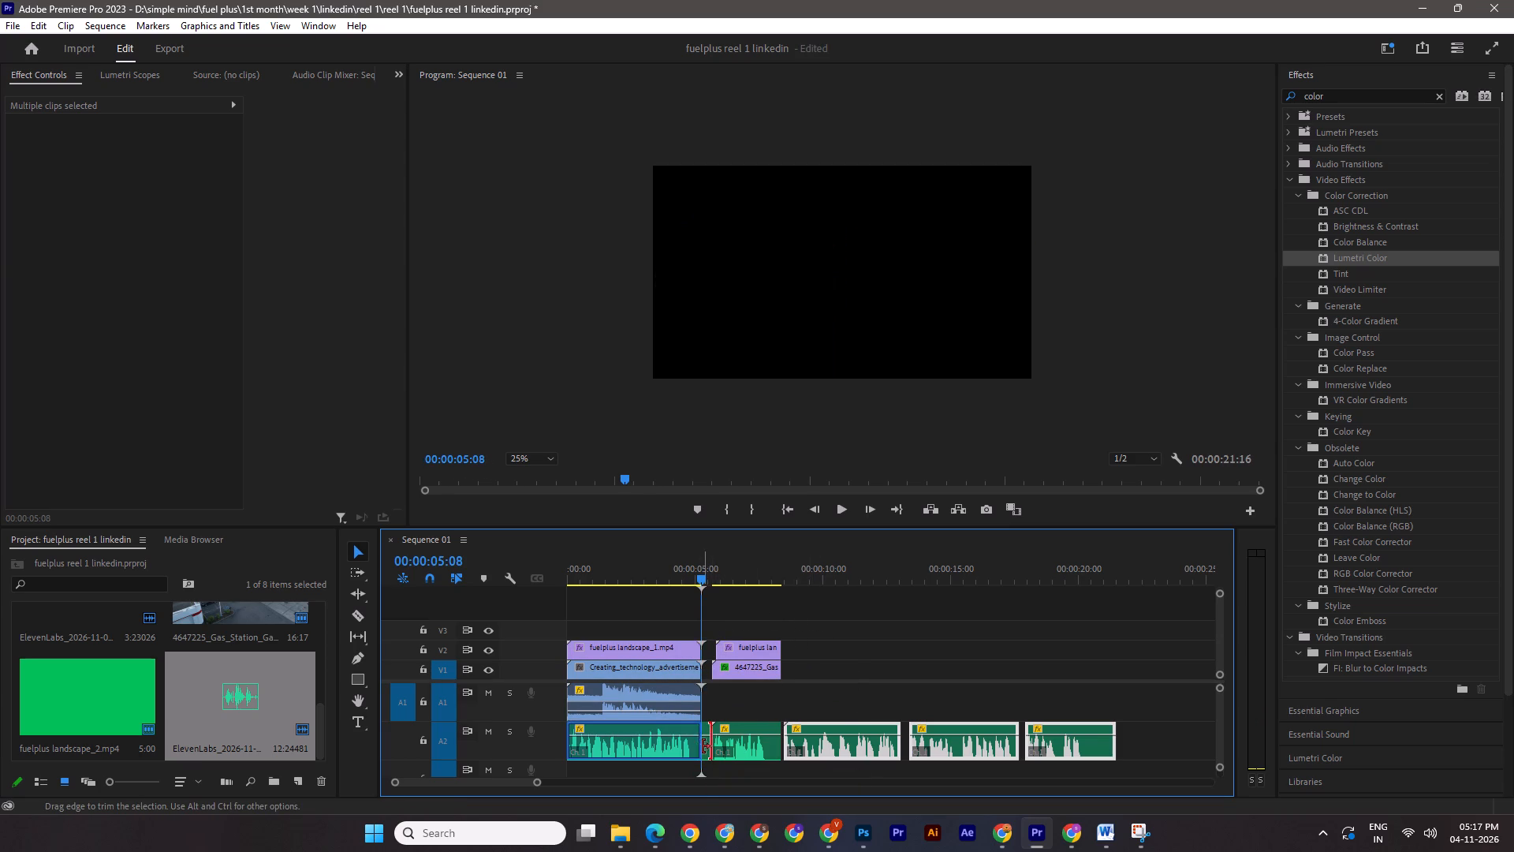
# Ripple delete the gap after the first scene, play across the new cut and save the project.
pyautogui.click(706, 738)
pyautogui.rightClick(706, 738)
pyautogui.click(740, 750)
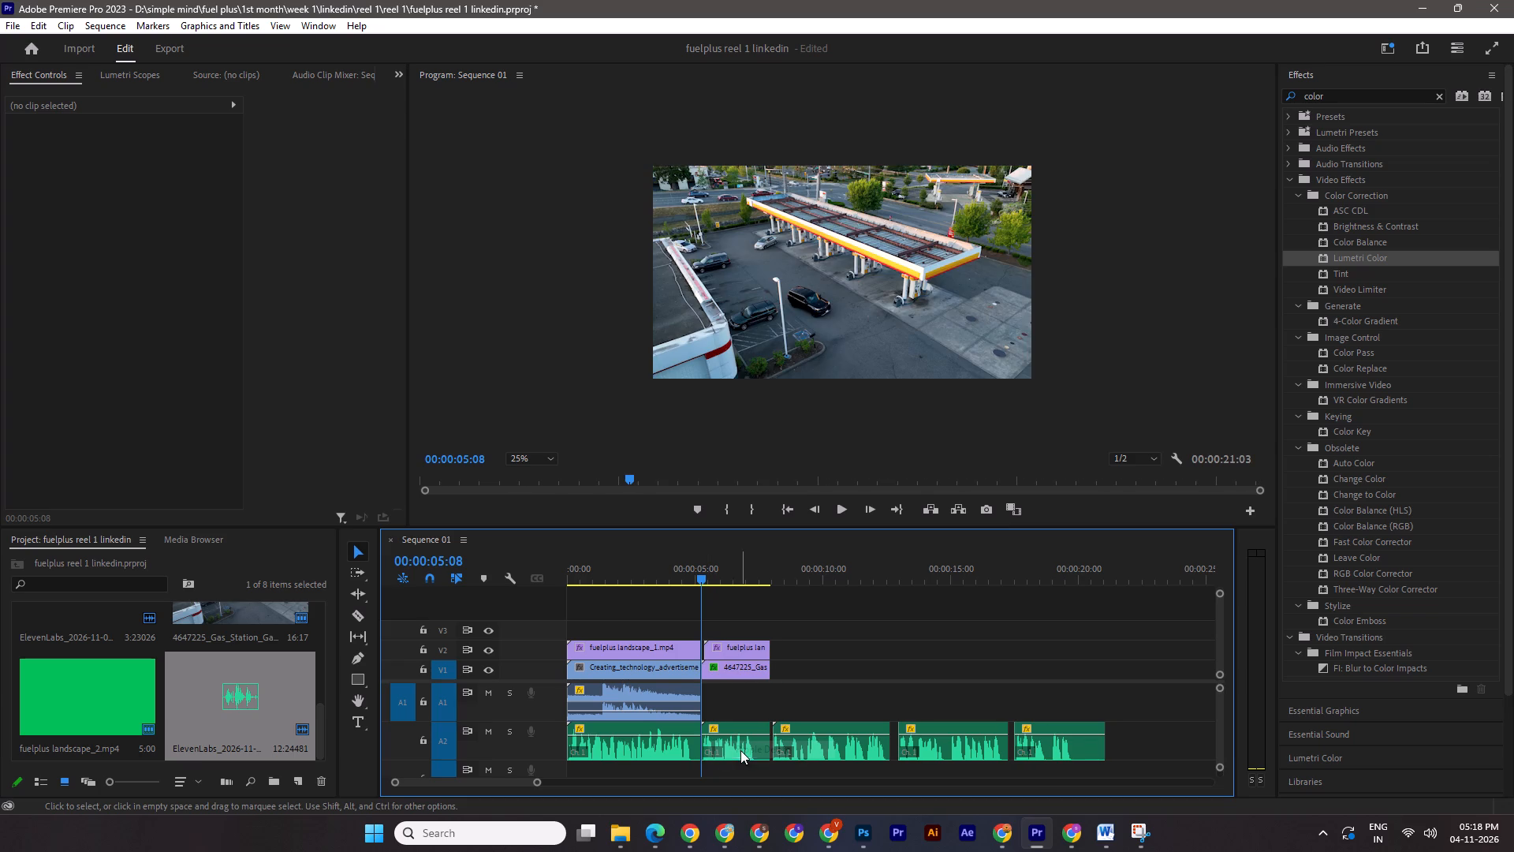
pyautogui.press('space')
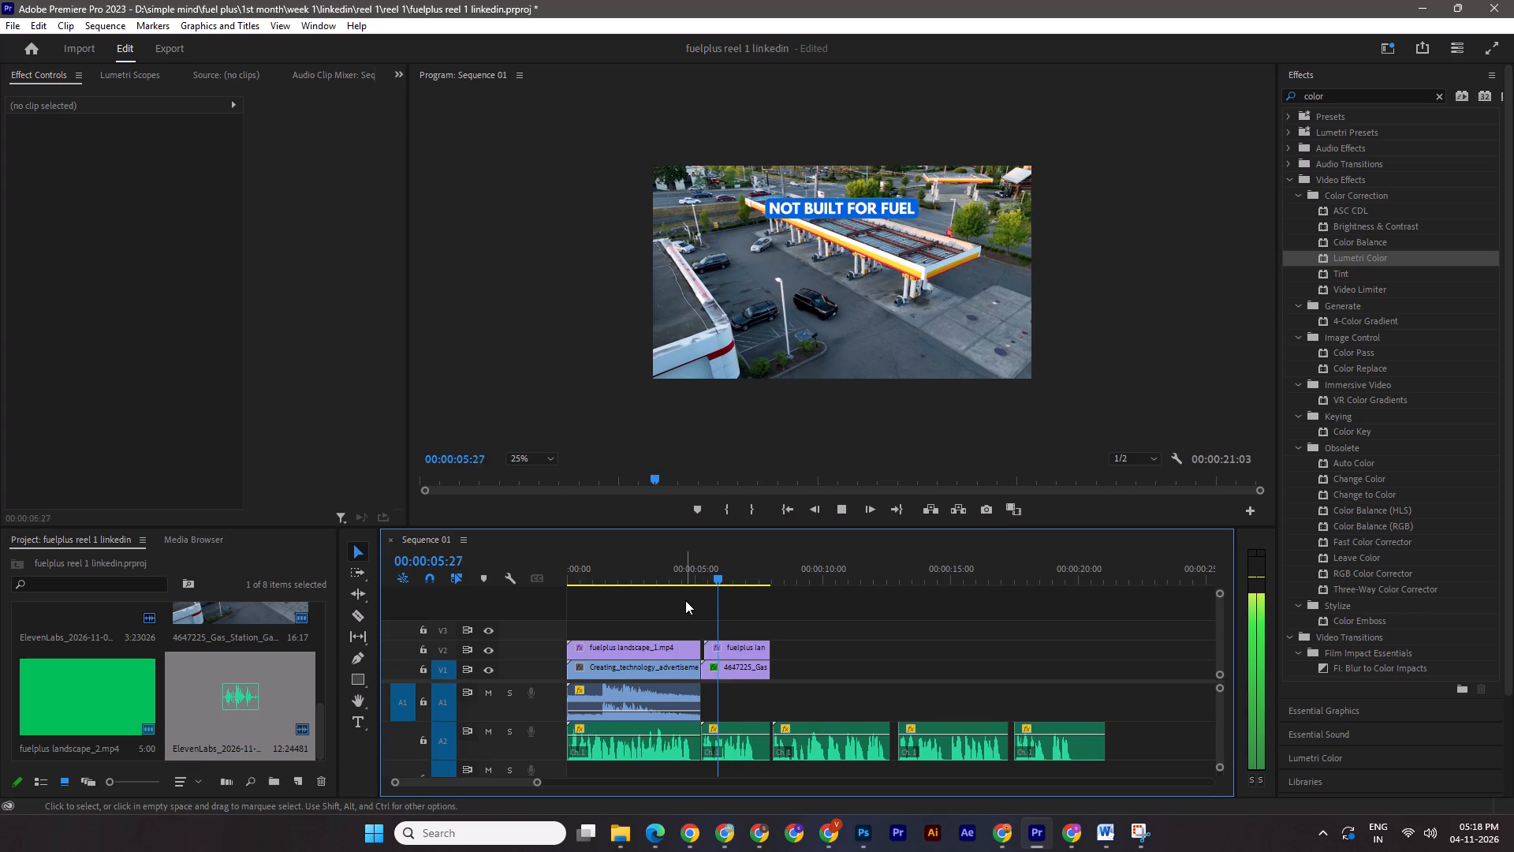
pyautogui.press('space')
pyautogui.hotkey('ctrl', 's')
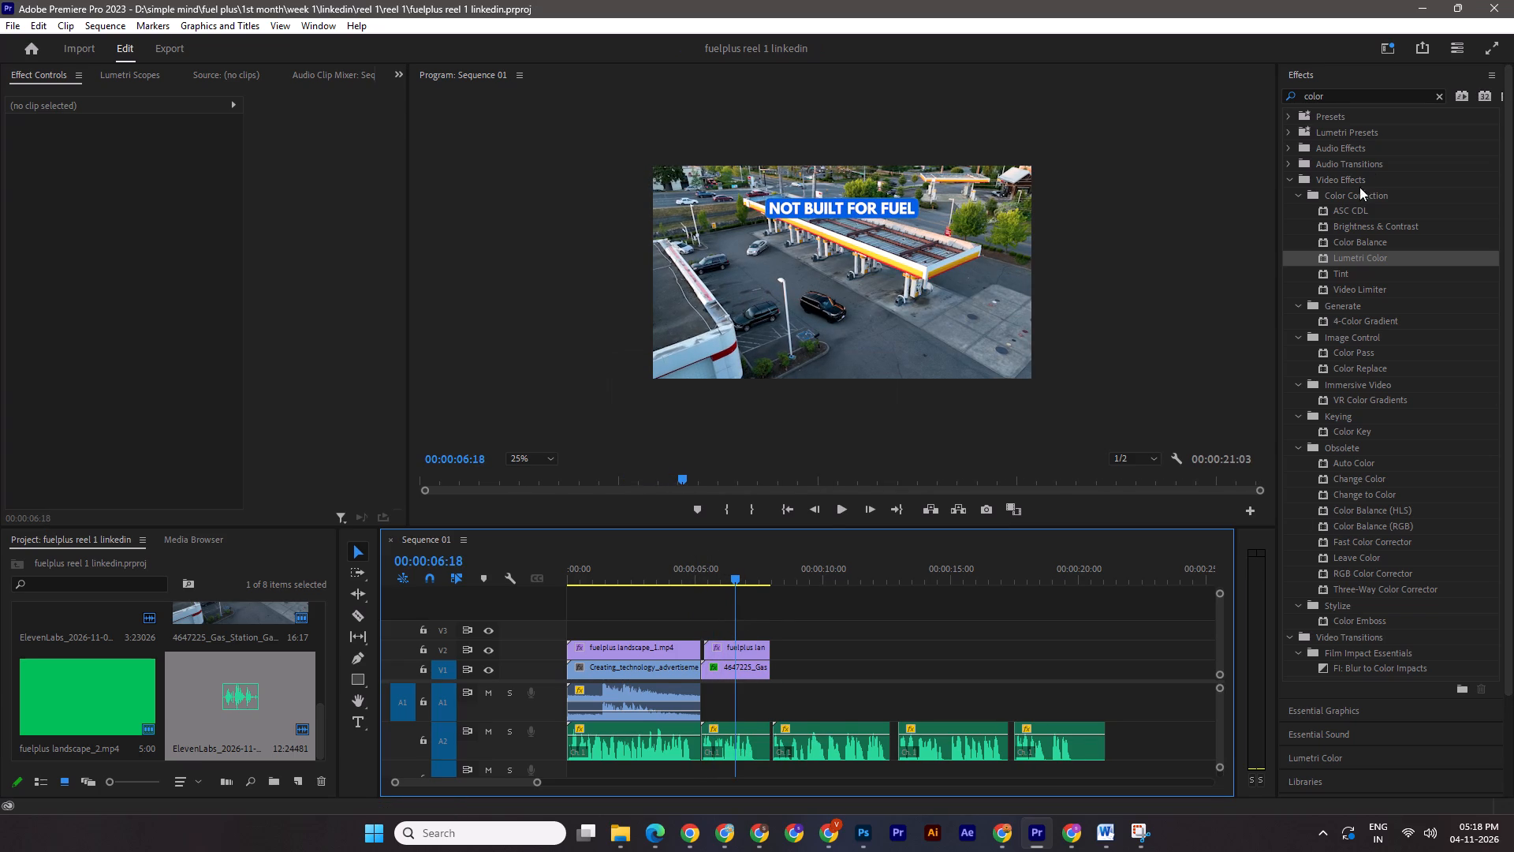
# Add the Premiere Composer Starter Pack's Pan Left transition with sound above the cut at 00:00:05:08 and save.
pyautogui.scroll(-3, 1342, 755)
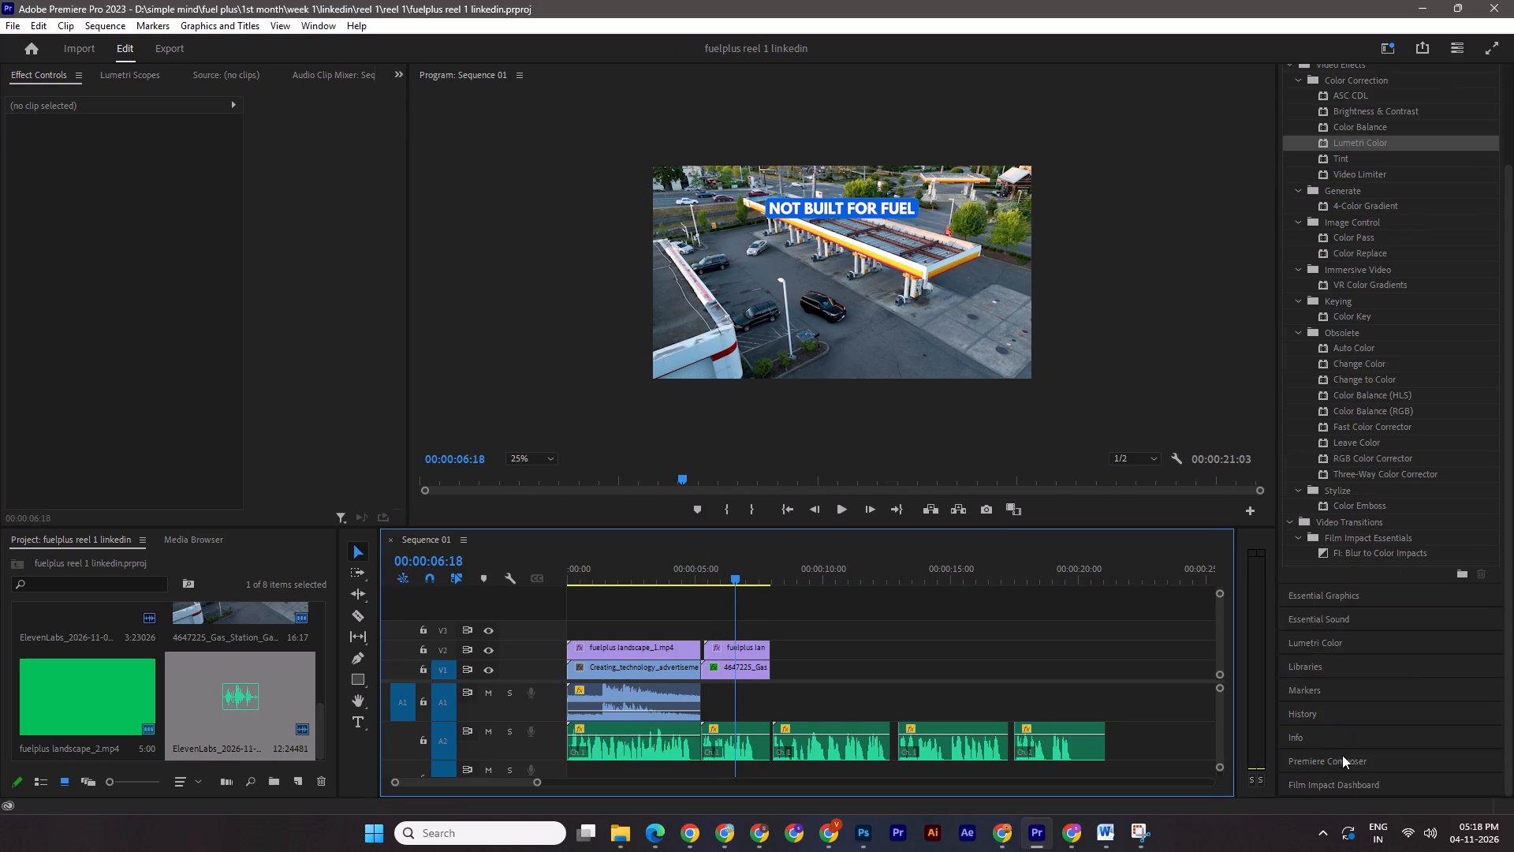
pyautogui.click(1343, 762)
pyautogui.click(1329, 368)
pyautogui.scroll(-14, 1449, 486)
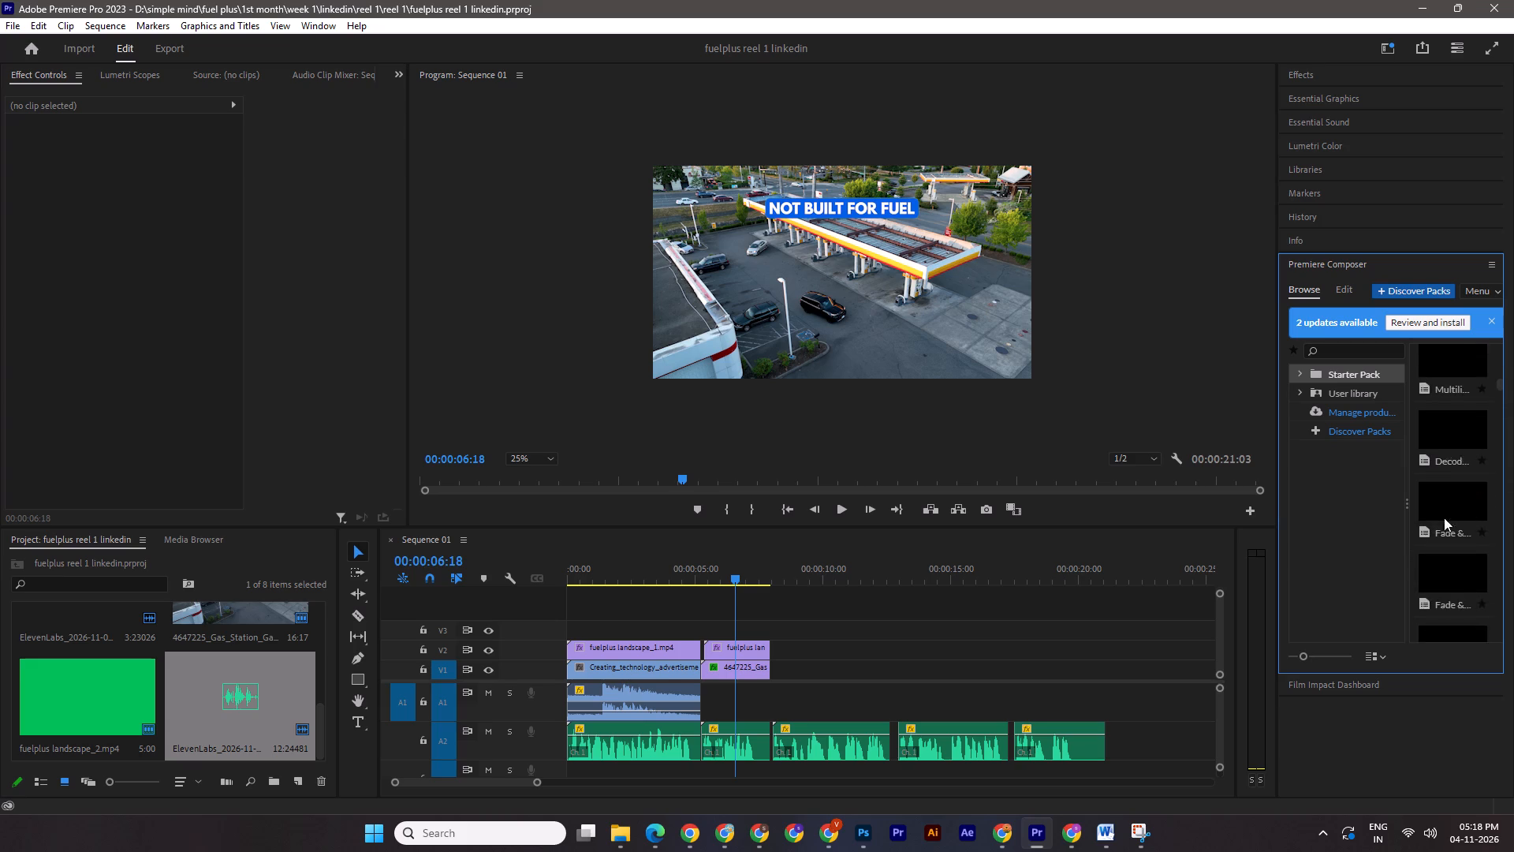
pyautogui.scroll(-10, 1444, 518)
pyautogui.click(1445, 563)
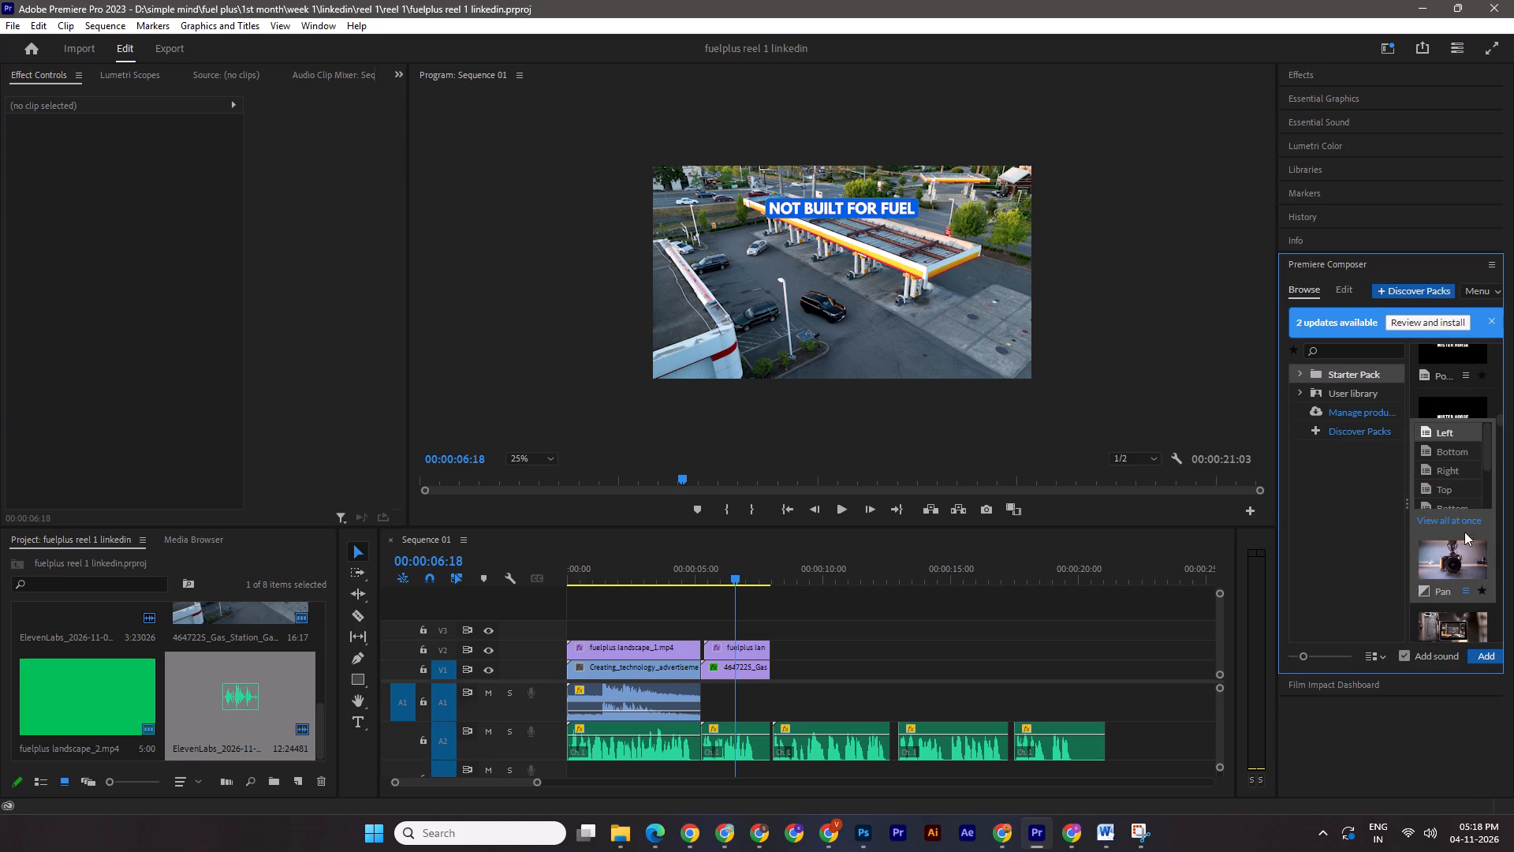
pyautogui.moveTo(1480, 565); pyautogui.dragTo(705, 641)
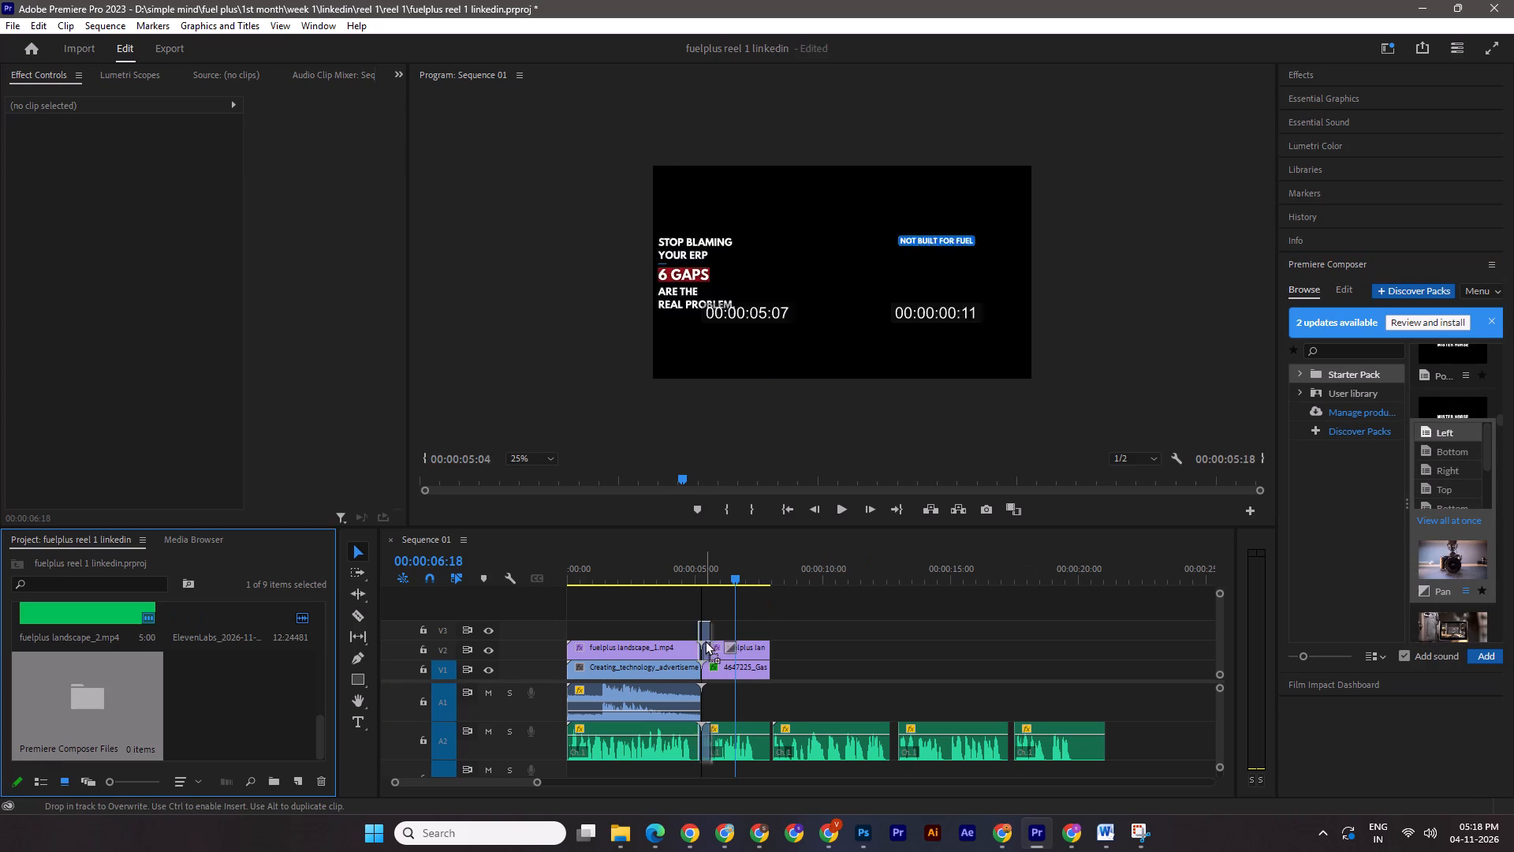
pyautogui.moveTo(705, 641); pyautogui.dragTo(703, 625)
pyautogui.hotkey('ctrl', 's')
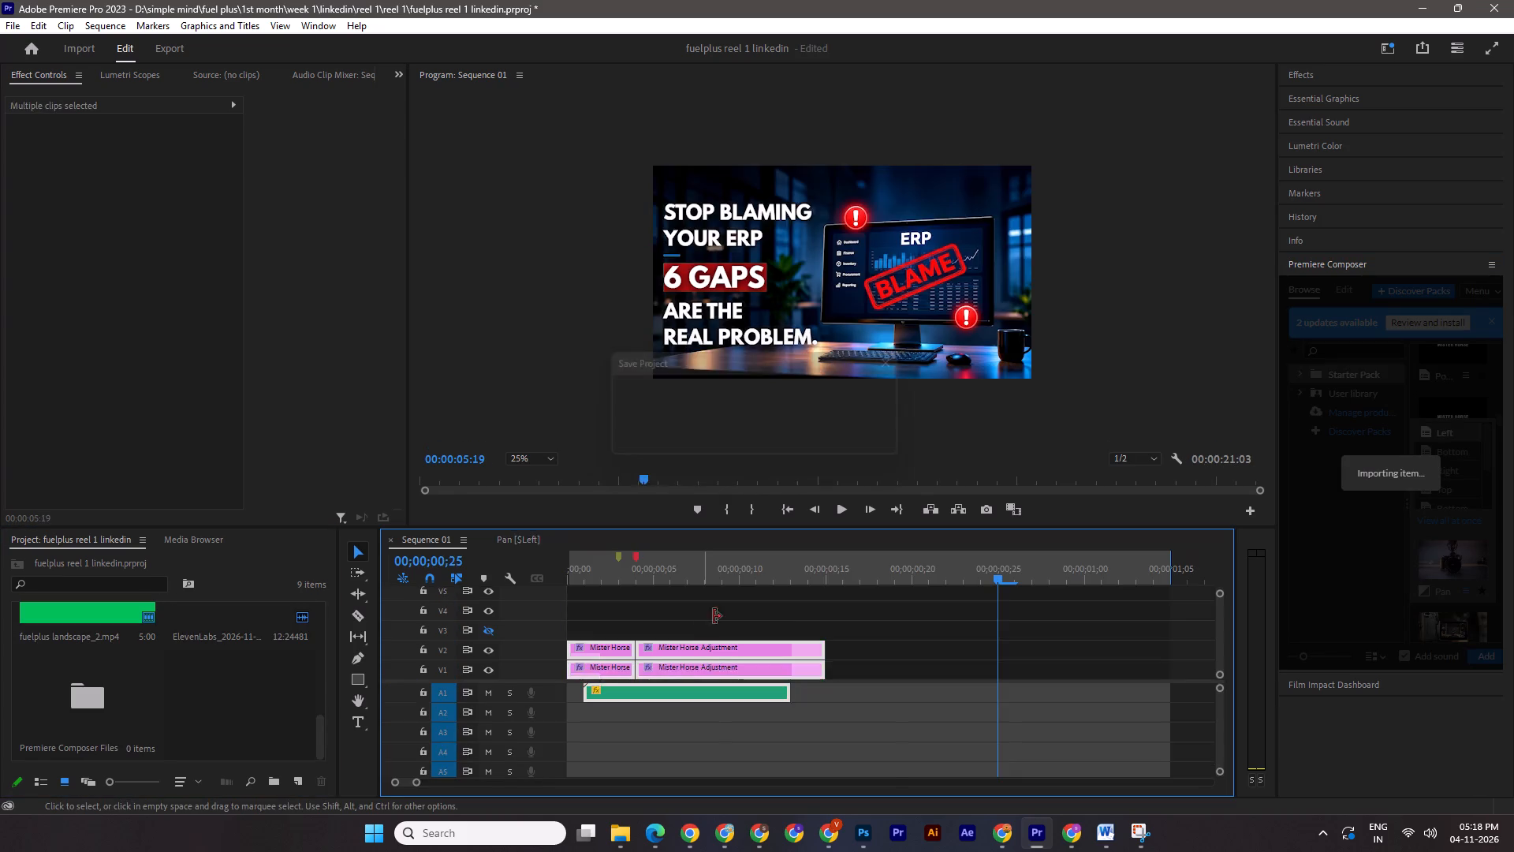
# Play the sequence from the start through the transition to the end of the fuel station scene and save the project.
pyautogui.moveTo(733, 575); pyautogui.dragTo(453, 569)
pyautogui.press('space')
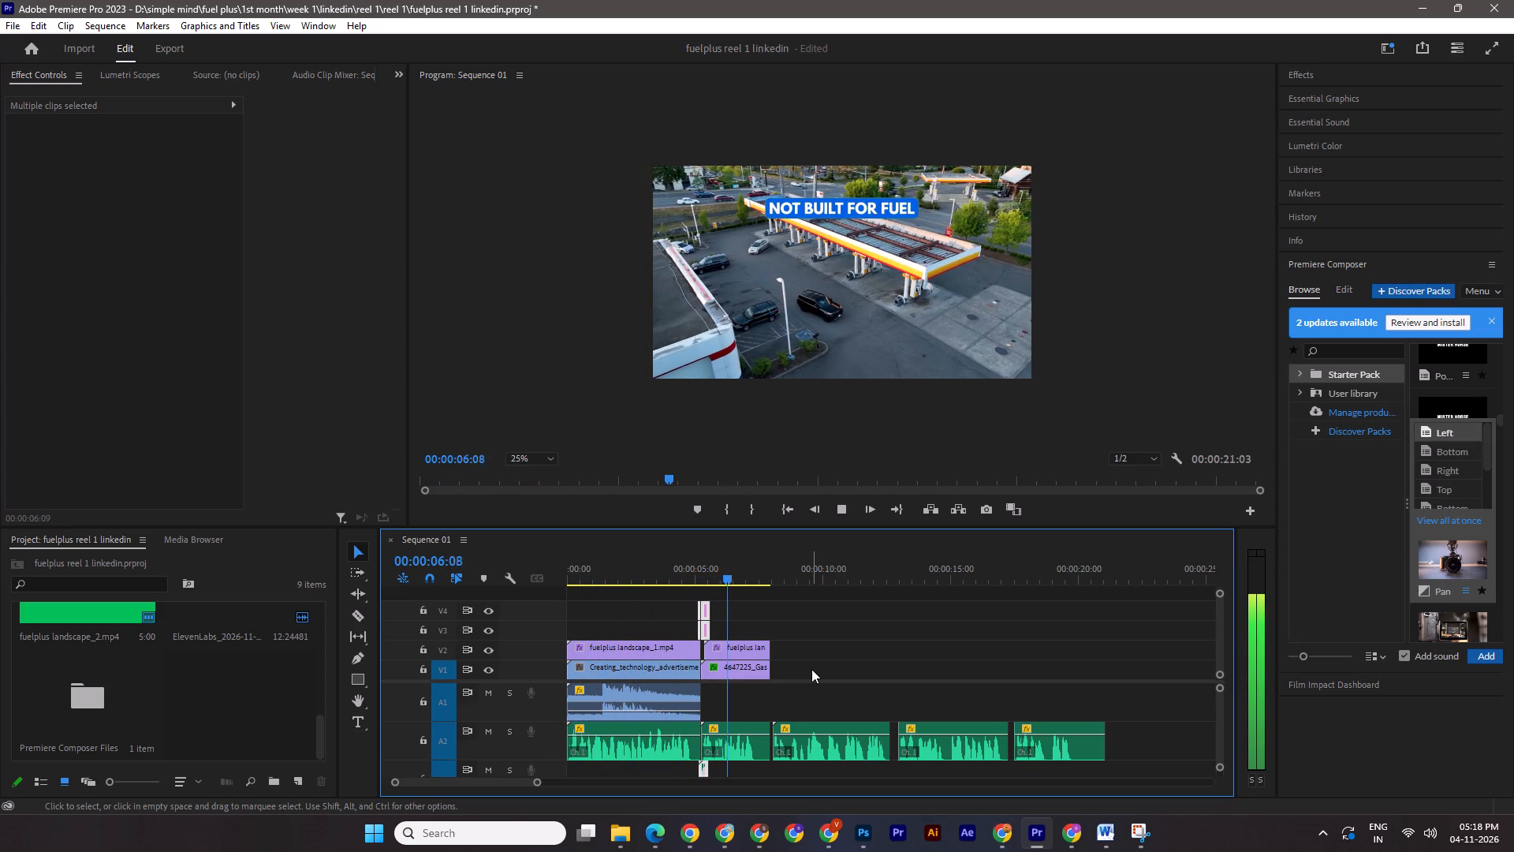
pyautogui.press('space')
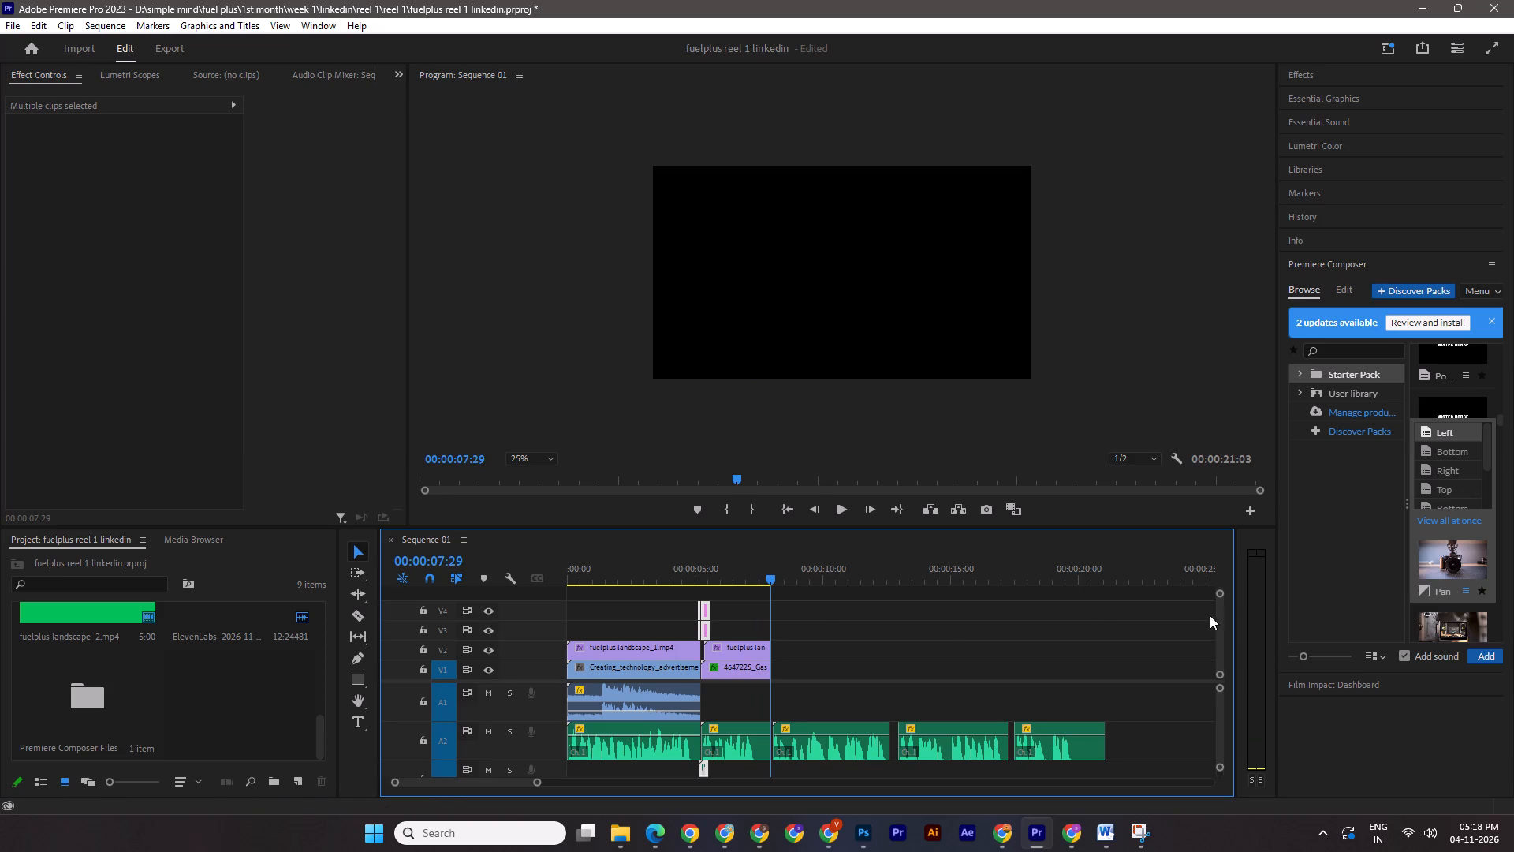
pyautogui.hotkey('ctrl', 's')
pyautogui.hotkey('ctrl', 's')
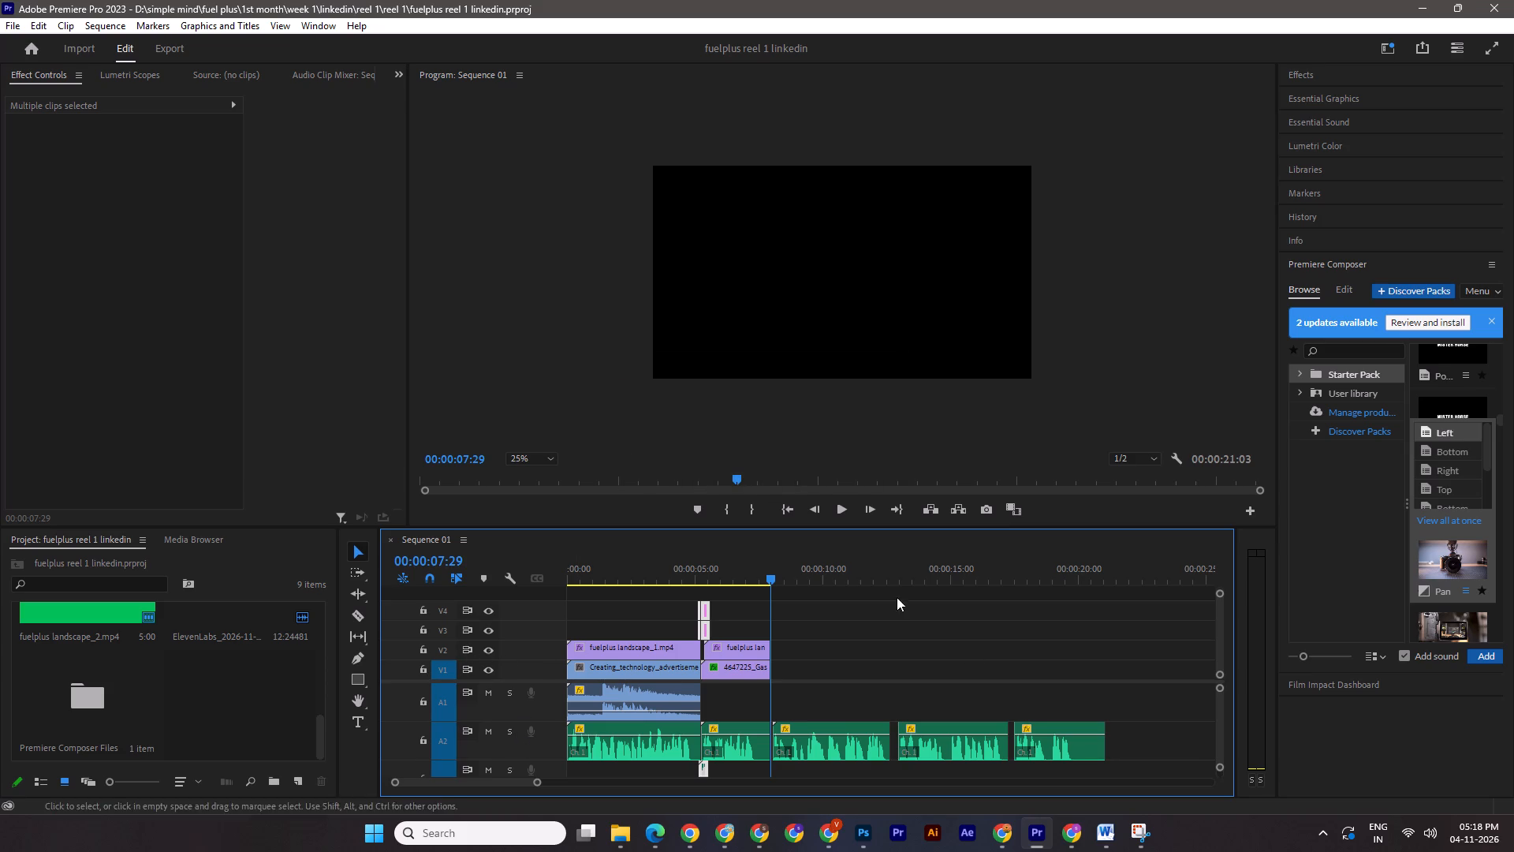
# Scrub over the pan transition, replay the sequence from the start into the middle voiceover piece, and return to 00:00:08:09.
pyautogui.moveTo(774, 583); pyautogui.dragTo(490, 555)
pyautogui.hotkey('ctrl', 's')
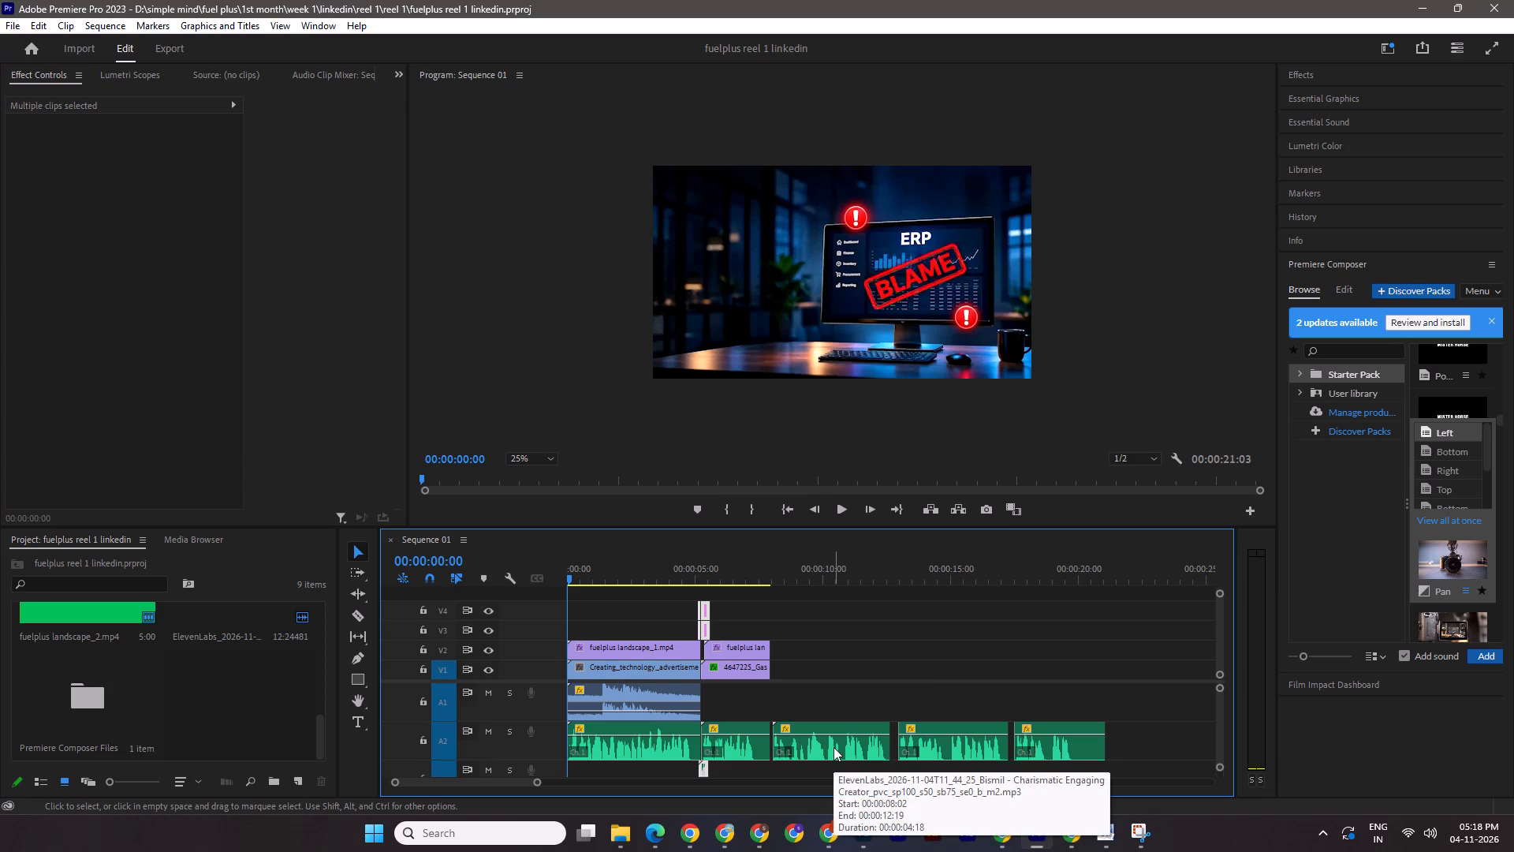
pyautogui.hotkey('ctrl', 's')
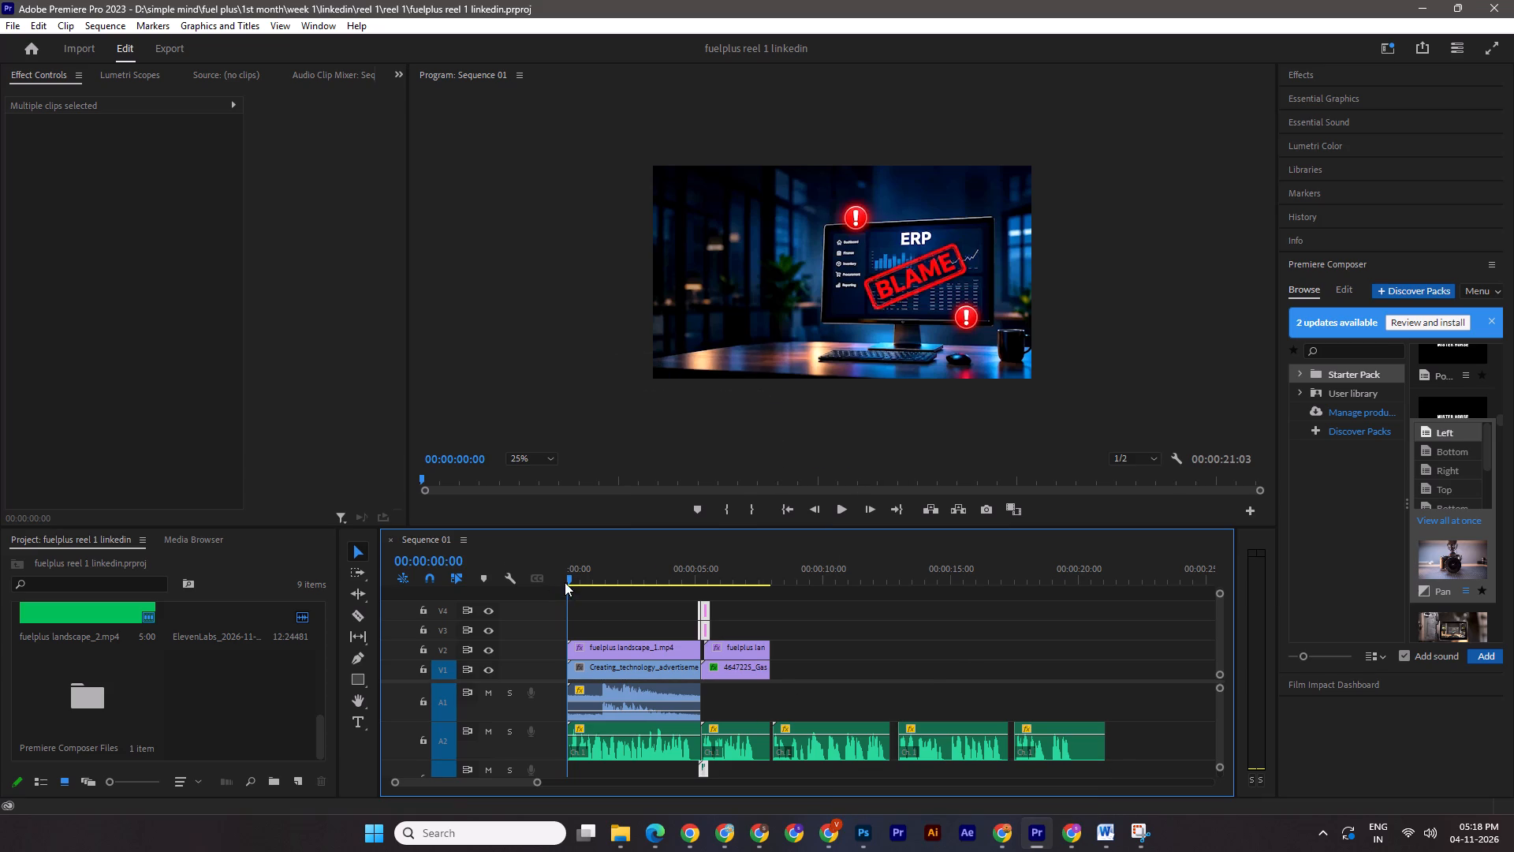
pyautogui.moveTo(568, 581); pyautogui.dragTo(706, 586)
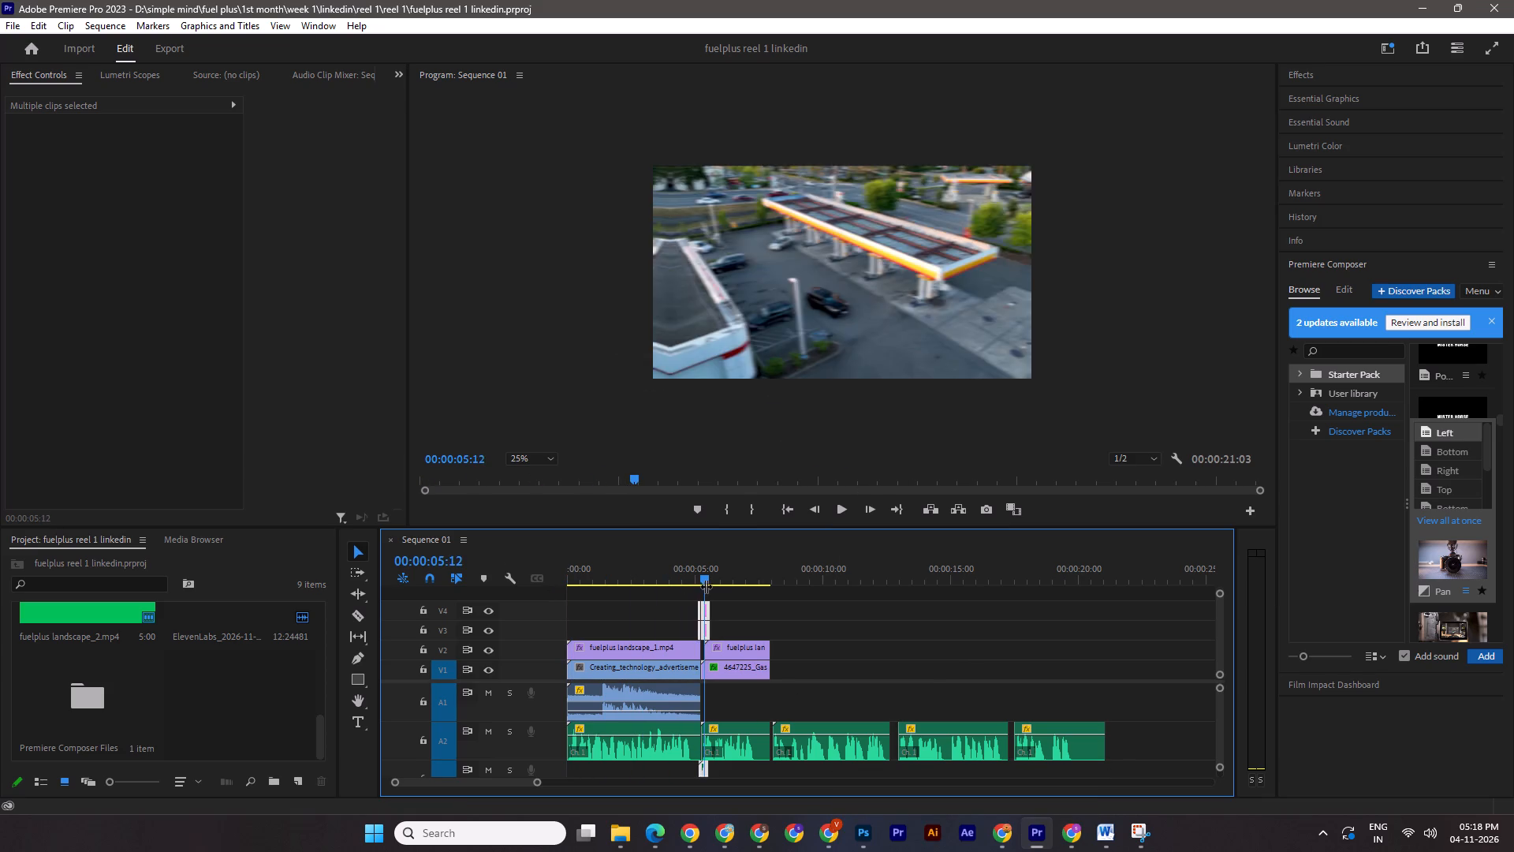
pyautogui.moveTo(706, 586); pyautogui.dragTo(703, 586)
pyautogui.moveTo(701, 580); pyautogui.dragTo(529, 580)
pyautogui.hotkey('ctrl', 's')
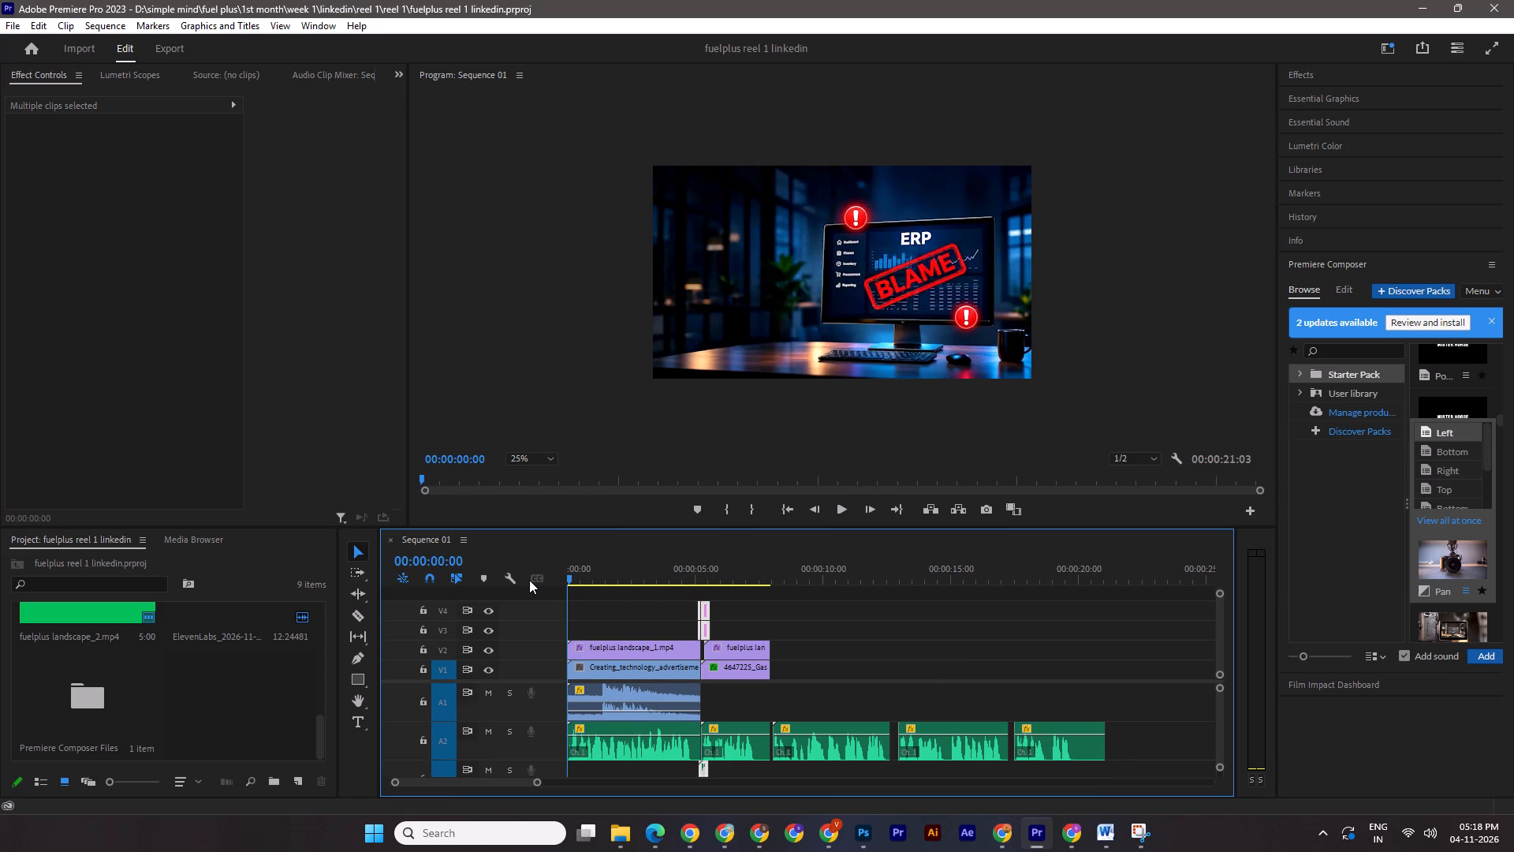
pyautogui.press('space')
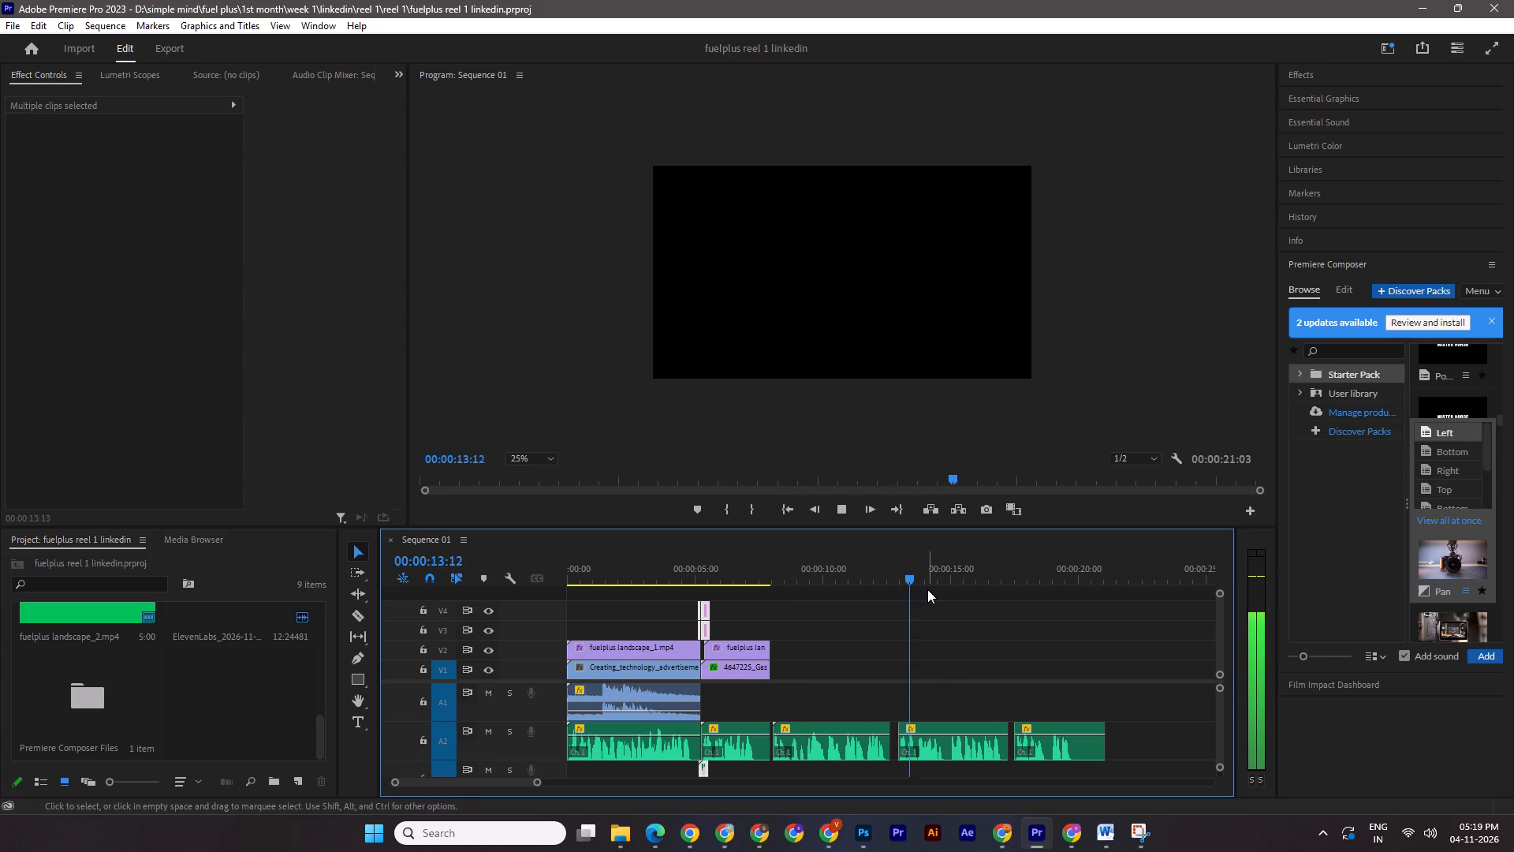
pyautogui.press('space')
pyautogui.moveTo(925, 581); pyautogui.dragTo(781, 571)
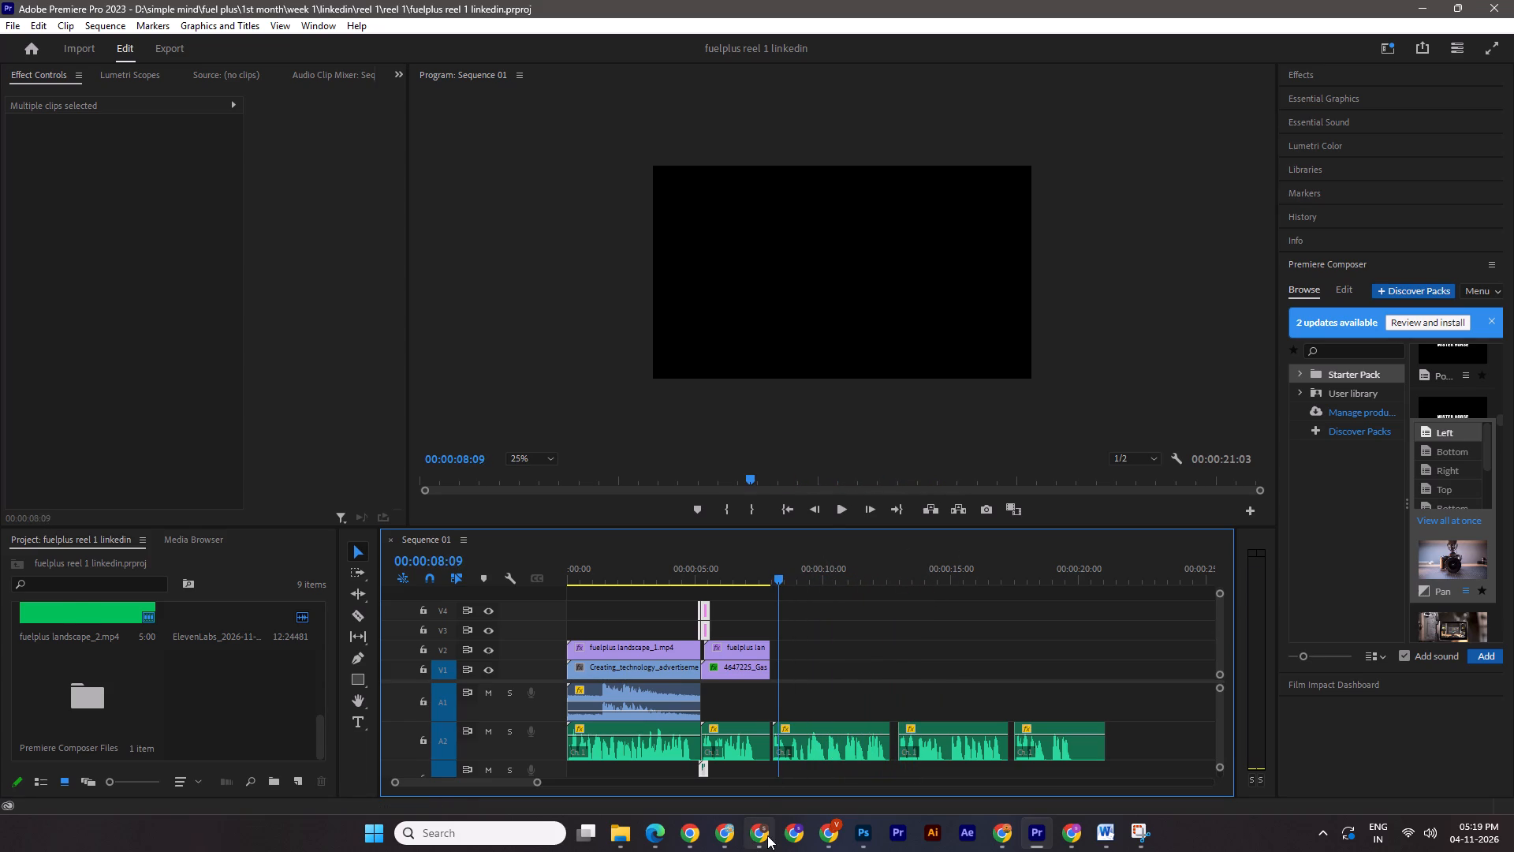
# Switch to the fuelplus landscape Canva design and copy the six page 5 tiles (Imports to Visibility) onto a new page 12.
pyautogui.click(767, 835)
pyautogui.click(1356, 432)
pyautogui.click(752, 756)
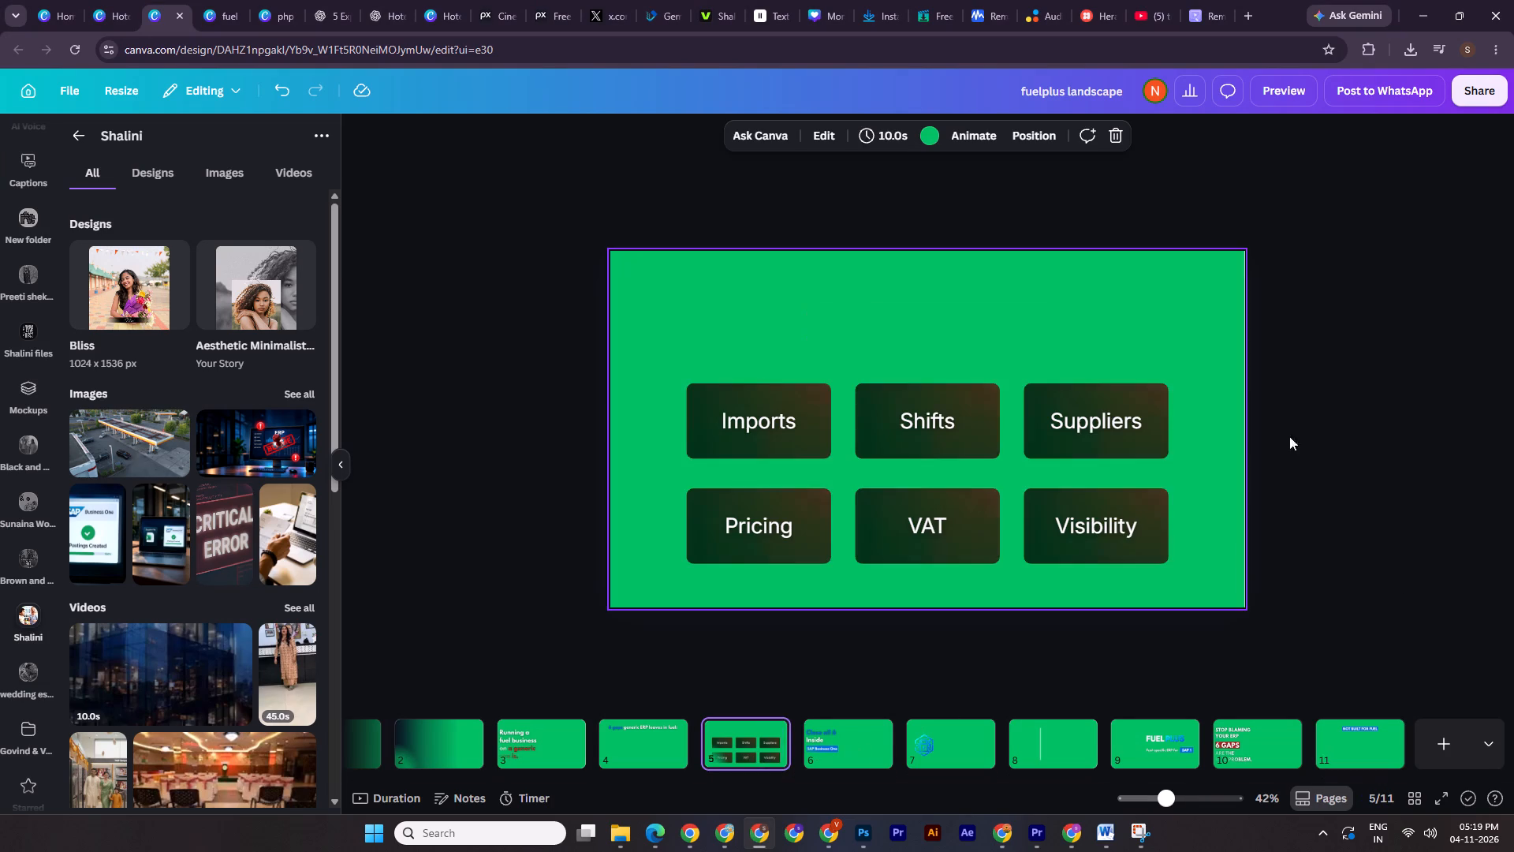
pyautogui.moveTo(1326, 395); pyautogui.dragTo(752, 562)
pyautogui.hotkey('ctrl', 'c')
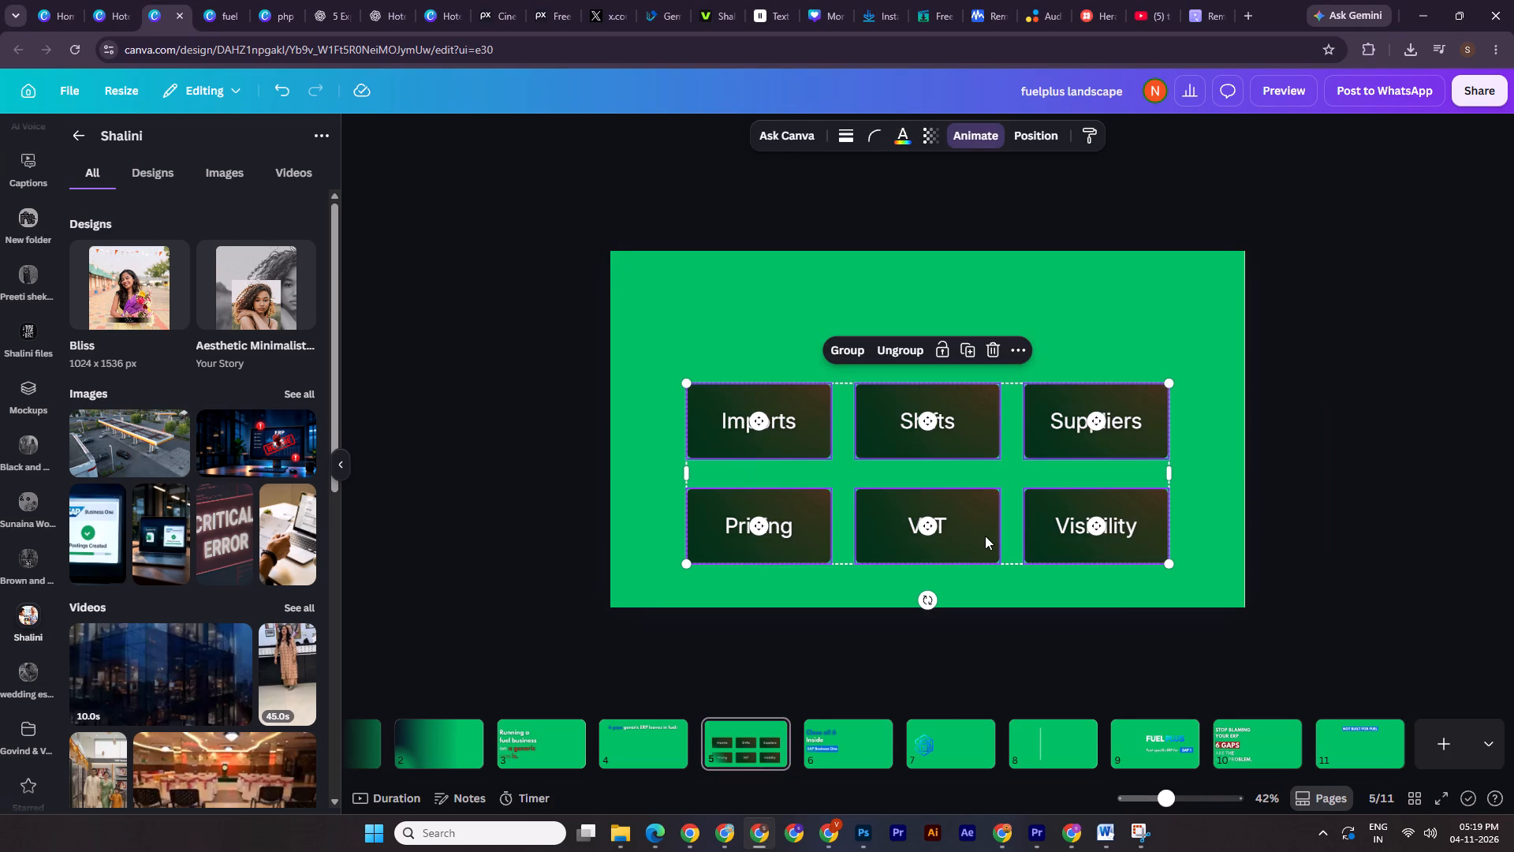
pyautogui.click(1442, 734)
pyautogui.hotkey('ctrl', 'v')
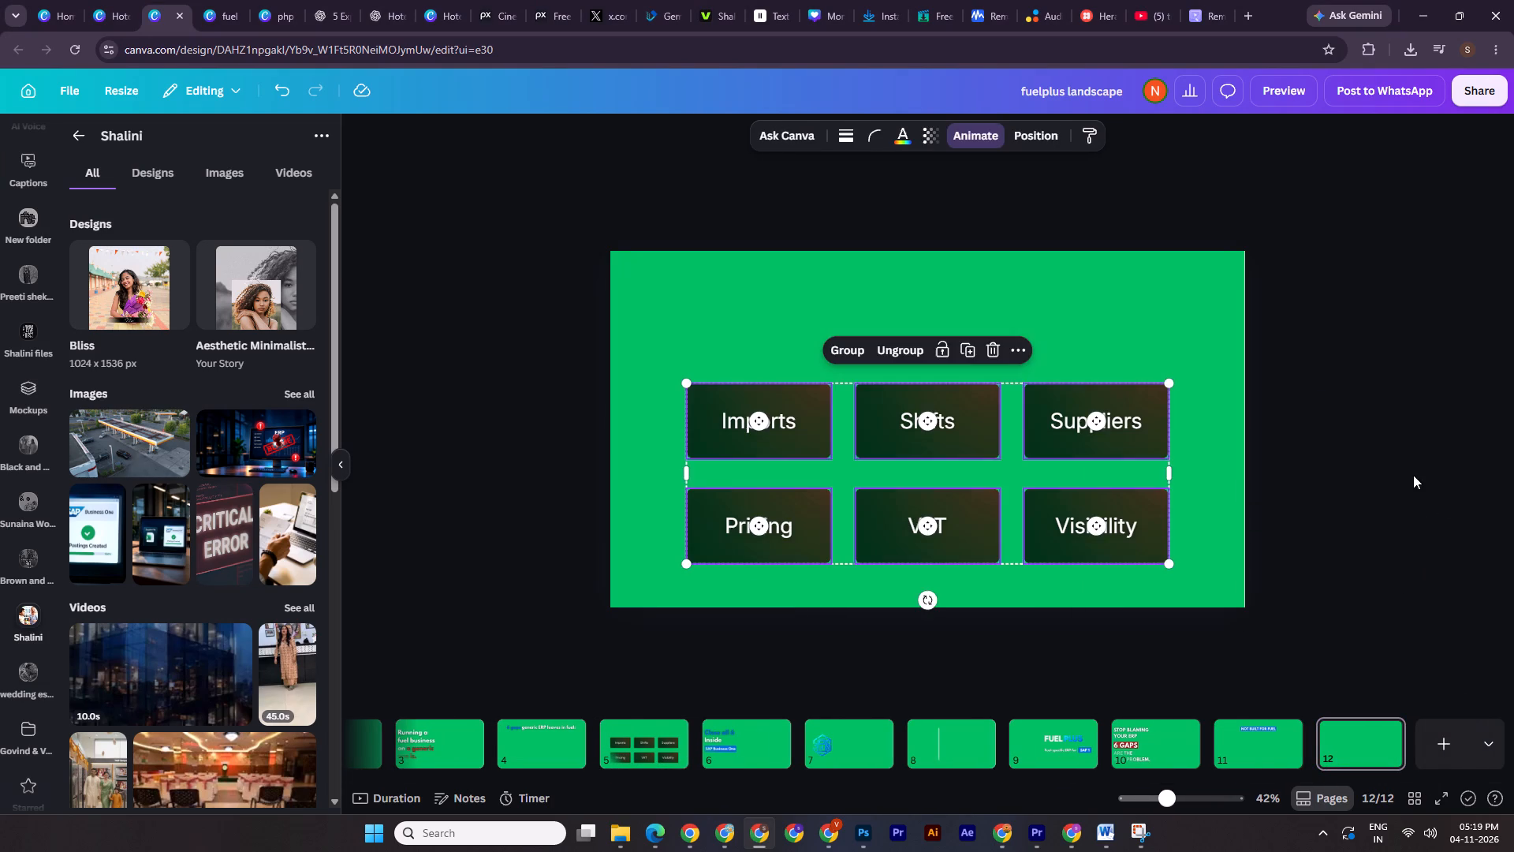
# Change the page 12 background to the blue already used in the design.
pyautogui.click(1382, 448)
pyautogui.click(1180, 342)
pyautogui.click(967, 130)
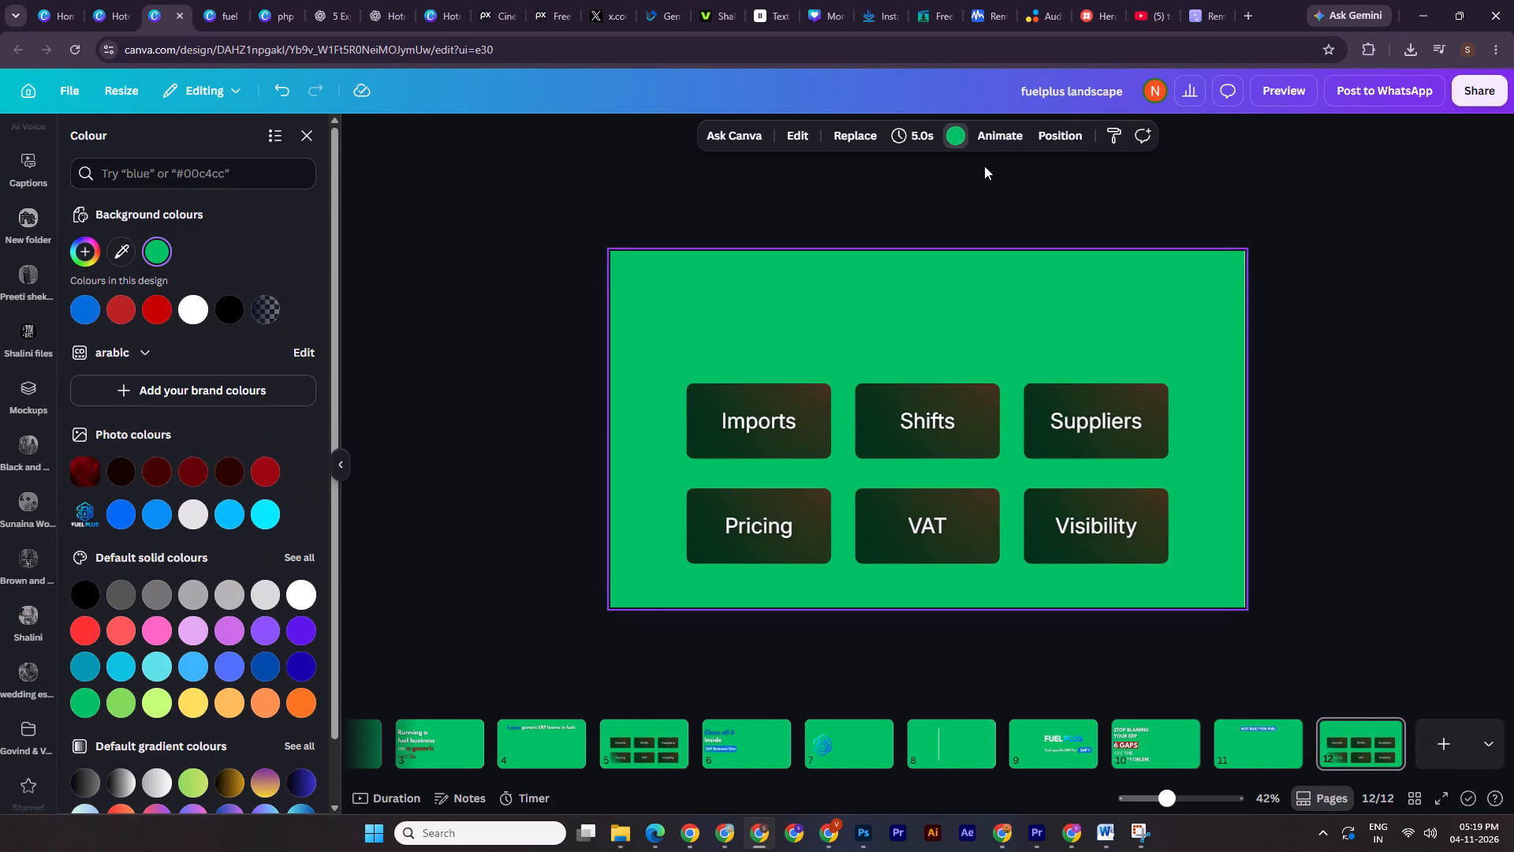
pyautogui.click(92, 305)
pyautogui.click(1370, 325)
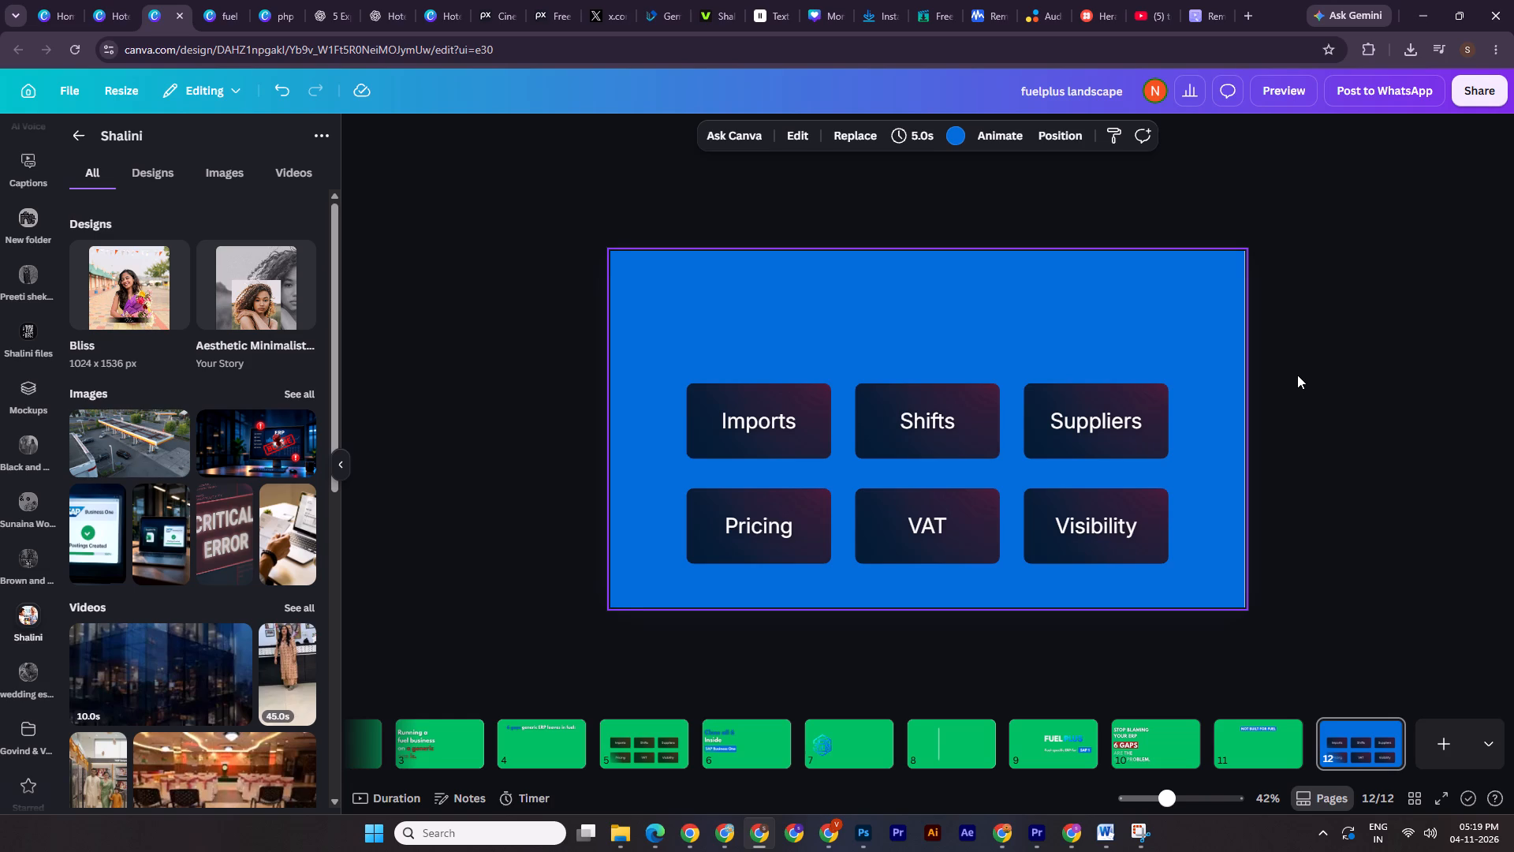
# Download only page 12 as a 1,920 × 1,080 px PNG.
pyautogui.click(1480, 83)
pyautogui.click(1234, 485)
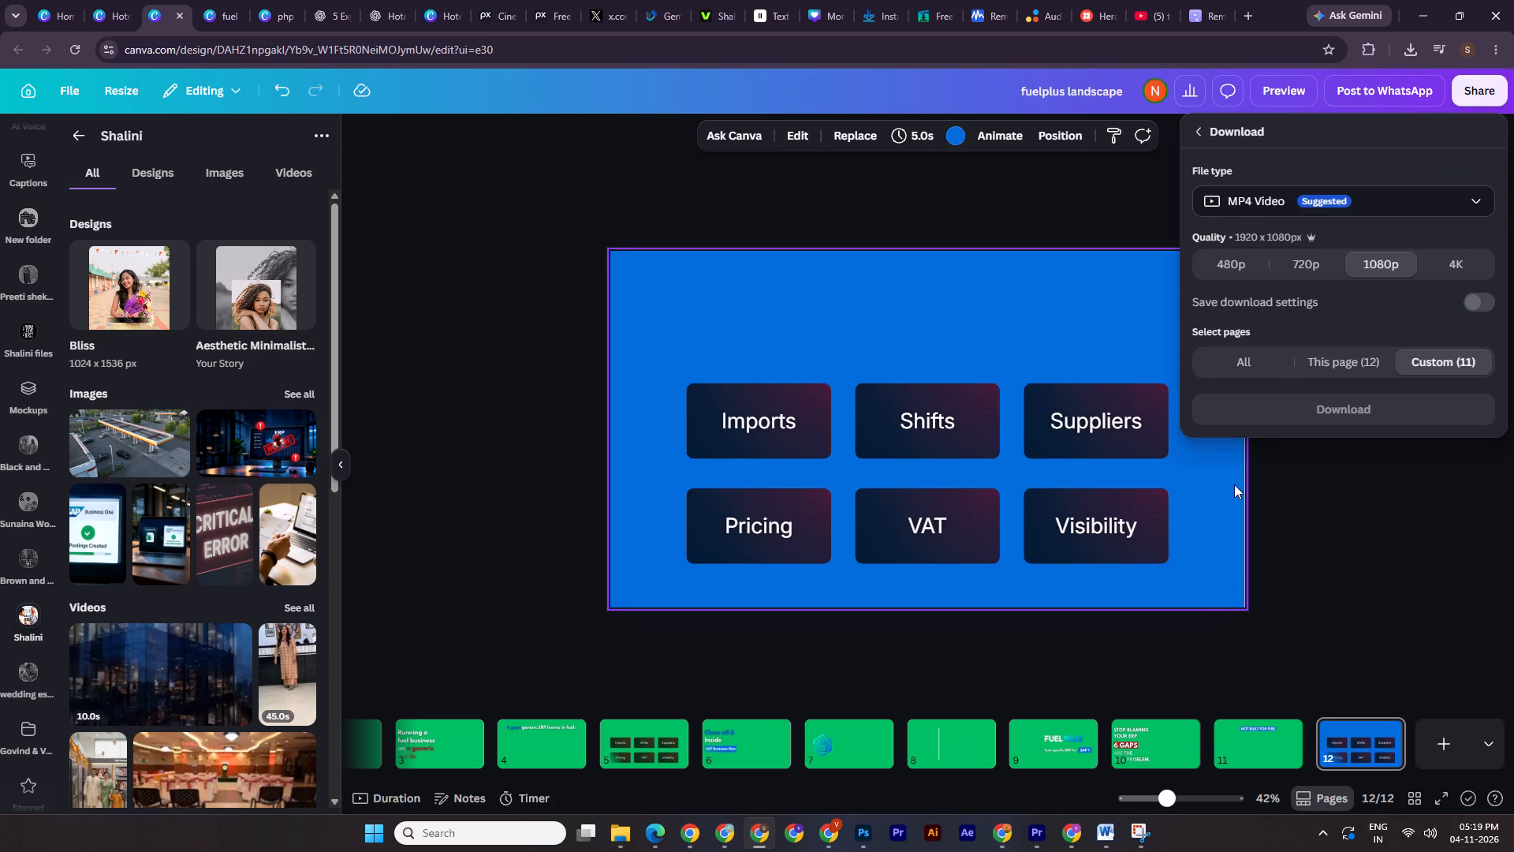
pyautogui.click(1301, 197)
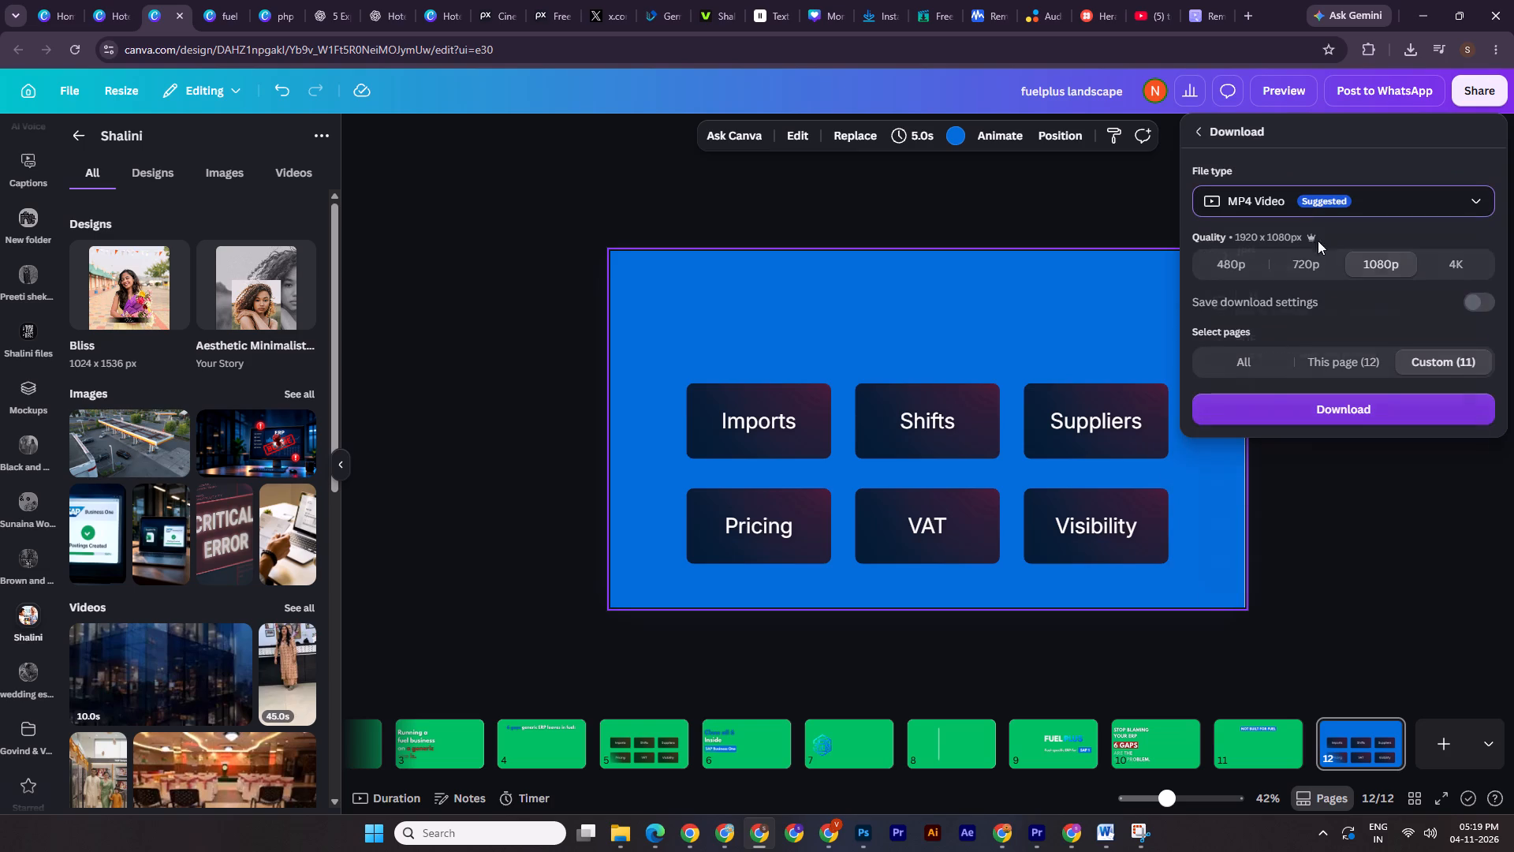
pyautogui.click(1292, 285)
pyautogui.click(1341, 464)
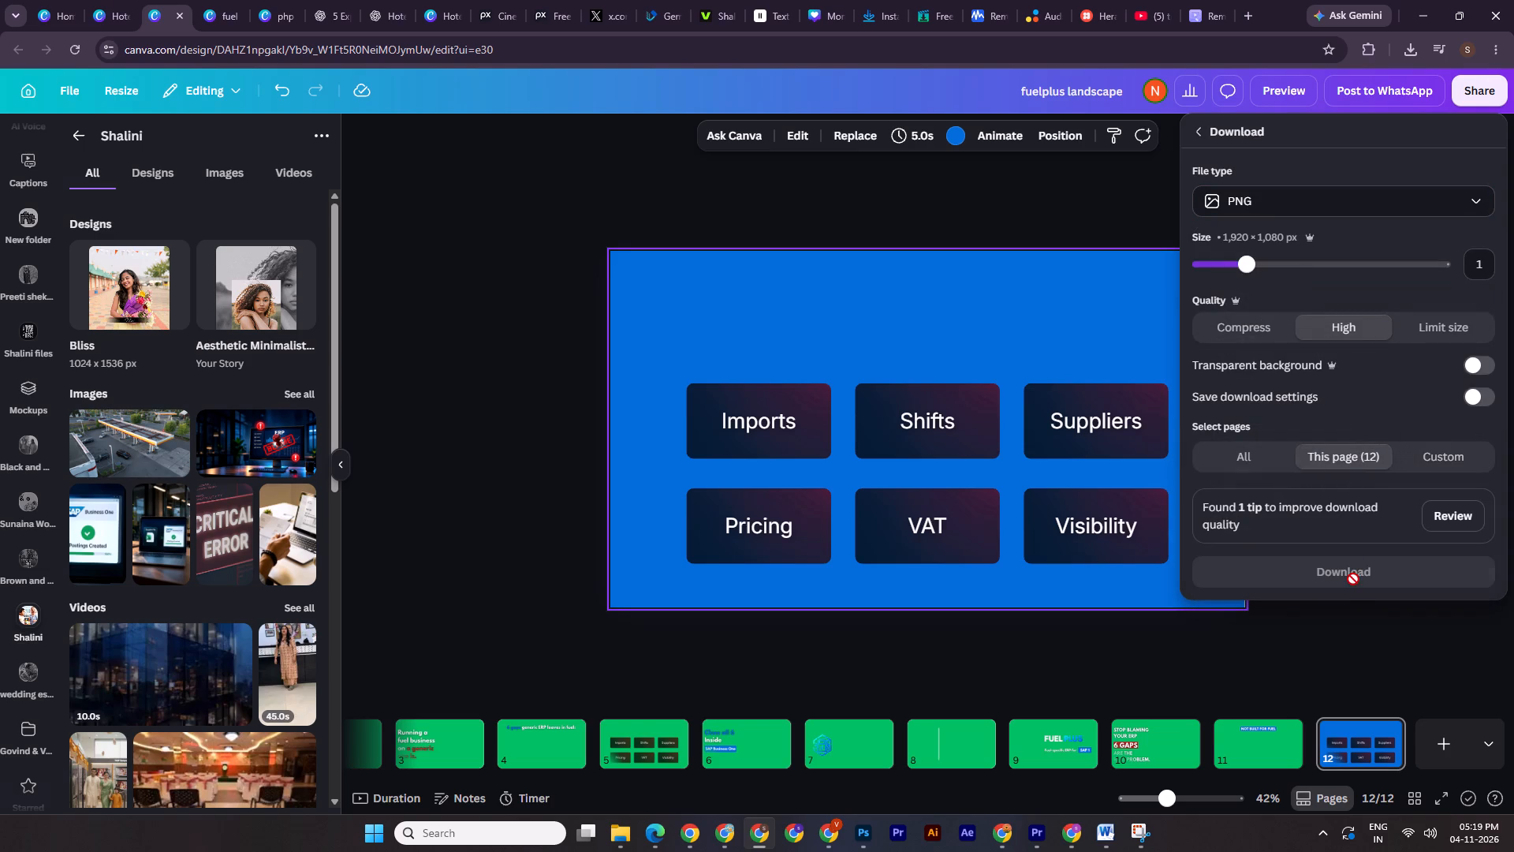
pyautogui.click(1353, 579)
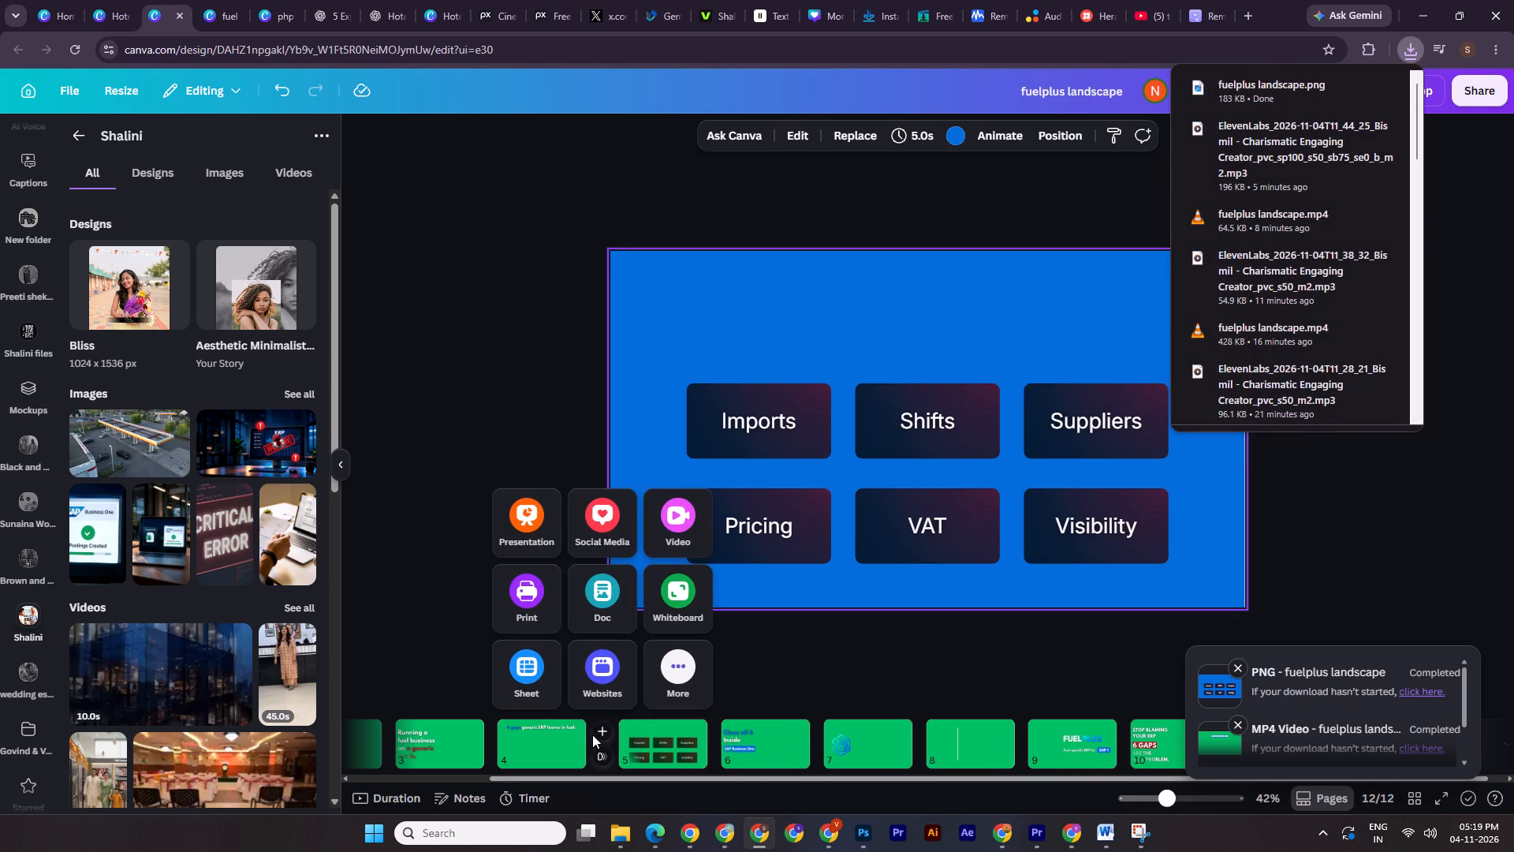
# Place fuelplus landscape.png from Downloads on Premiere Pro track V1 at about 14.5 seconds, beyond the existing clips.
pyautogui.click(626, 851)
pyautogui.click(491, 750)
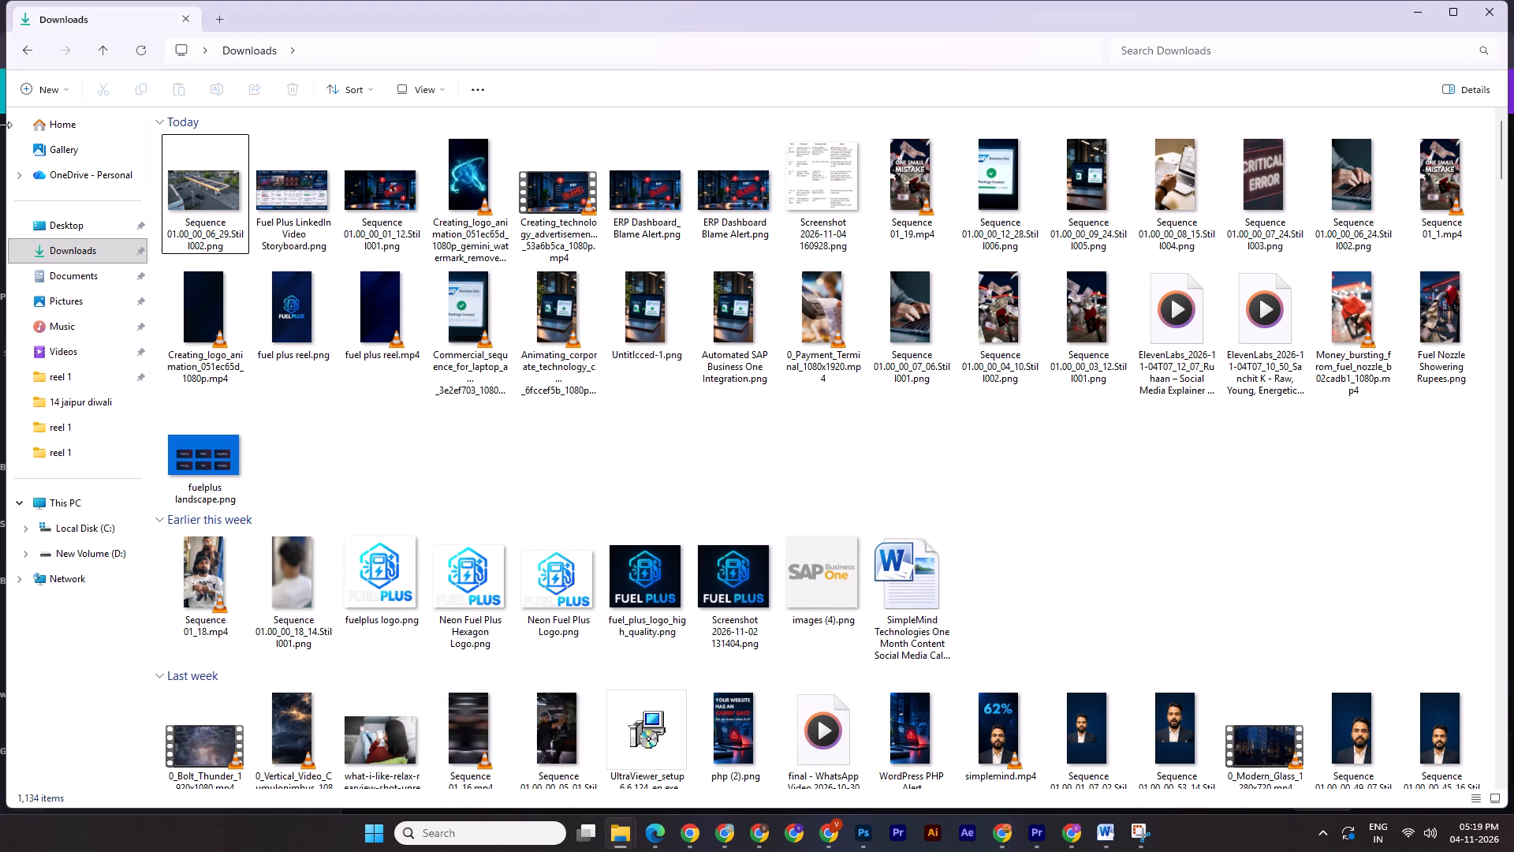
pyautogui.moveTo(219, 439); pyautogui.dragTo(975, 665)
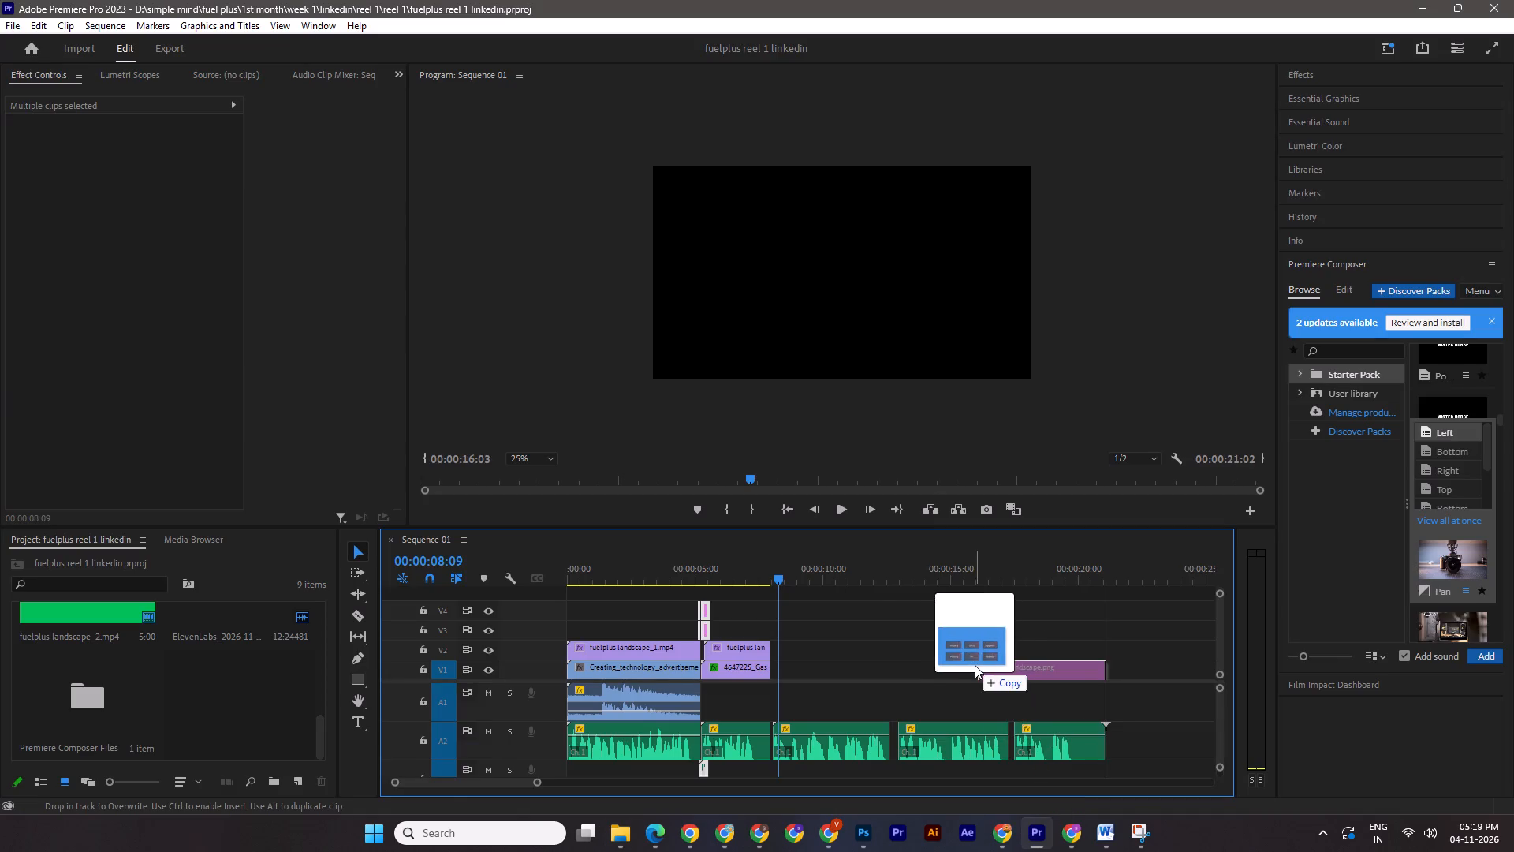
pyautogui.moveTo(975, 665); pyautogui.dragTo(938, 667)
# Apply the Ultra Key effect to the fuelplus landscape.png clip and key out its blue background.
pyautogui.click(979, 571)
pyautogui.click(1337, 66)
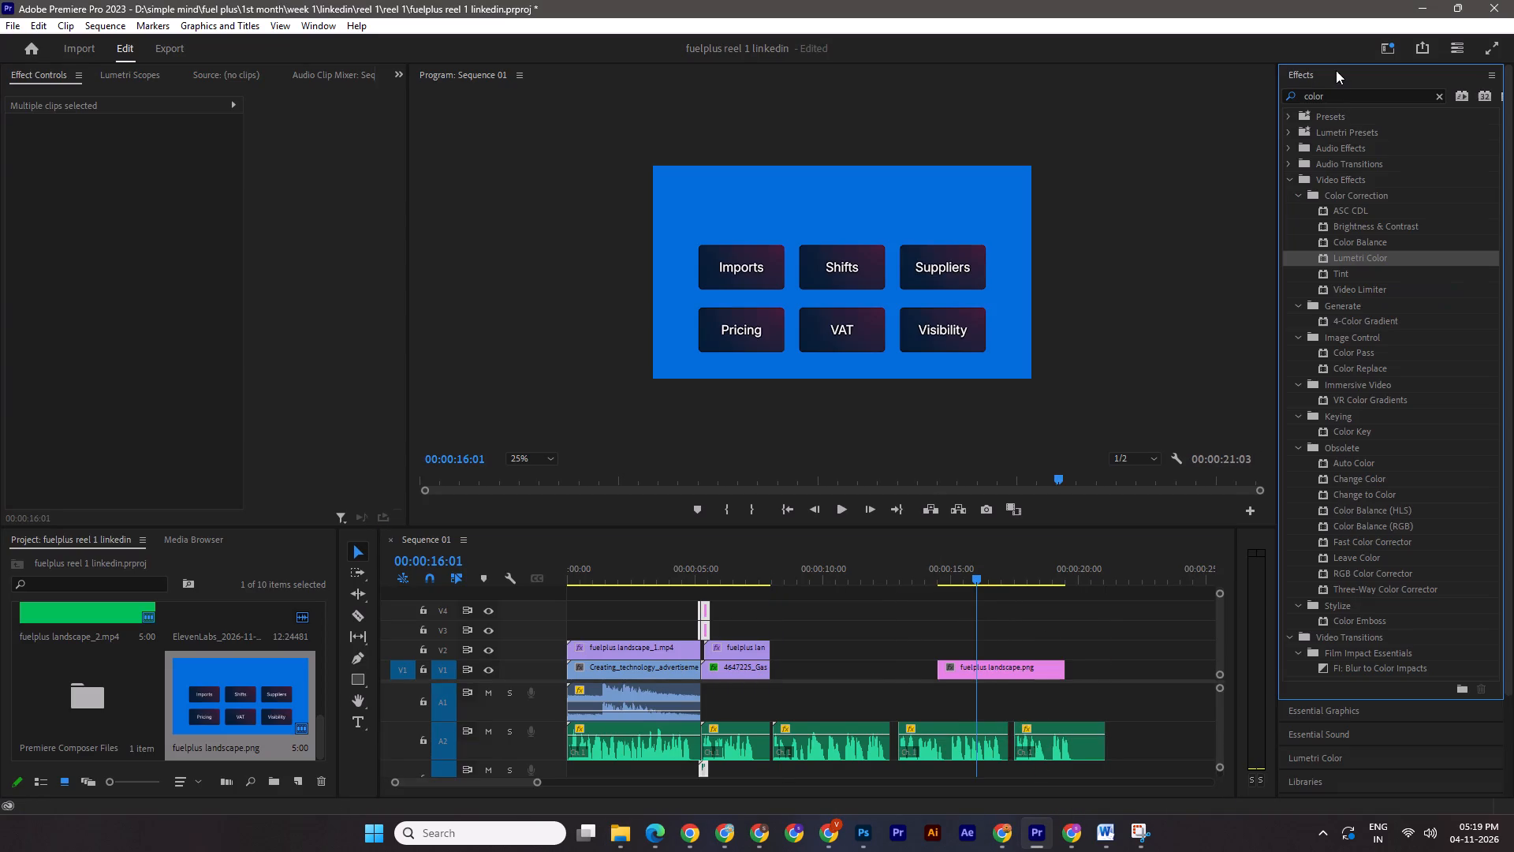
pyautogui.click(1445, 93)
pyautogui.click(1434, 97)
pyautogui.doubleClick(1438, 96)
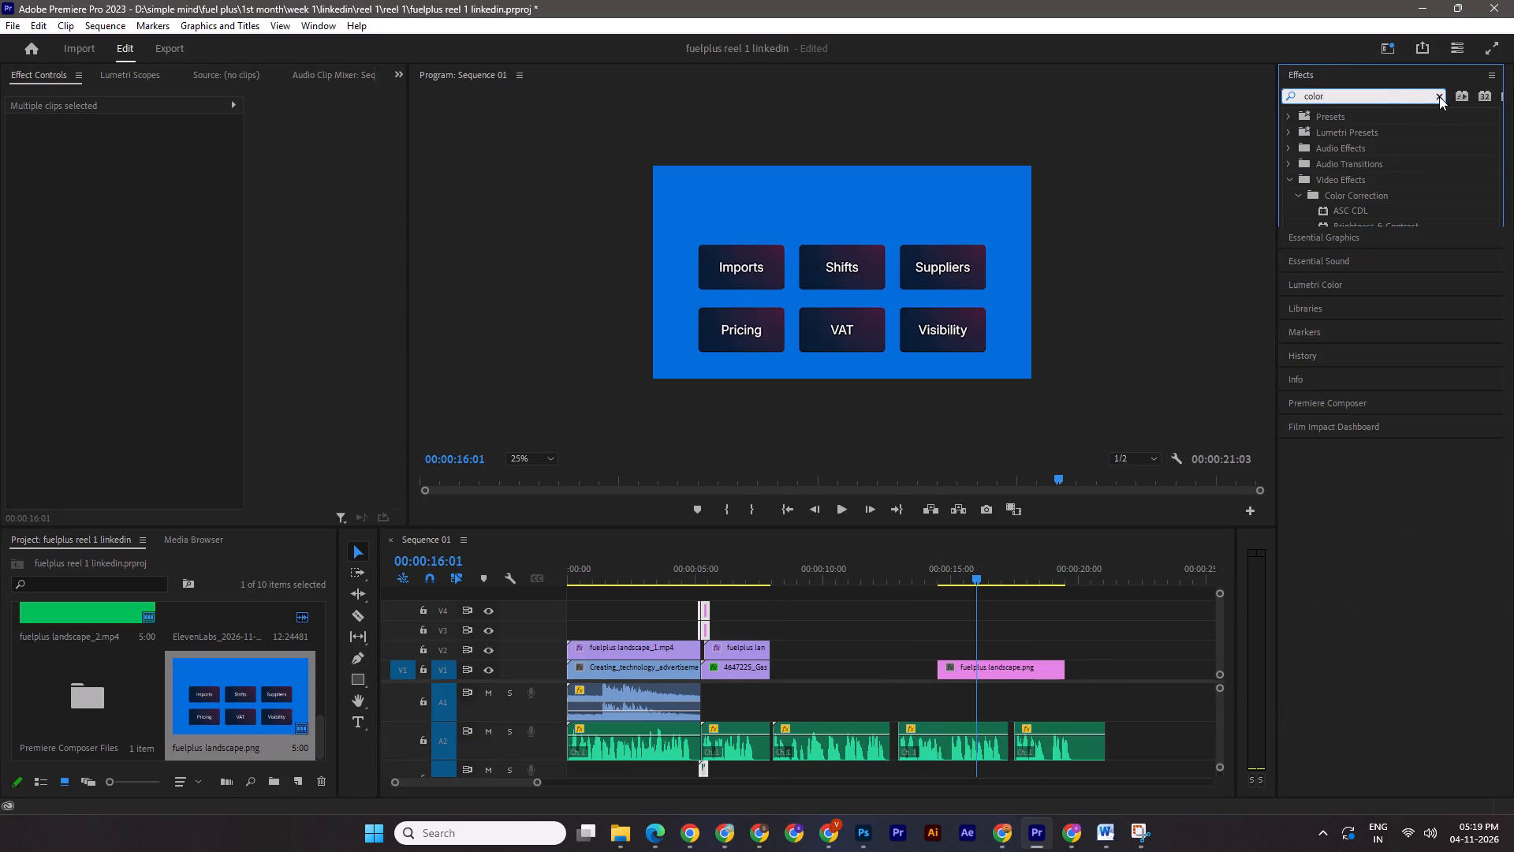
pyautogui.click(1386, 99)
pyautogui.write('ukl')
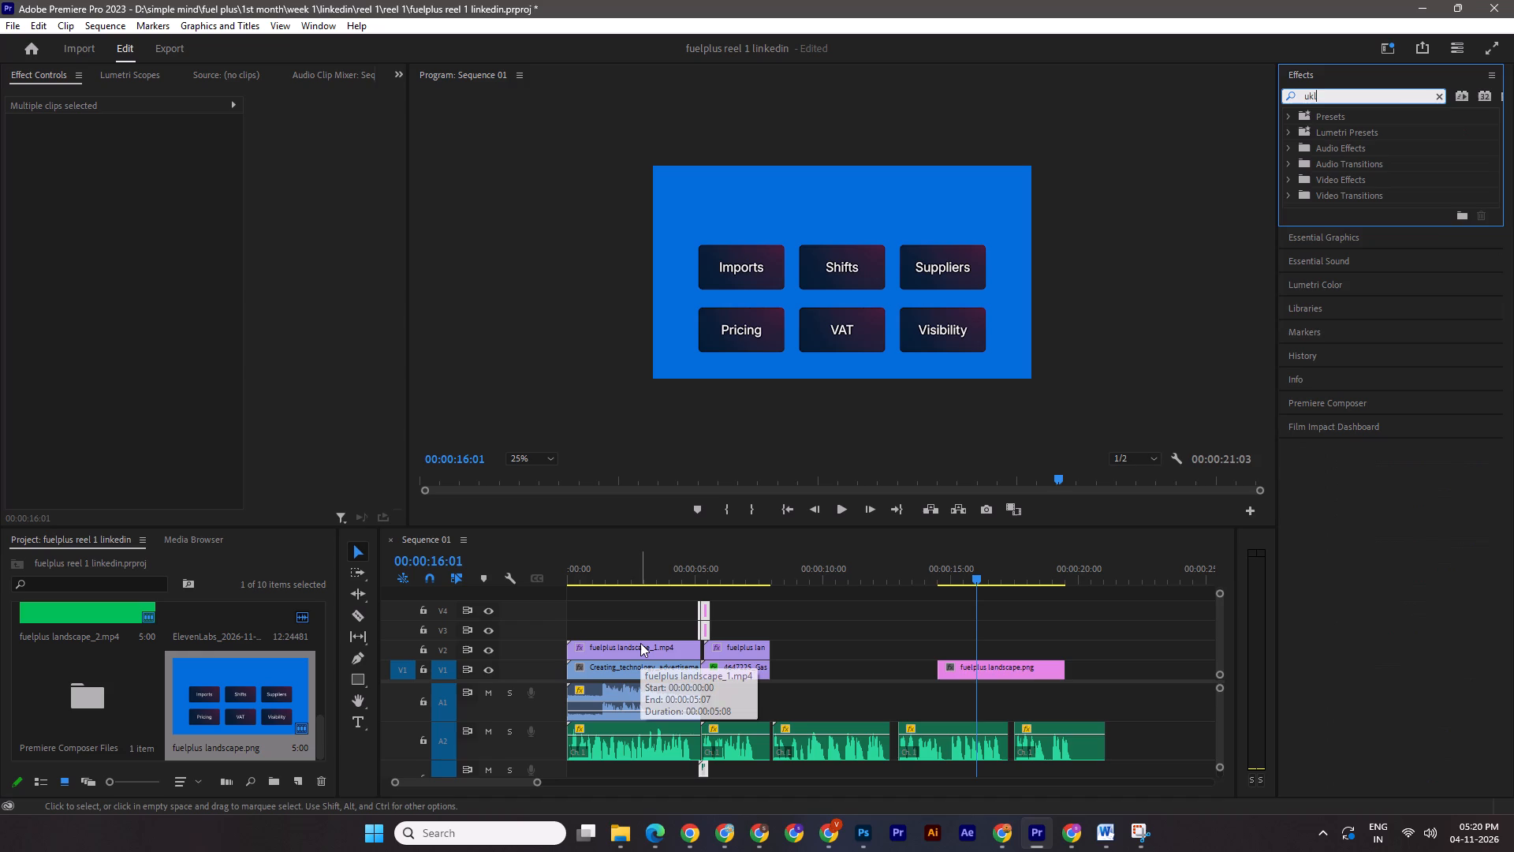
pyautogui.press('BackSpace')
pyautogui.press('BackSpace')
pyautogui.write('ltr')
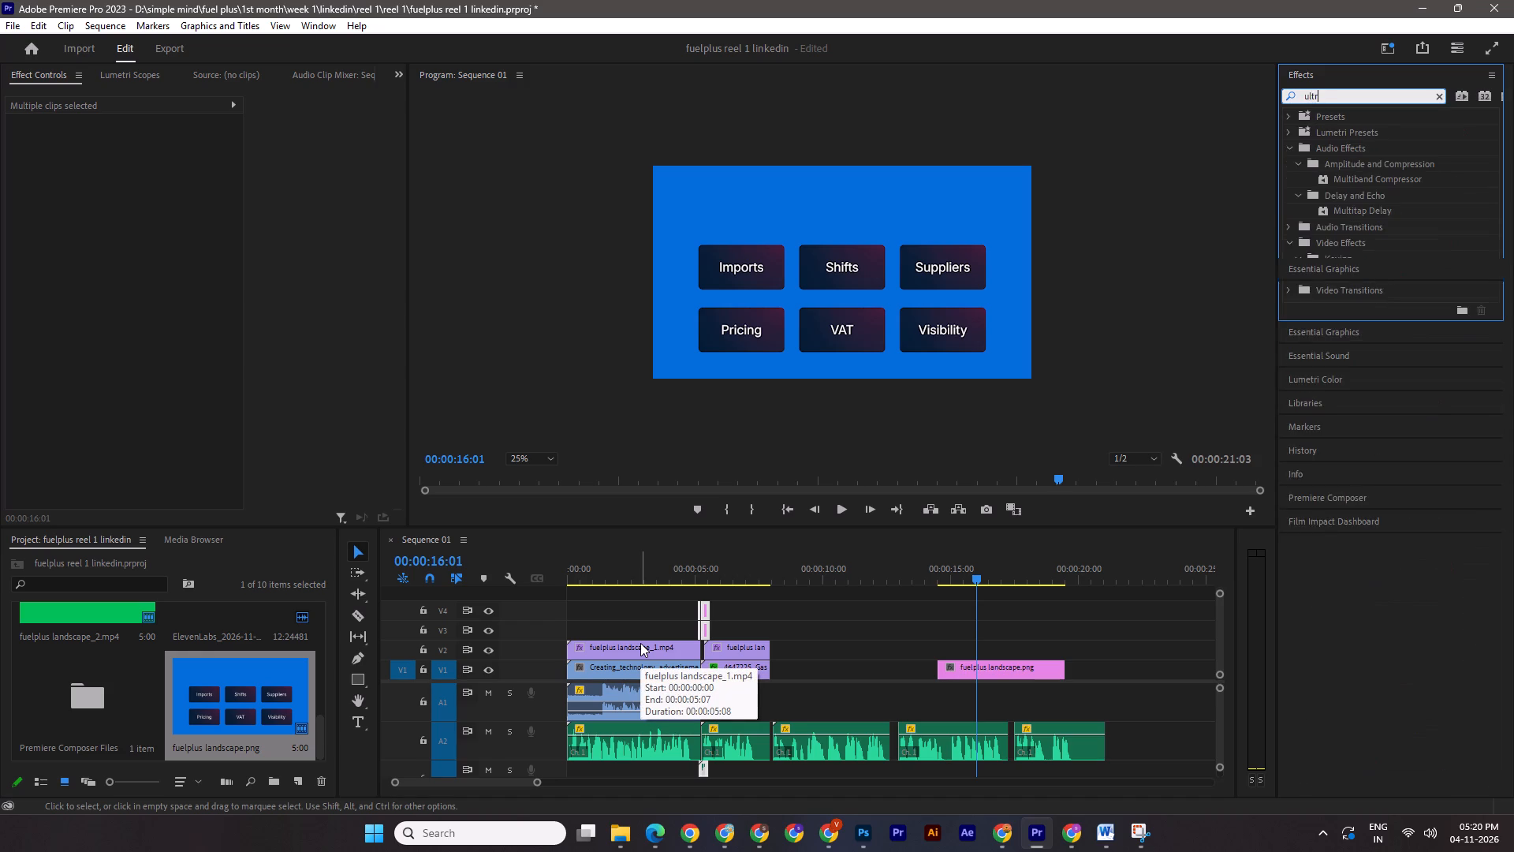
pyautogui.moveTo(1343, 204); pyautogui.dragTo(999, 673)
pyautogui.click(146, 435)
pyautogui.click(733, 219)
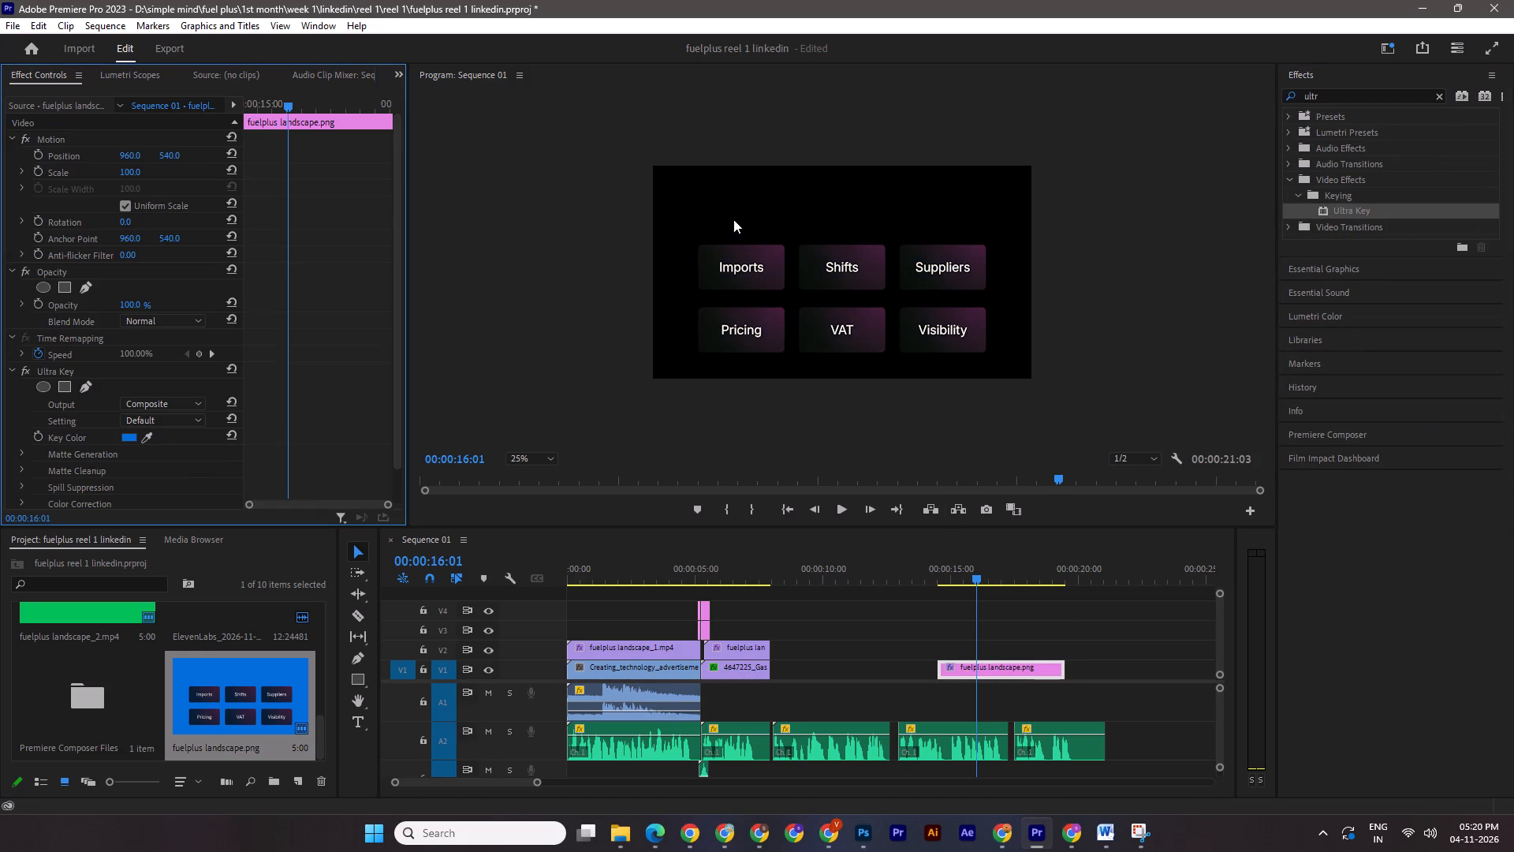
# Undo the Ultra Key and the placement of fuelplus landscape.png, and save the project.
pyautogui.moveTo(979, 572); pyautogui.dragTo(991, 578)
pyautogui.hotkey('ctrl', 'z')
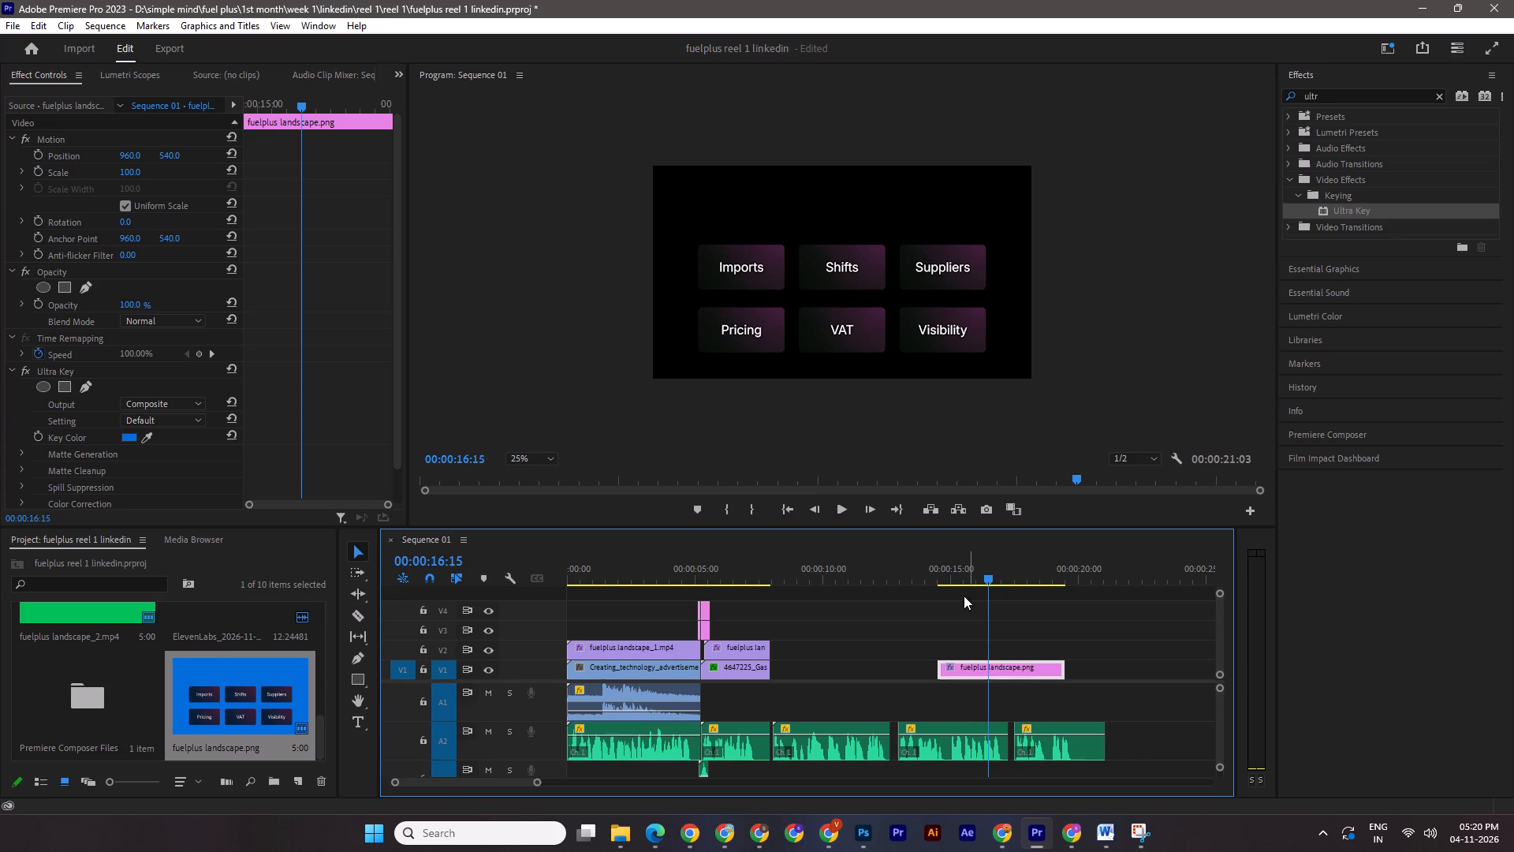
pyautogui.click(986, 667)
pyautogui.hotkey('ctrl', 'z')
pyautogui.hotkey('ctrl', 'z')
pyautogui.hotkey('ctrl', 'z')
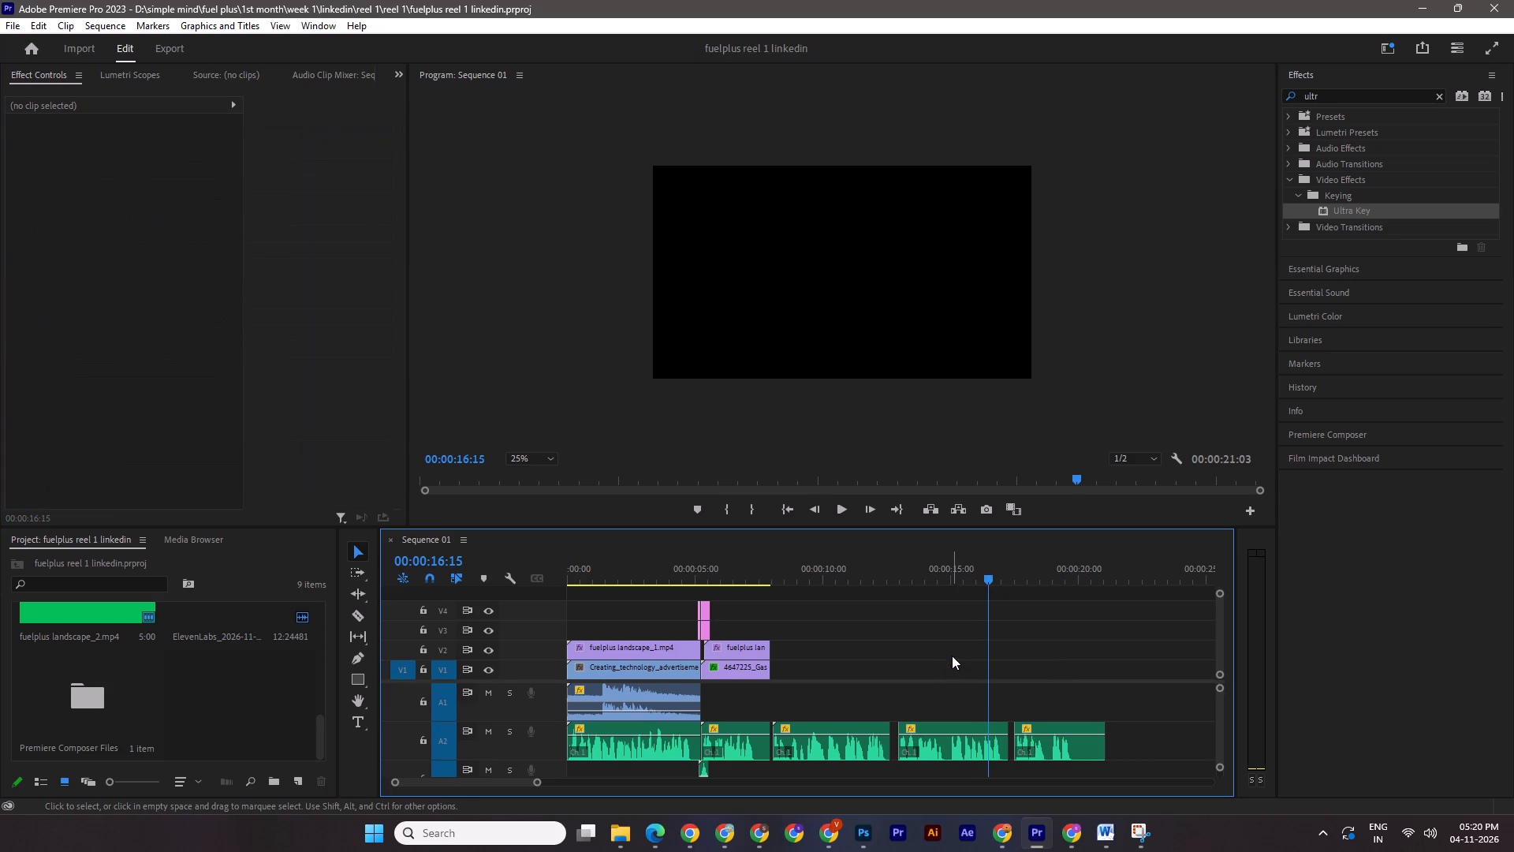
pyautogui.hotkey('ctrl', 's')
pyautogui.moveTo(995, 582); pyautogui.dragTo(782, 600)
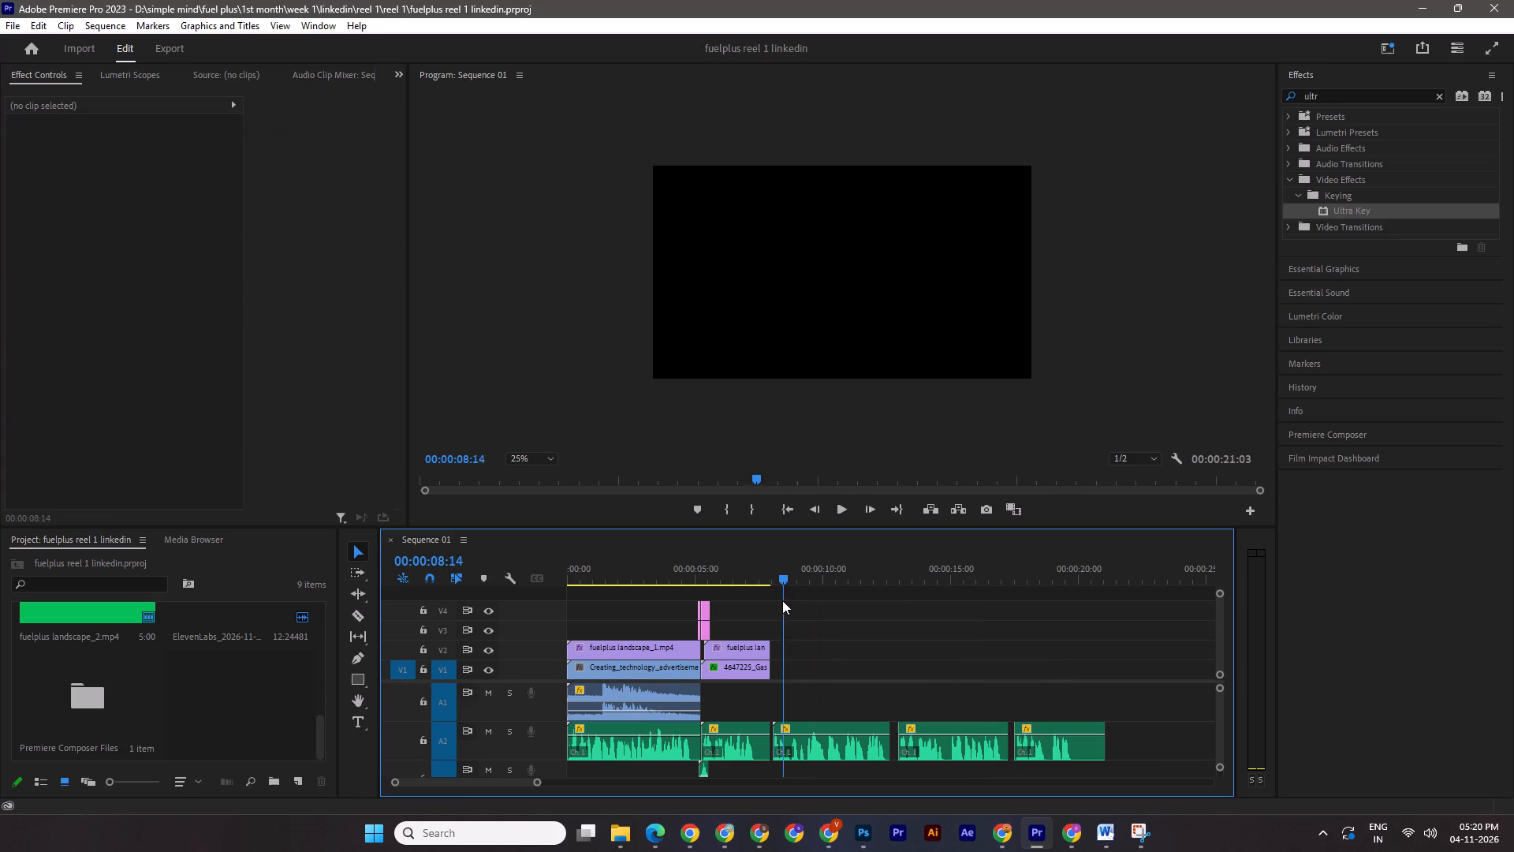
pyautogui.moveTo(782, 600); pyautogui.dragTo(779, 601)
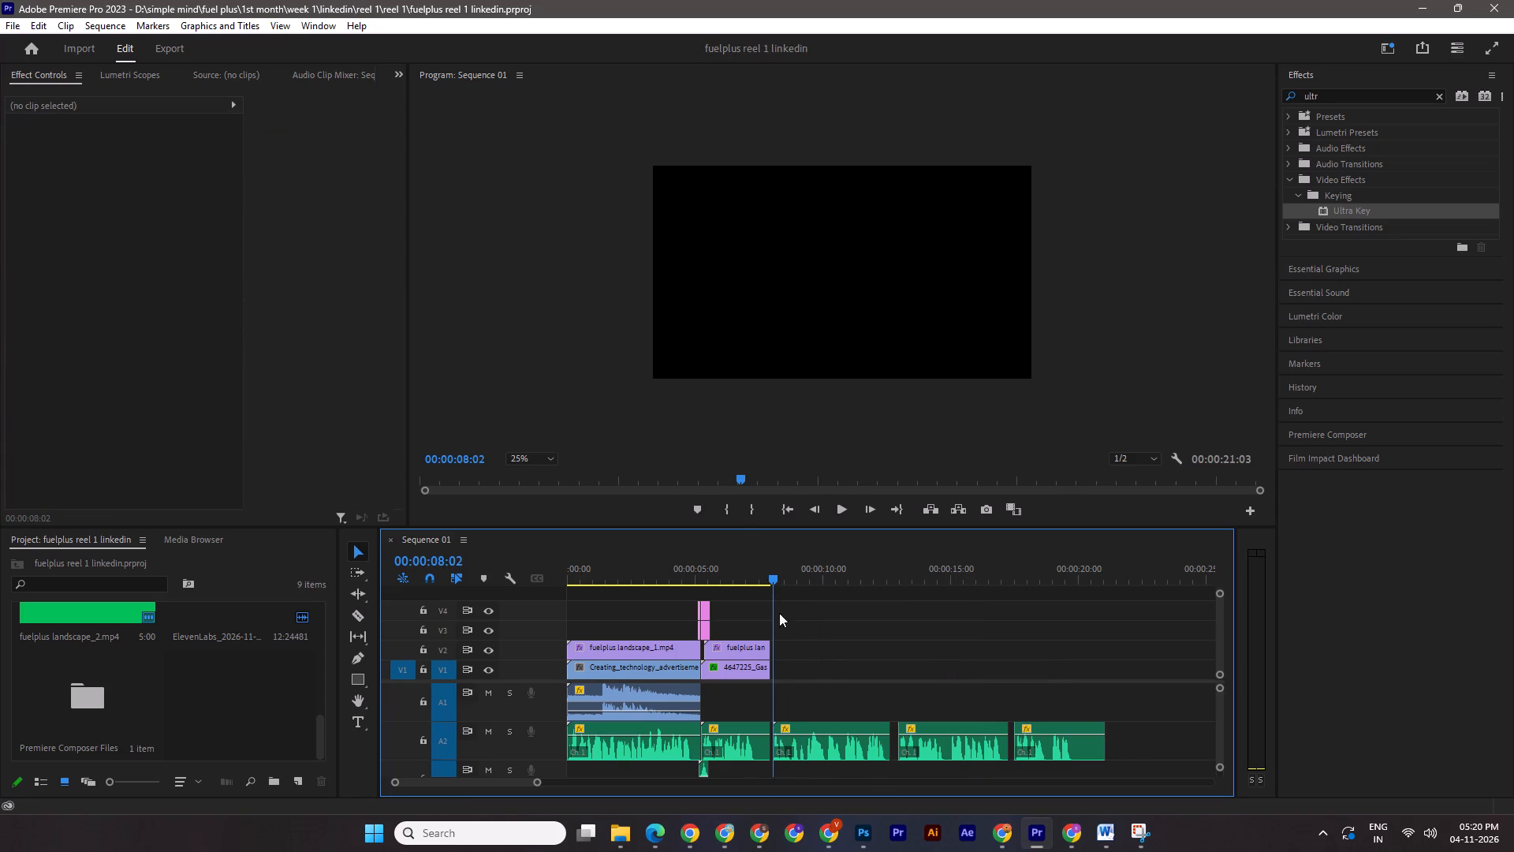
pyautogui.click(1078, 835)
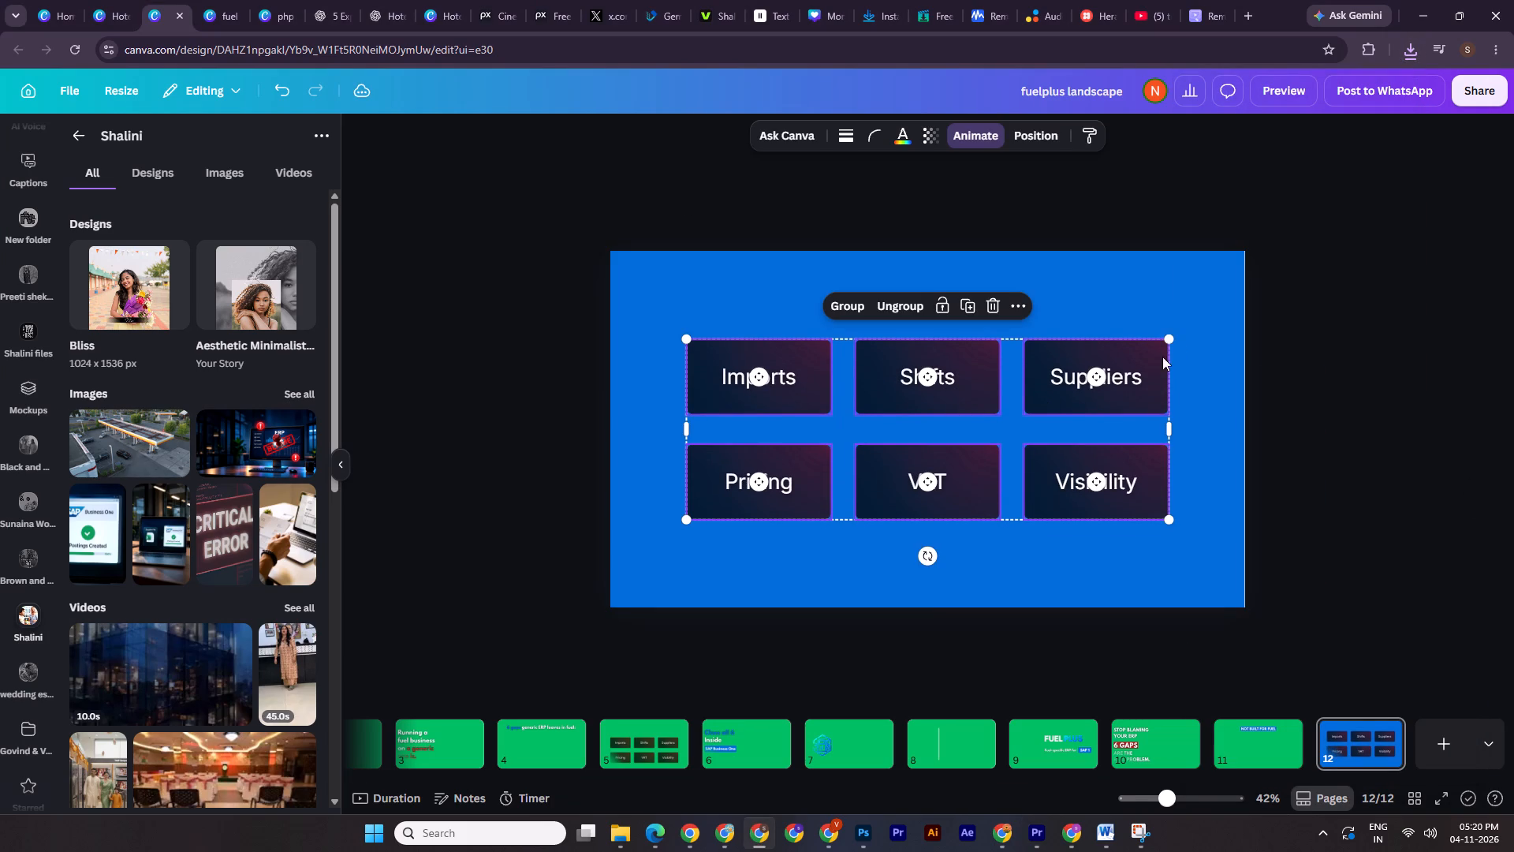
pyautogui.moveTo(1167, 338); pyautogui.dragTo(1181, 336)
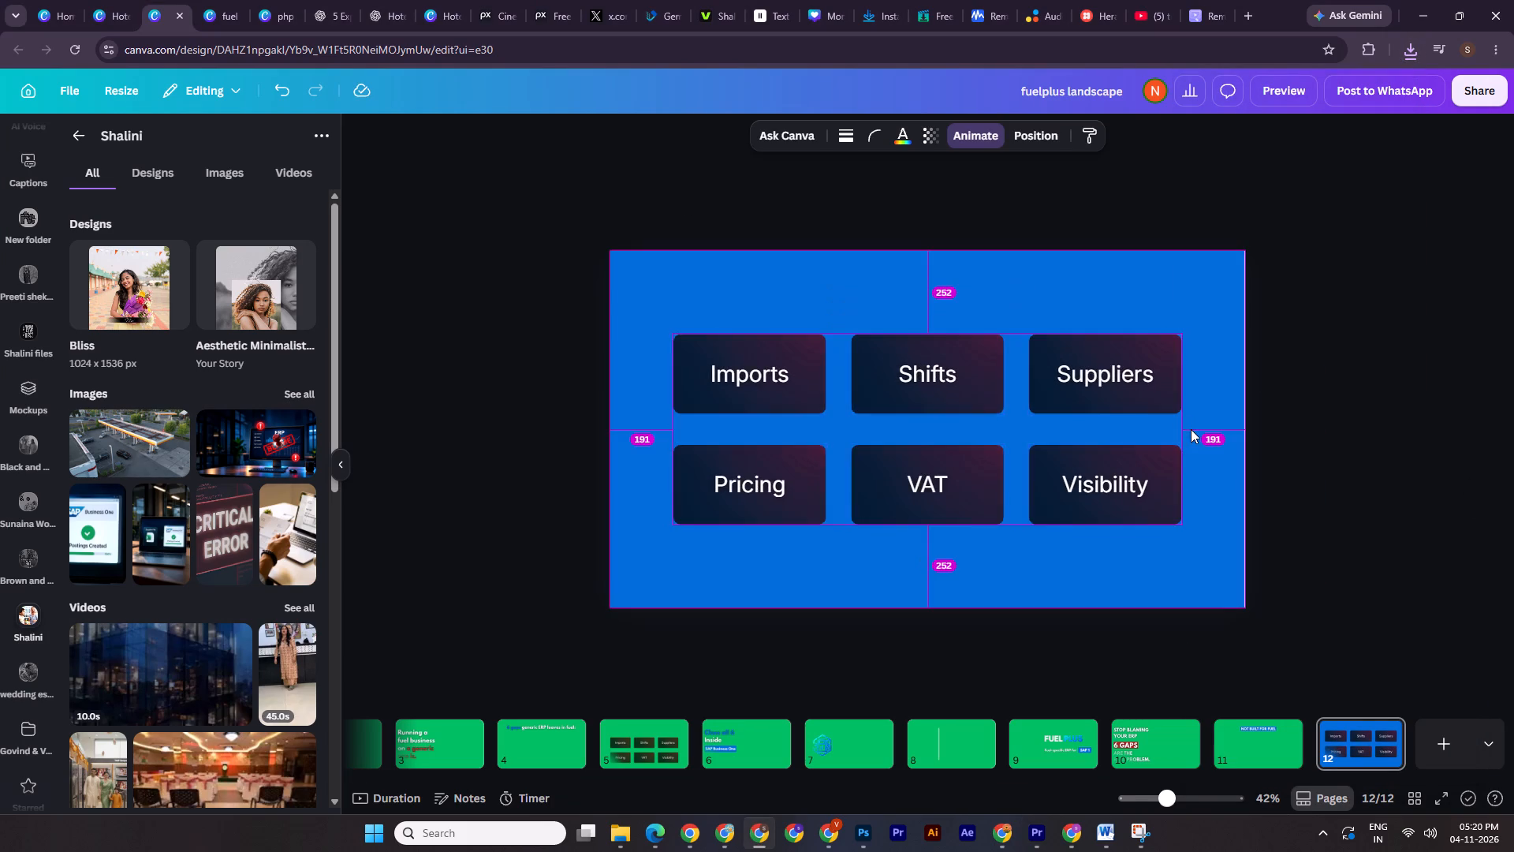
pyautogui.moveTo(1180, 435); pyautogui.dragTo(1129, 439)
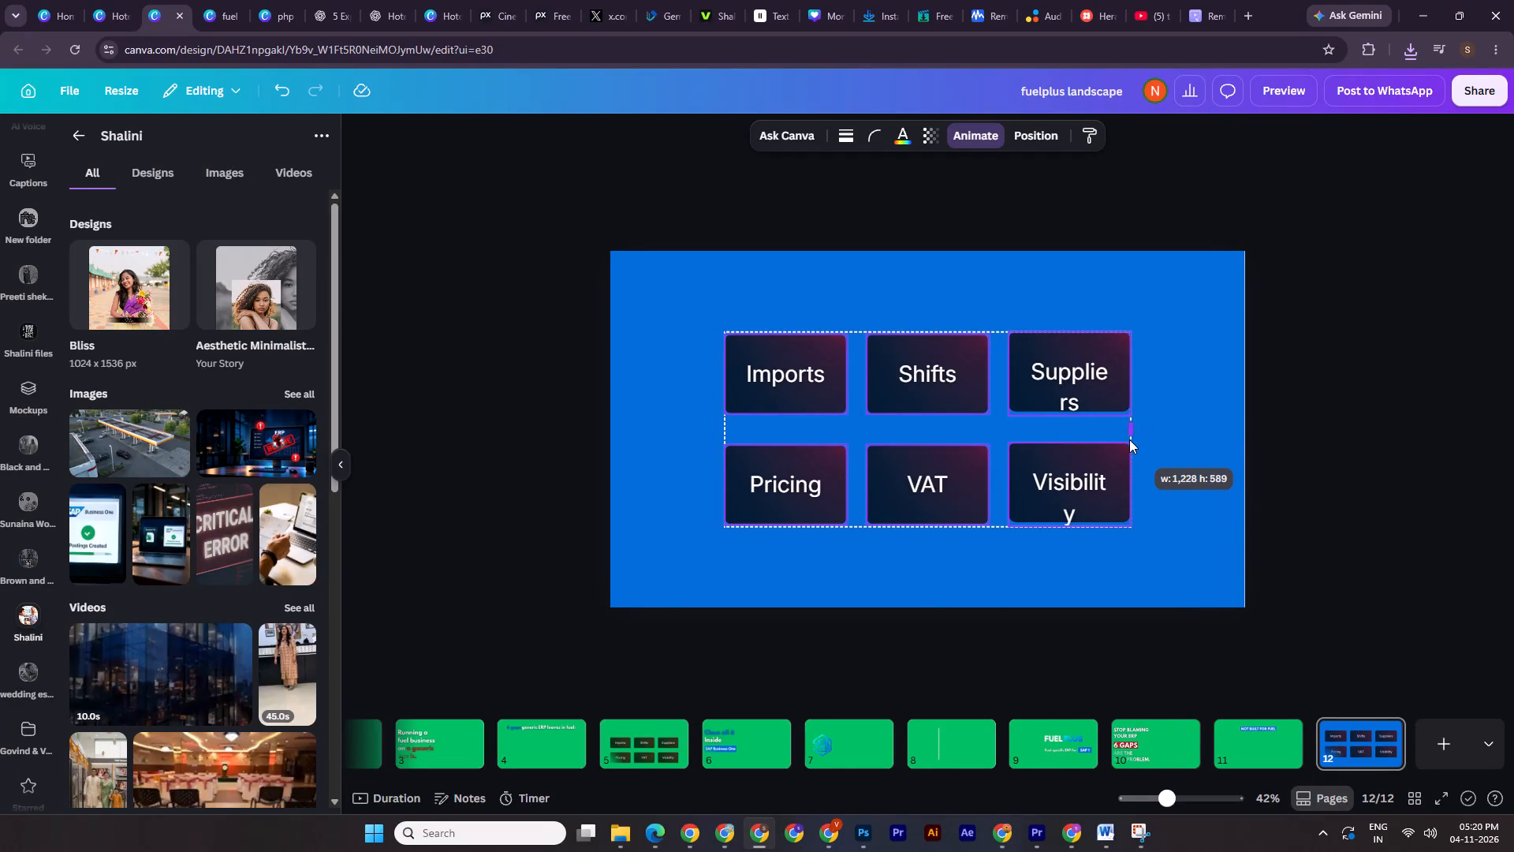
pyautogui.moveTo(1129, 439); pyautogui.dragTo(1147, 439)
pyautogui.keyDown('alt'); pyautogui.click(1150, 433); pyautogui.keyUp('alt')
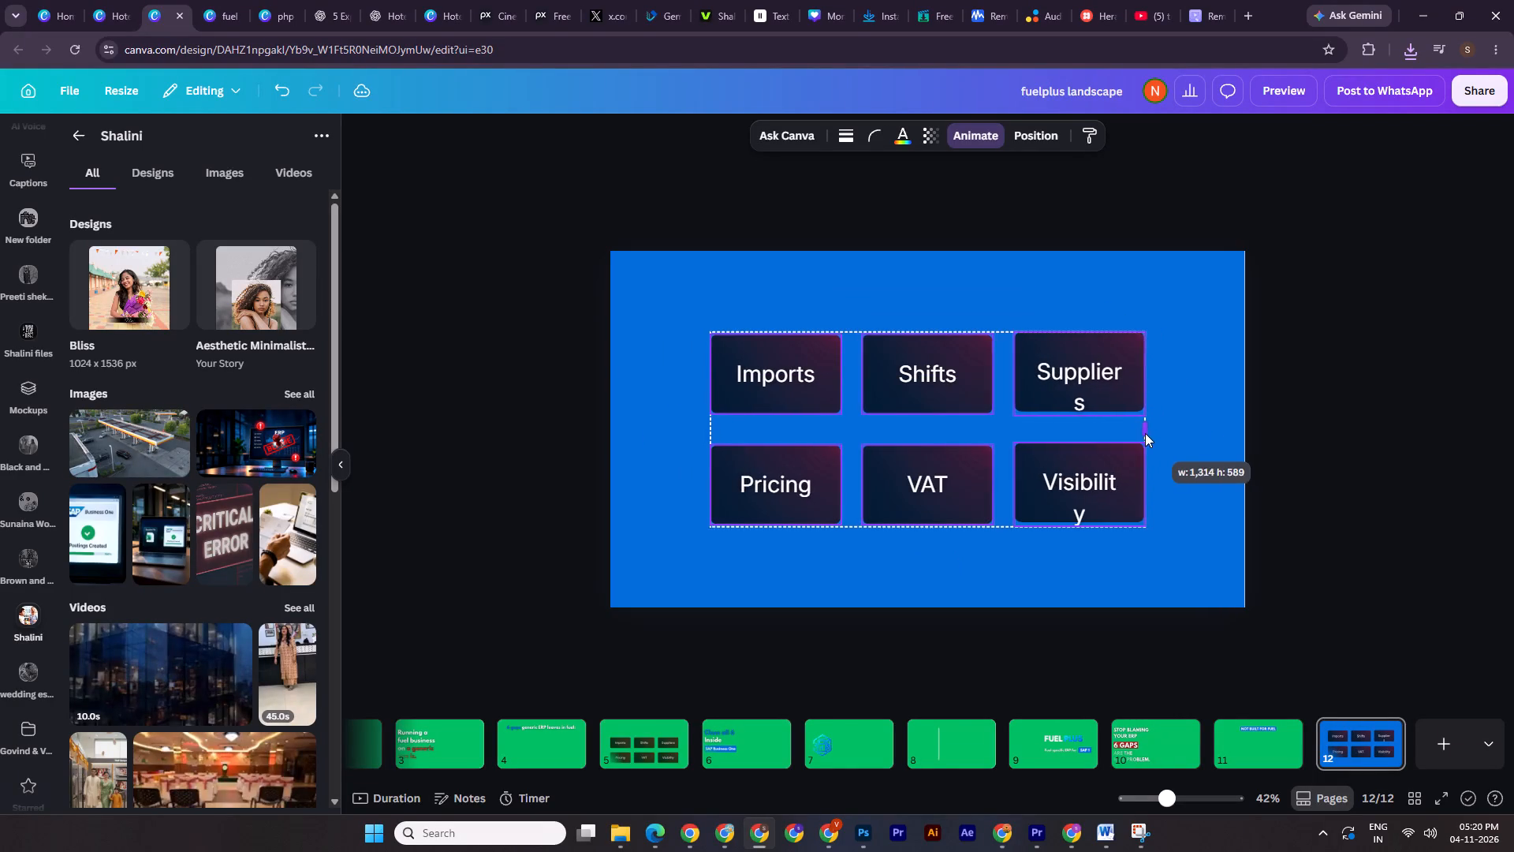
# Widen the text boxes of the Suppliers and Visibility tiles so each word fits on one line.
pyautogui.click(1073, 371)
pyautogui.click(1091, 377)
pyautogui.click(1089, 376)
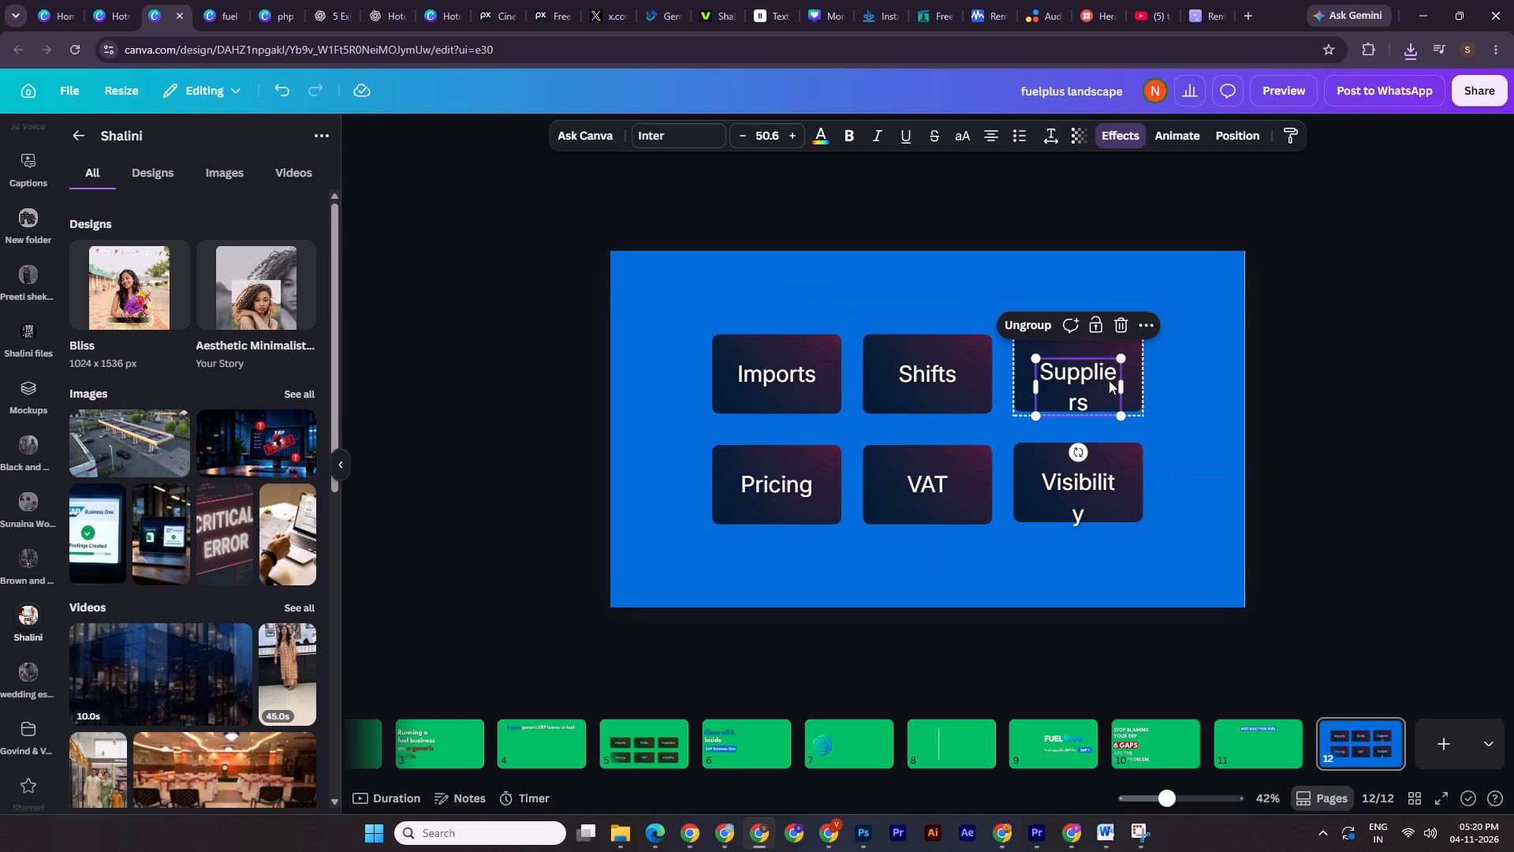
pyautogui.keyDown('alt'); pyautogui.moveTo(1126, 389); pyautogui.dragTo(1137, 390); pyautogui.keyUp('alt')
pyautogui.doubleClick(1086, 493)
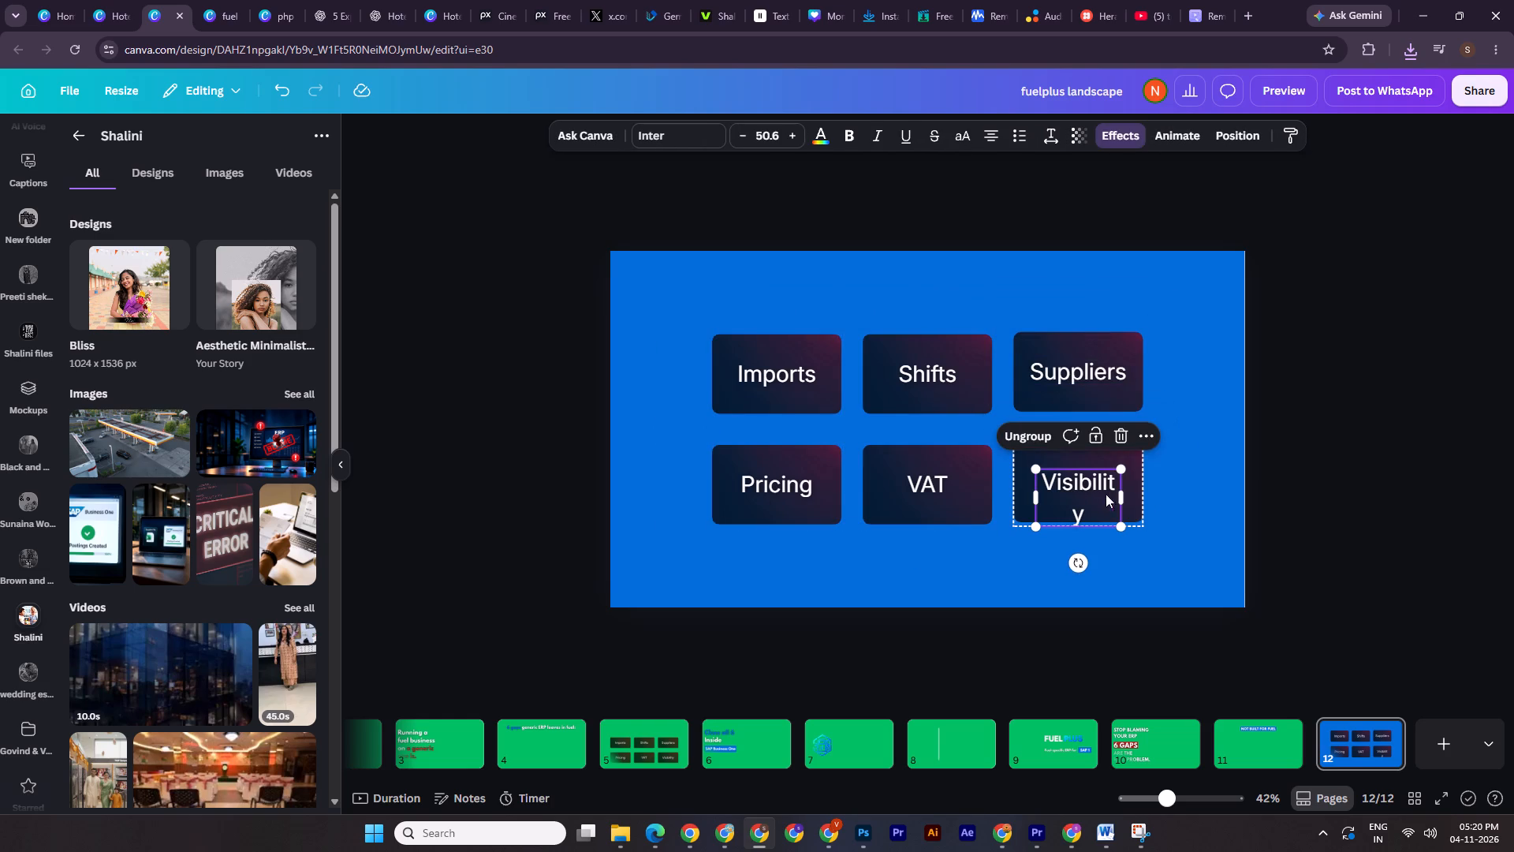
pyautogui.keyDown('alt'); pyautogui.moveTo(1124, 499); pyautogui.dragTo(1134, 499); pyautogui.keyUp('alt')
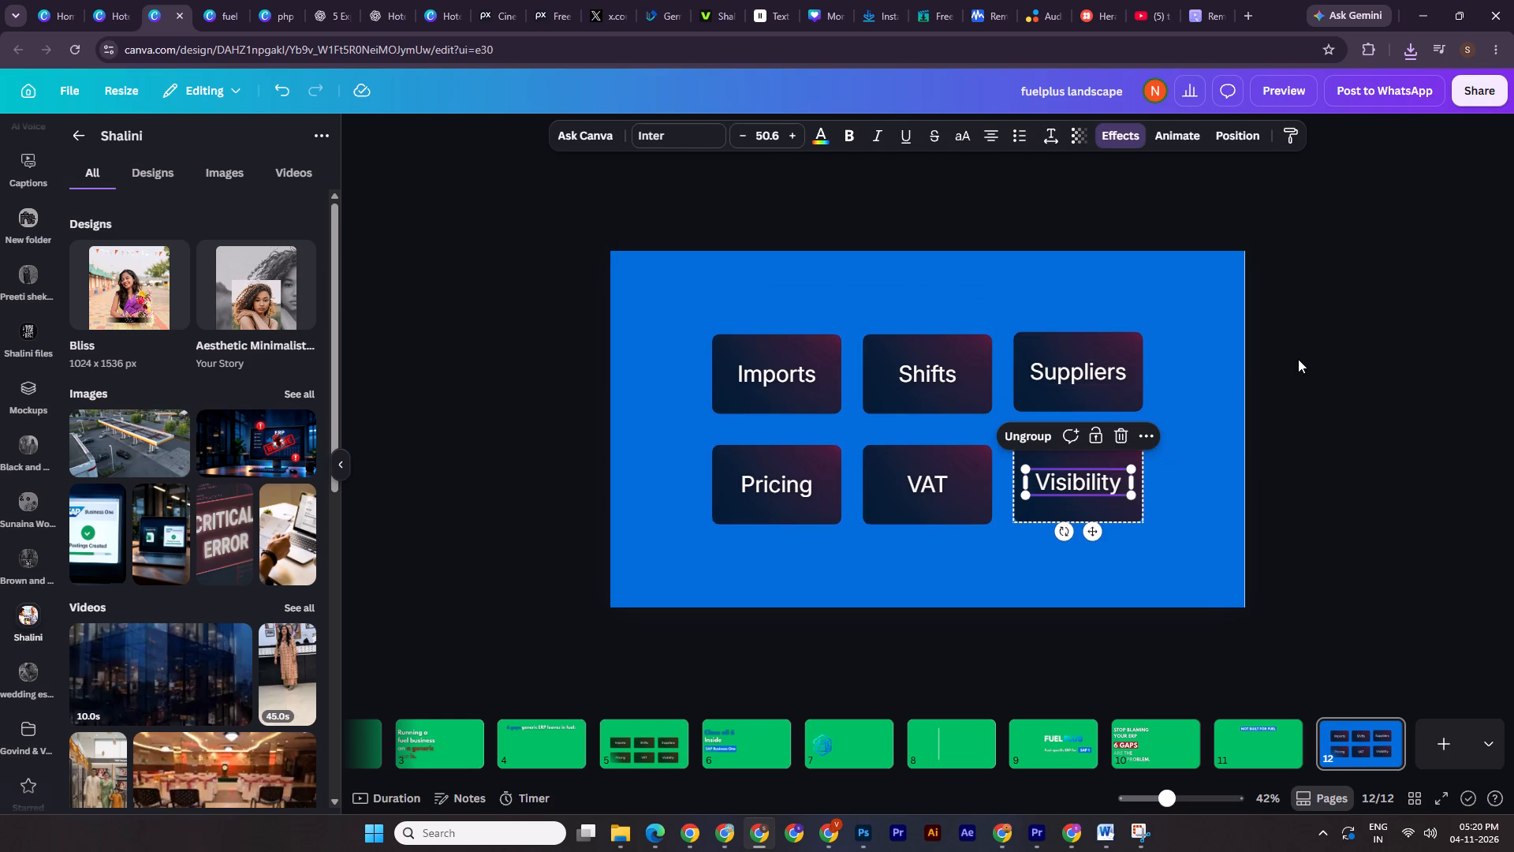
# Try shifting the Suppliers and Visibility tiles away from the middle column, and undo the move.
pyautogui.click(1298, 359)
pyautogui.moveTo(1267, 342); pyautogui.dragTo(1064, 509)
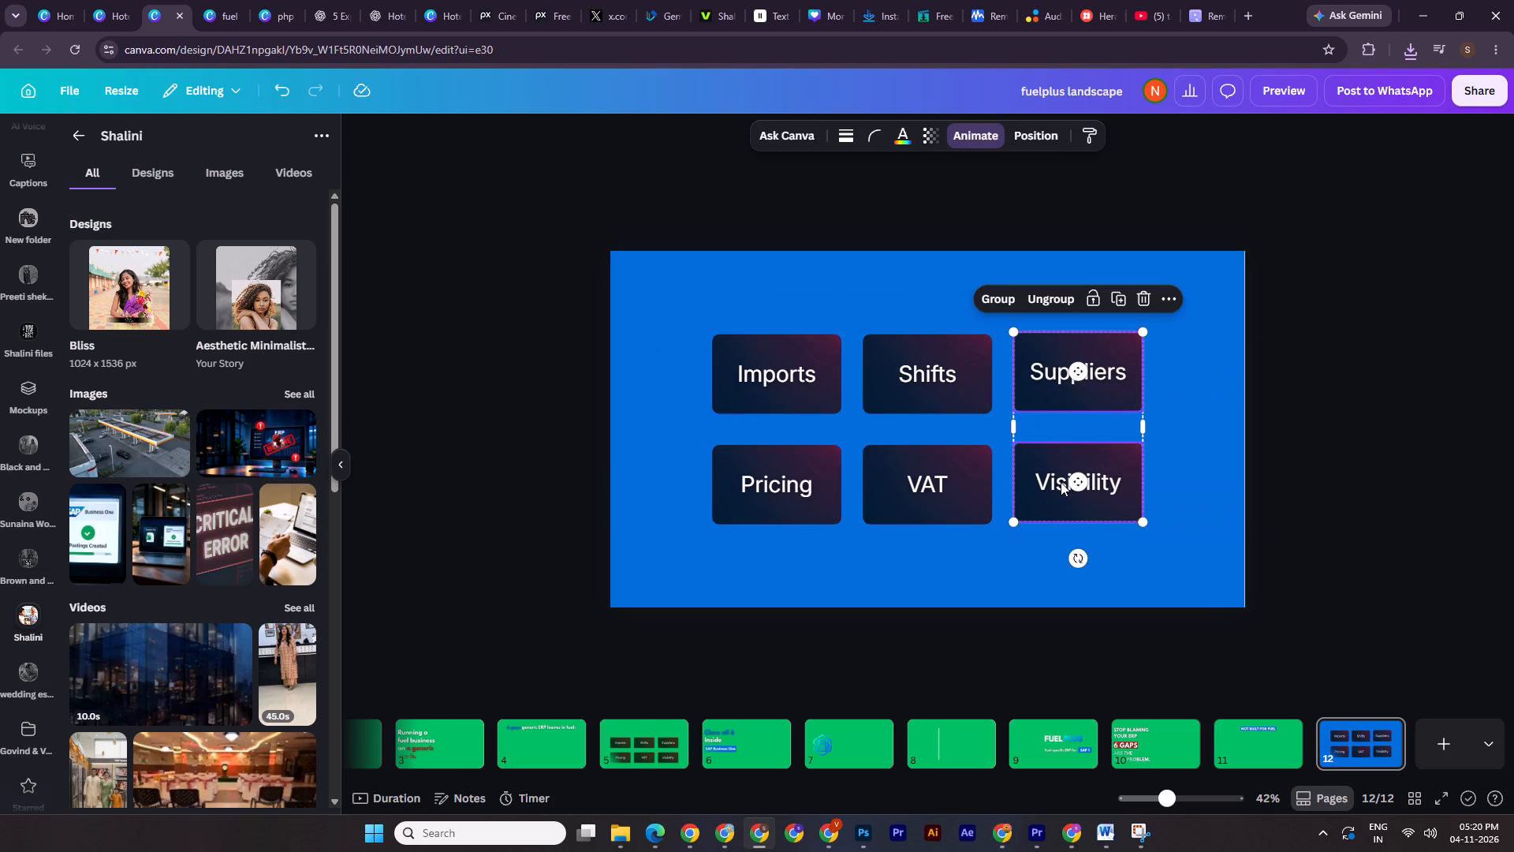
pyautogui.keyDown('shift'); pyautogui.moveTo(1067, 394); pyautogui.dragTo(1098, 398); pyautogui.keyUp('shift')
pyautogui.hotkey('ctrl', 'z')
# Enlarge all six tiles together so the centred block fills more of the blue page.
pyautogui.moveTo(1321, 312); pyautogui.dragTo(703, 509)
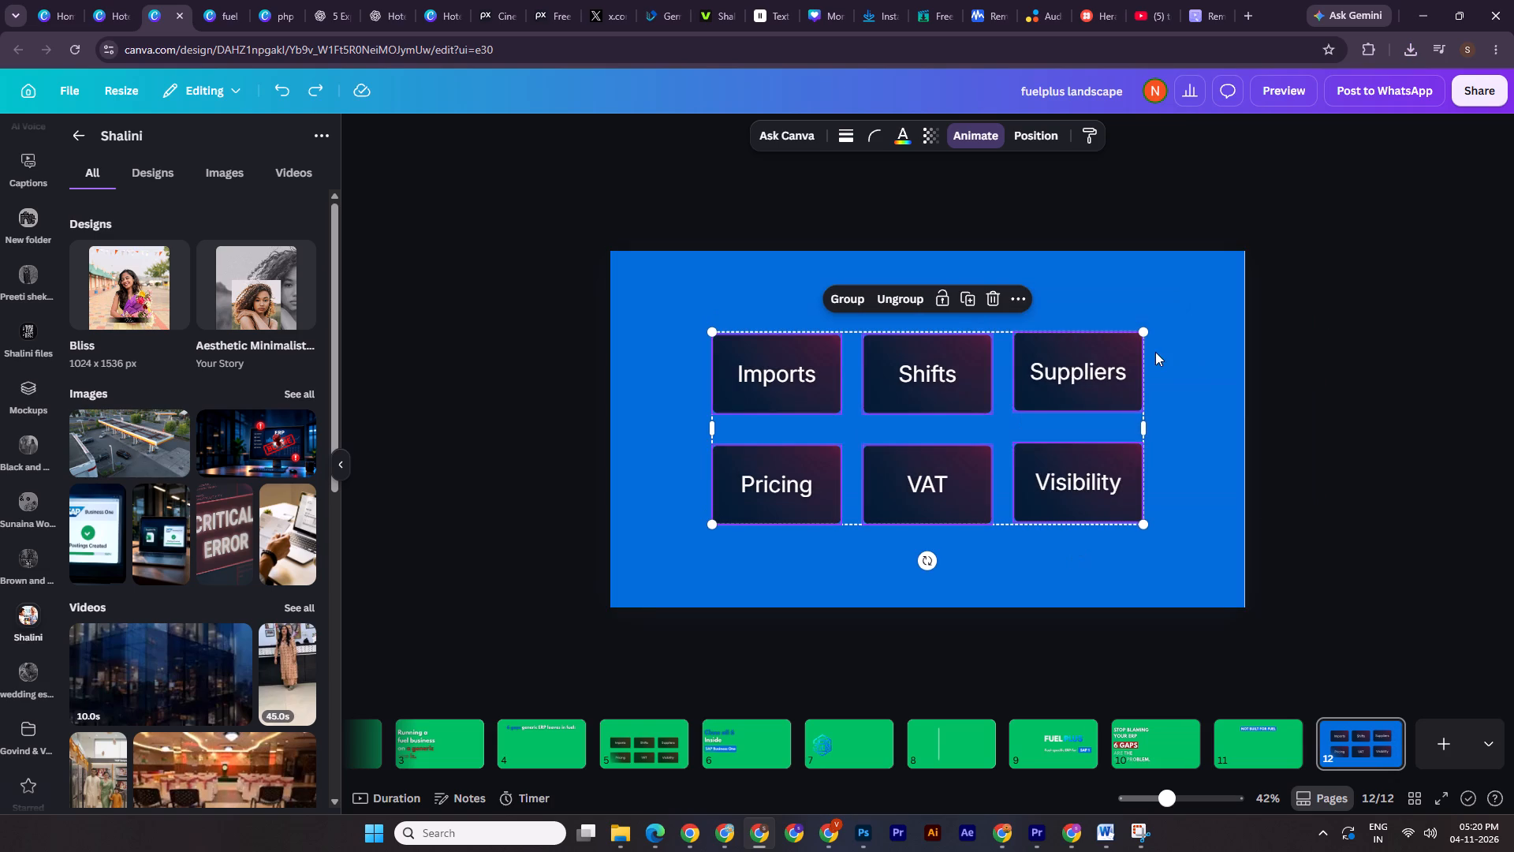
pyautogui.moveTo(1144, 335); pyautogui.dragTo(1194, 329)
pyautogui.doubleClick(1363, 351)
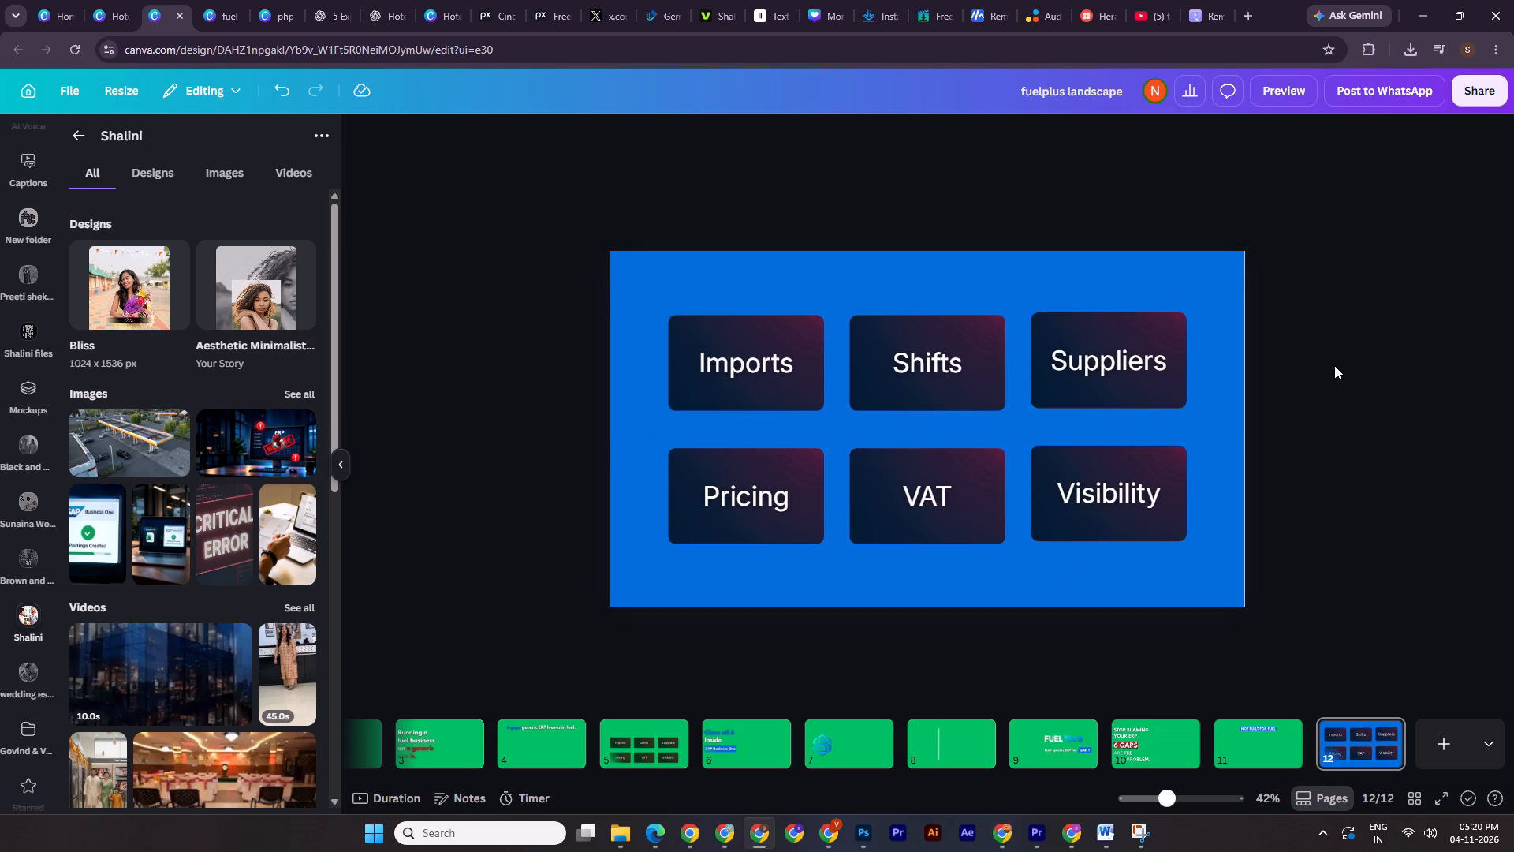
# Preview the two animated corporate technology background videos in the linkedin "reel 1" folder's parent folder.
pyautogui.click(634, 836)
pyautogui.click(770, 760)
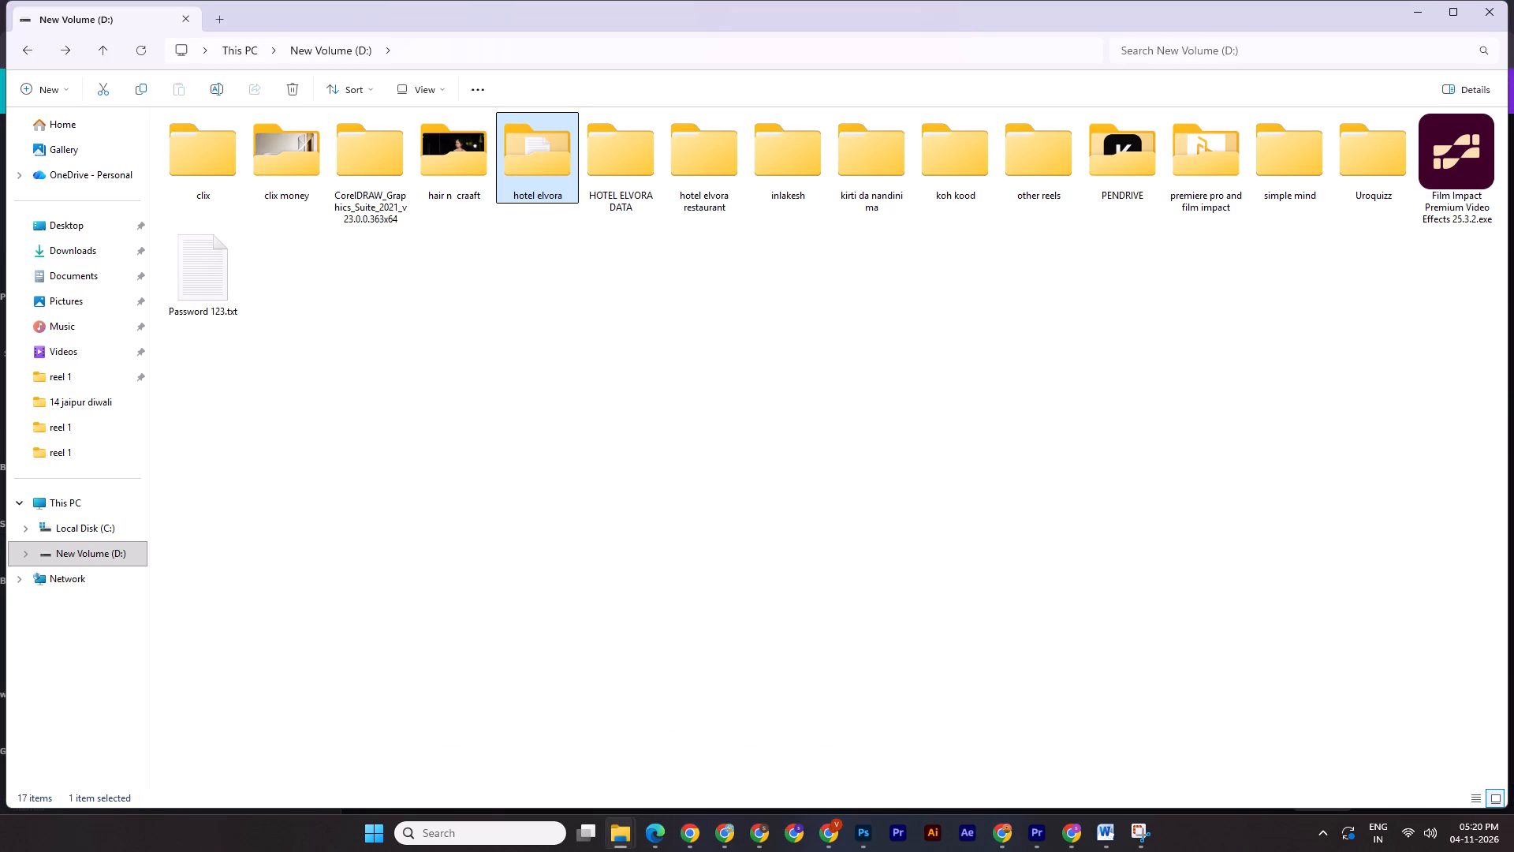
pyautogui.click(615, 841)
pyautogui.click(627, 842)
pyautogui.click(625, 772)
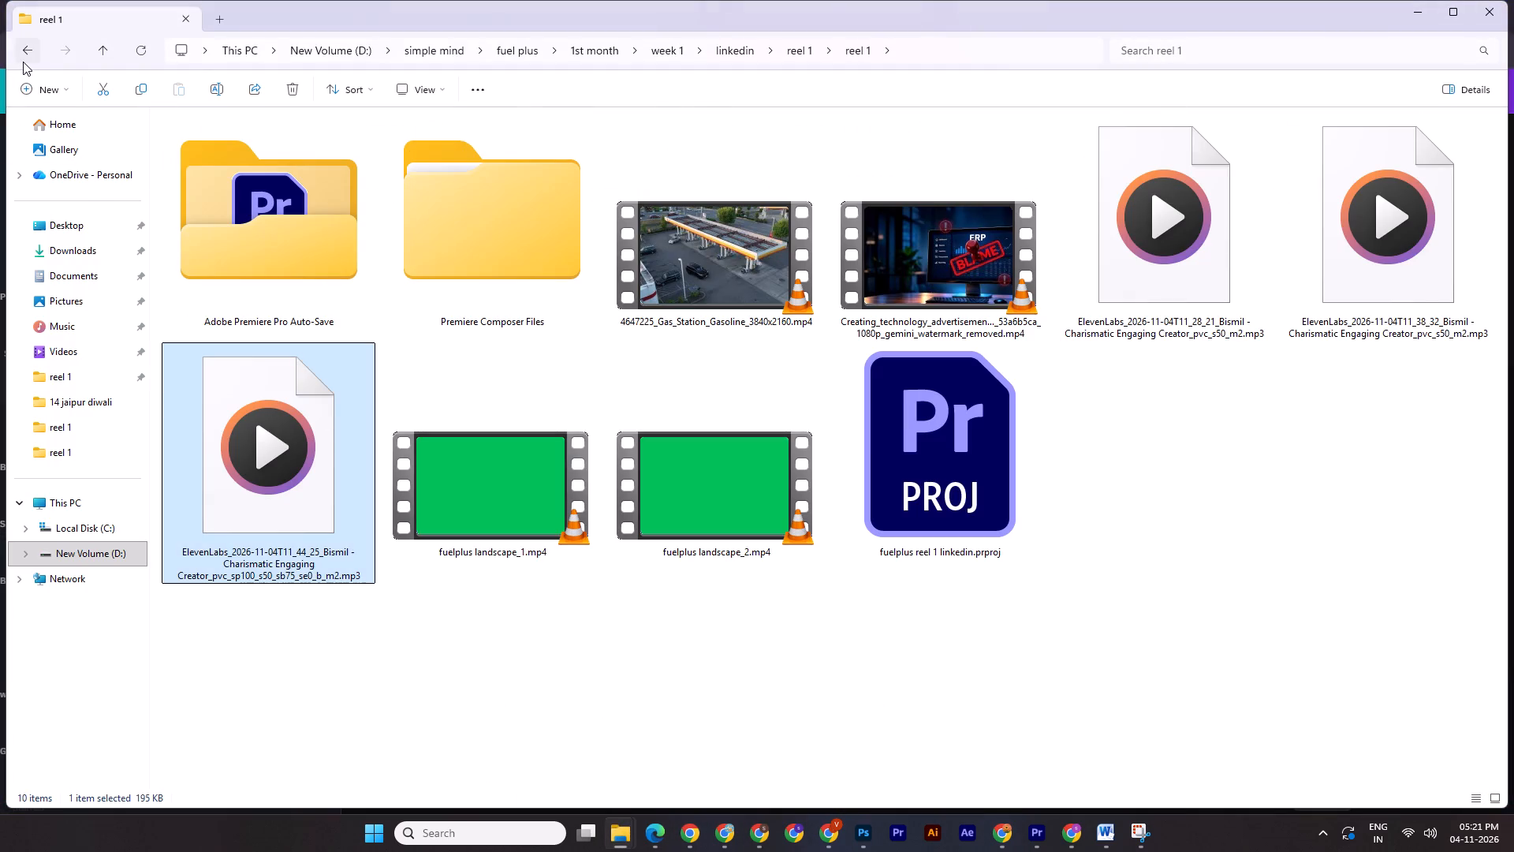
pyautogui.click(23, 62)
pyautogui.keyDown('ctrl'); pyautogui.scroll(5, 531, 512); pyautogui.keyUp('ctrl')
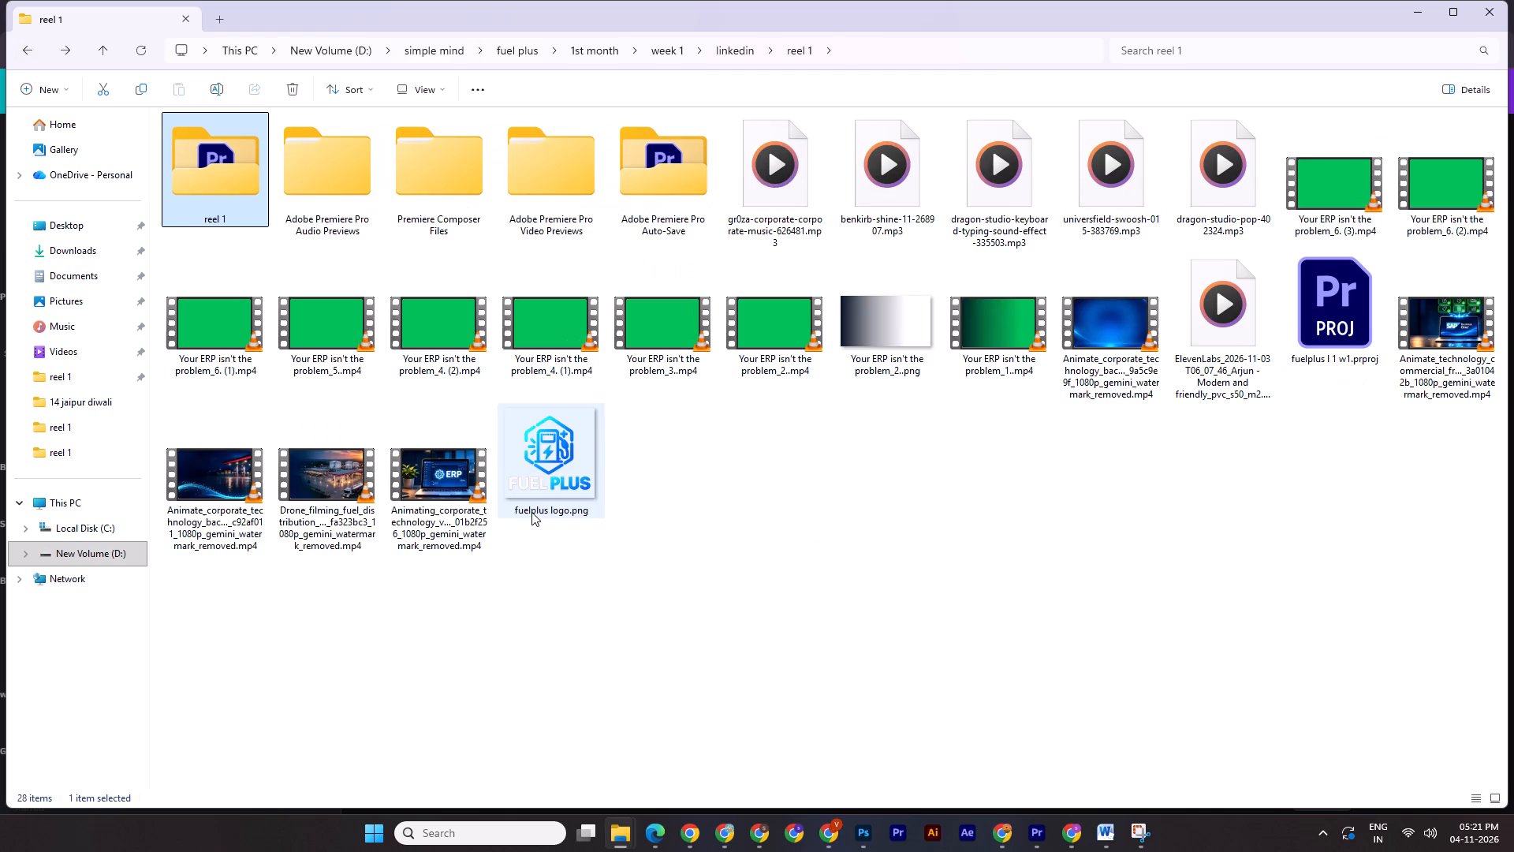
pyautogui.doubleClick(1134, 343)
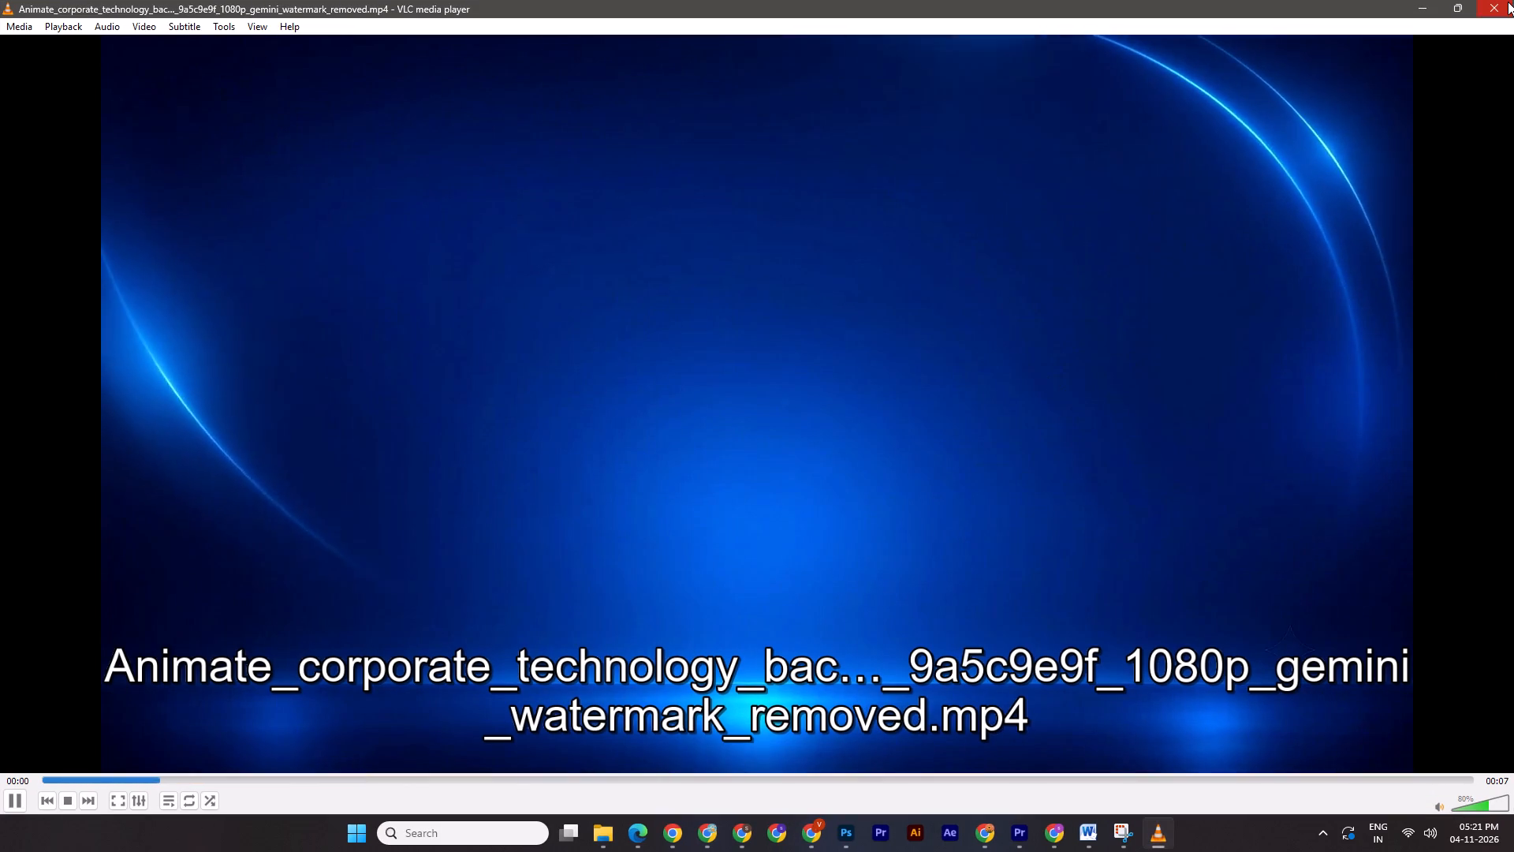
pyautogui.click(1508, 2)
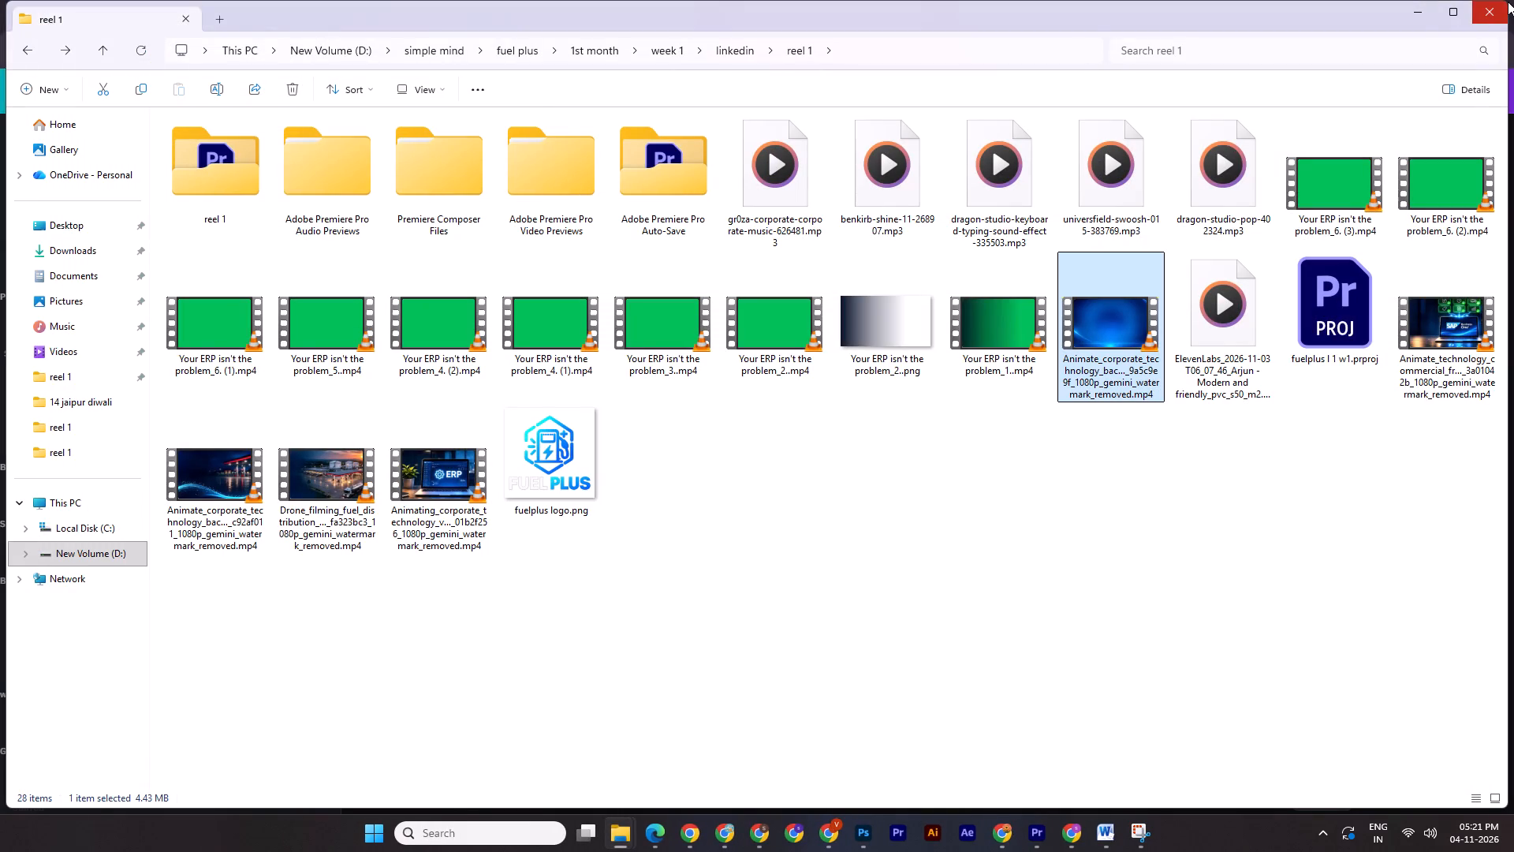
pyautogui.doubleClick(212, 481)
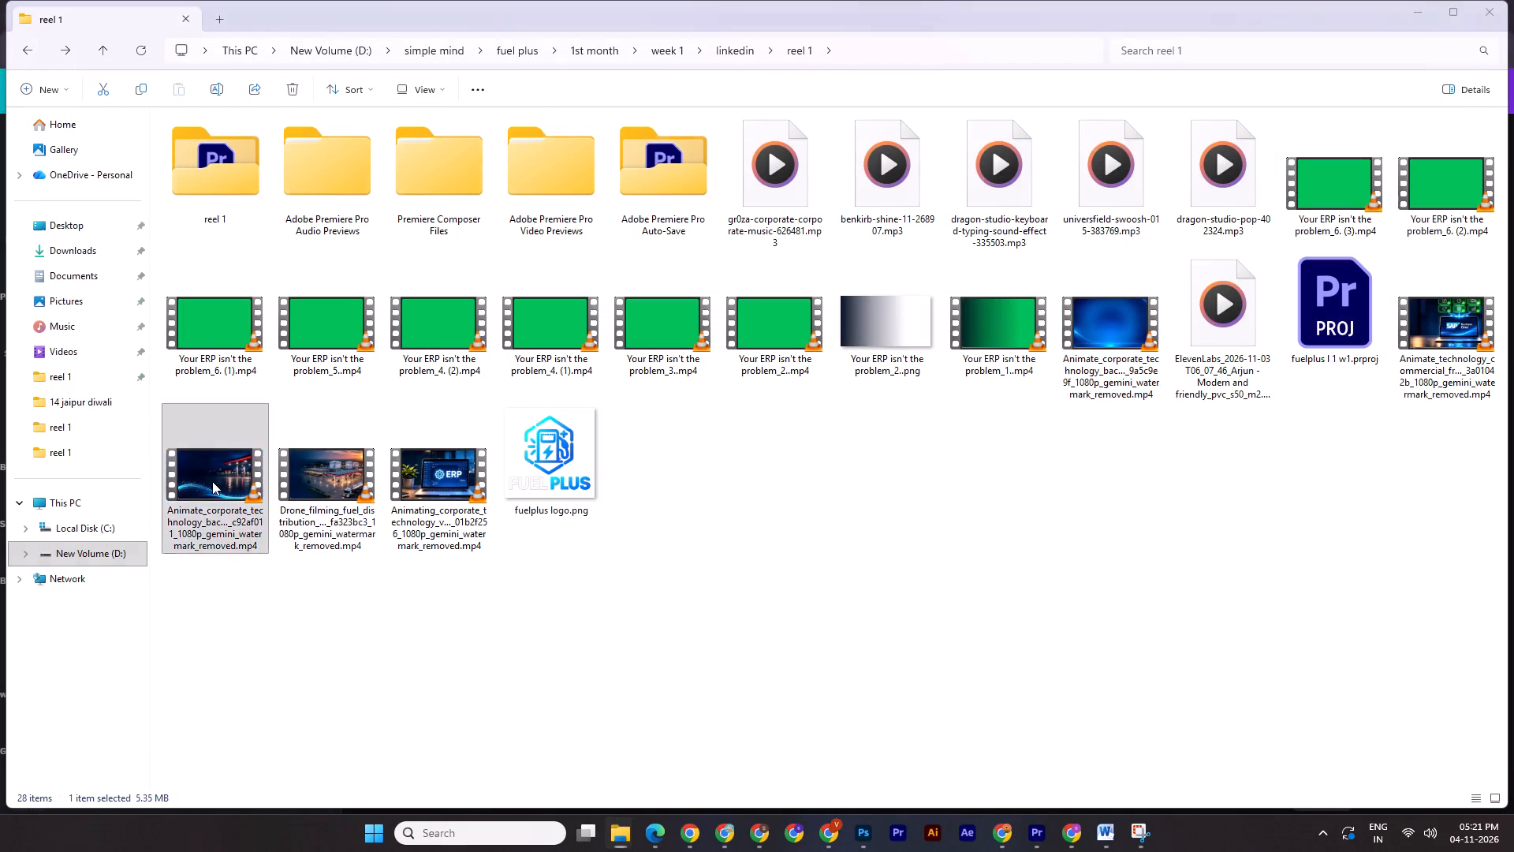
pyautogui.click(1508, 2)
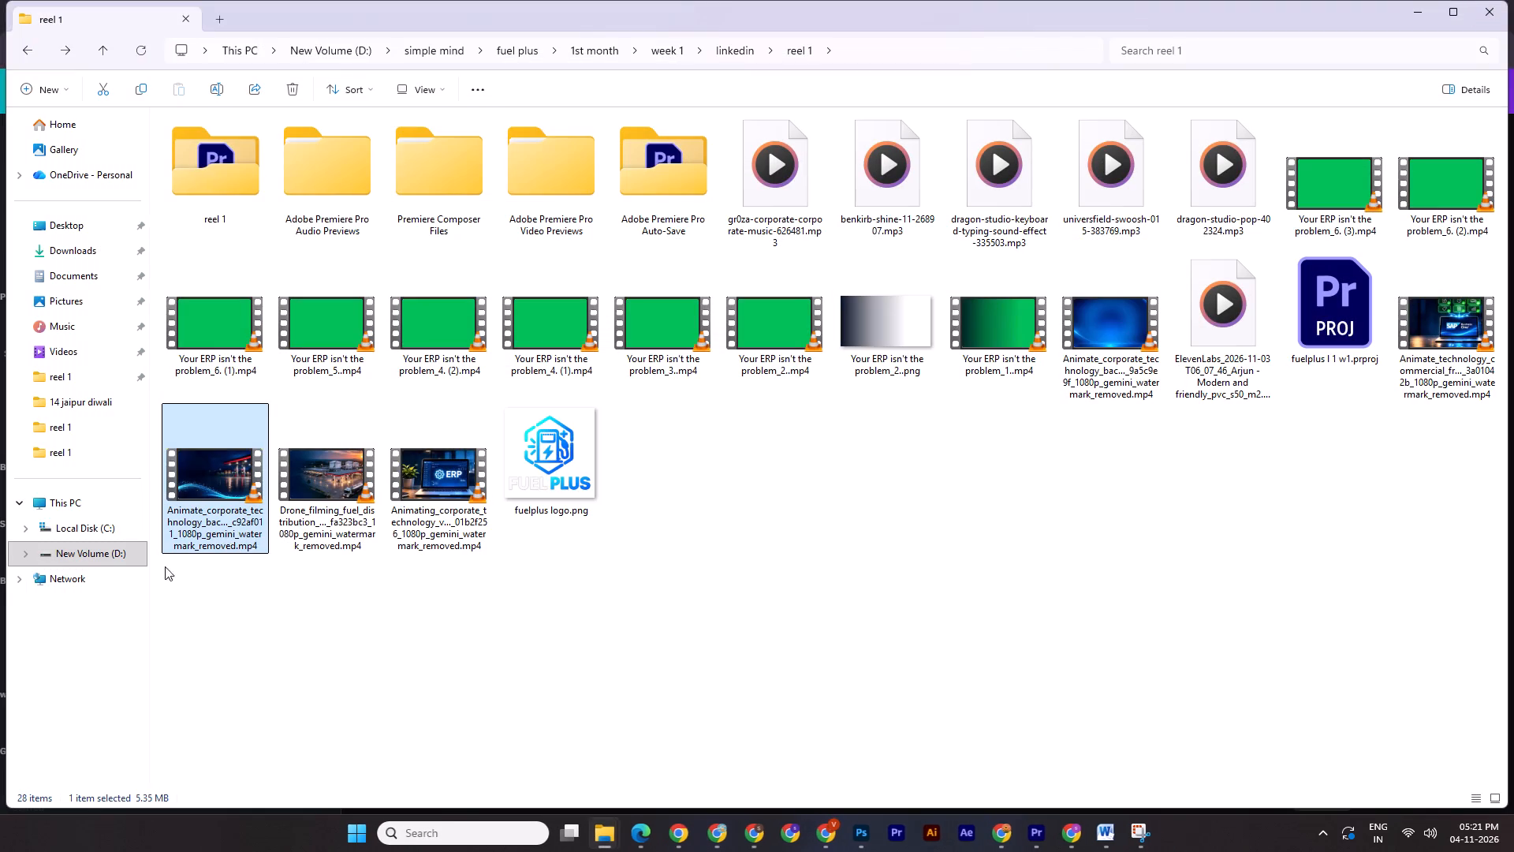
# In Premiere Pro, add the night fuel-station wave clip to V1 at about 00:00:08:02, trim its end to 00:00:12:29, and save.
pyautogui.moveTo(193, 499); pyautogui.dragTo(789, 664)
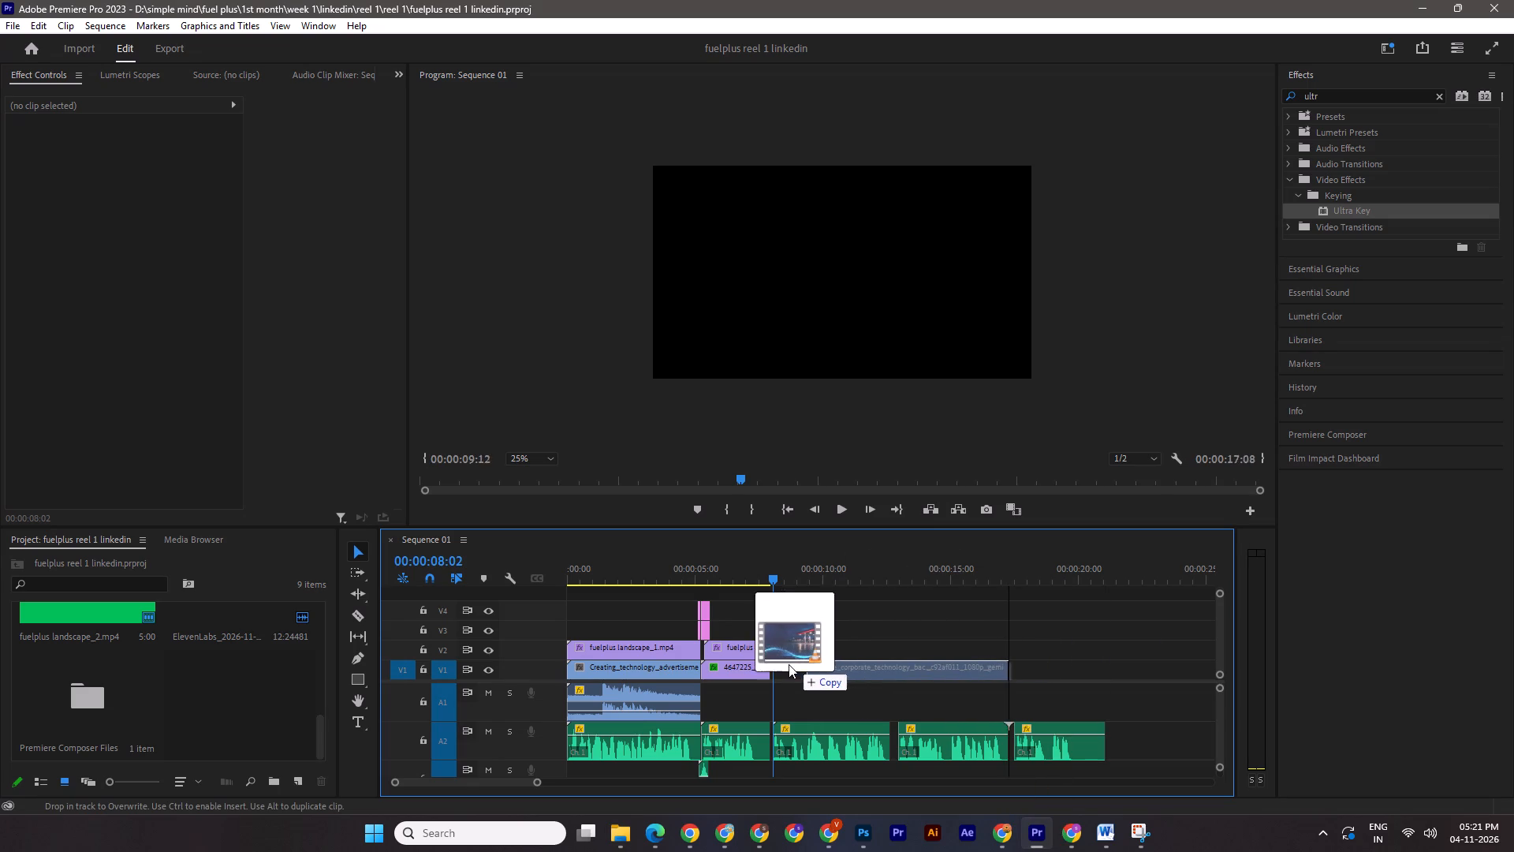
pyautogui.moveTo(789, 664); pyautogui.dragTo(781, 664)
pyautogui.click(801, 669)
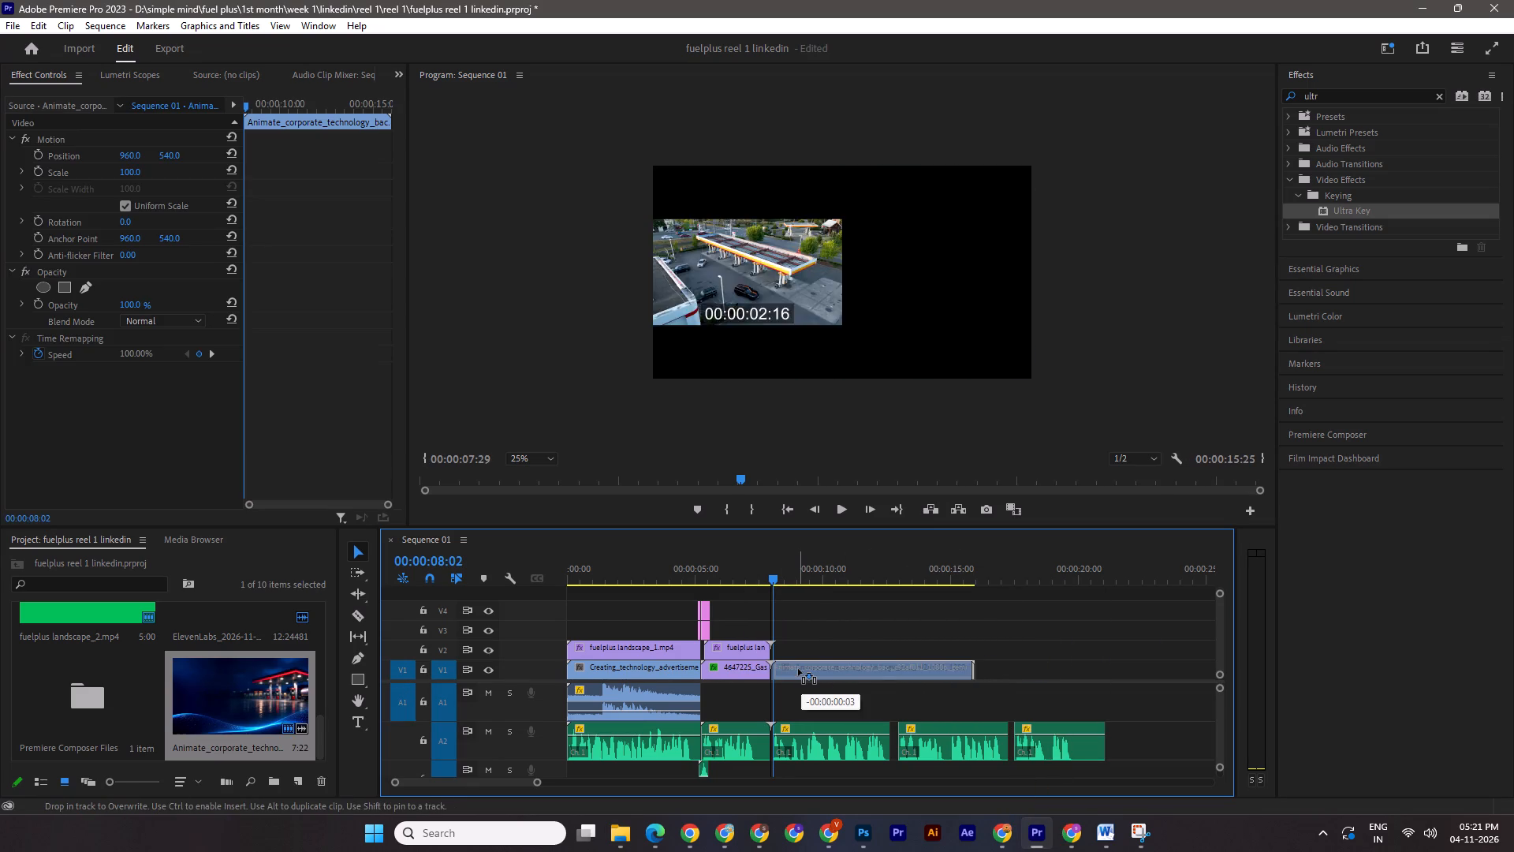
pyautogui.moveTo(774, 570); pyautogui.dragTo(865, 590)
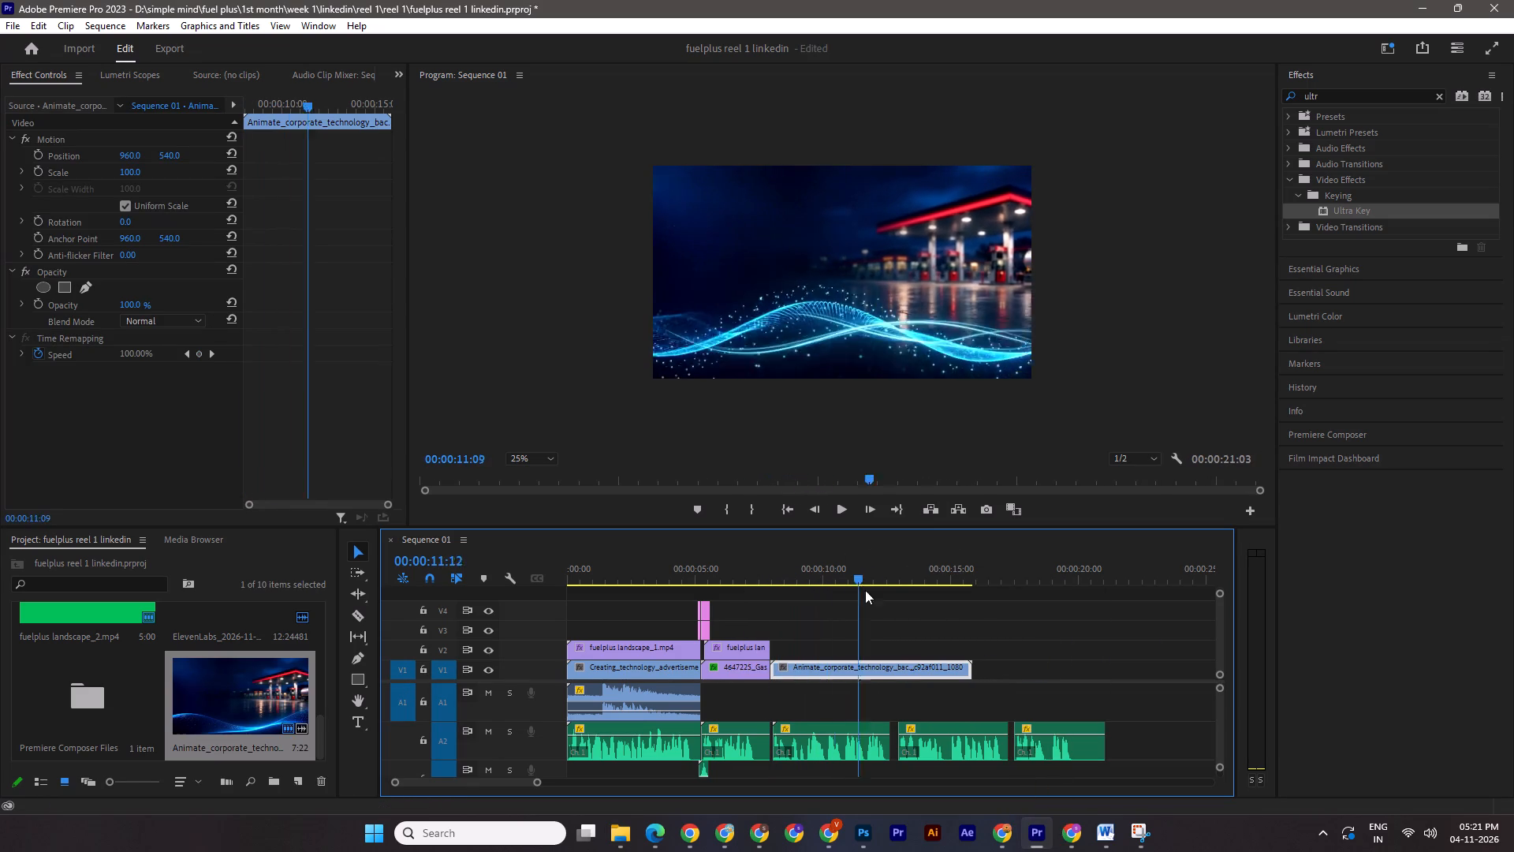
pyautogui.moveTo(865, 590); pyautogui.dragTo(901, 594)
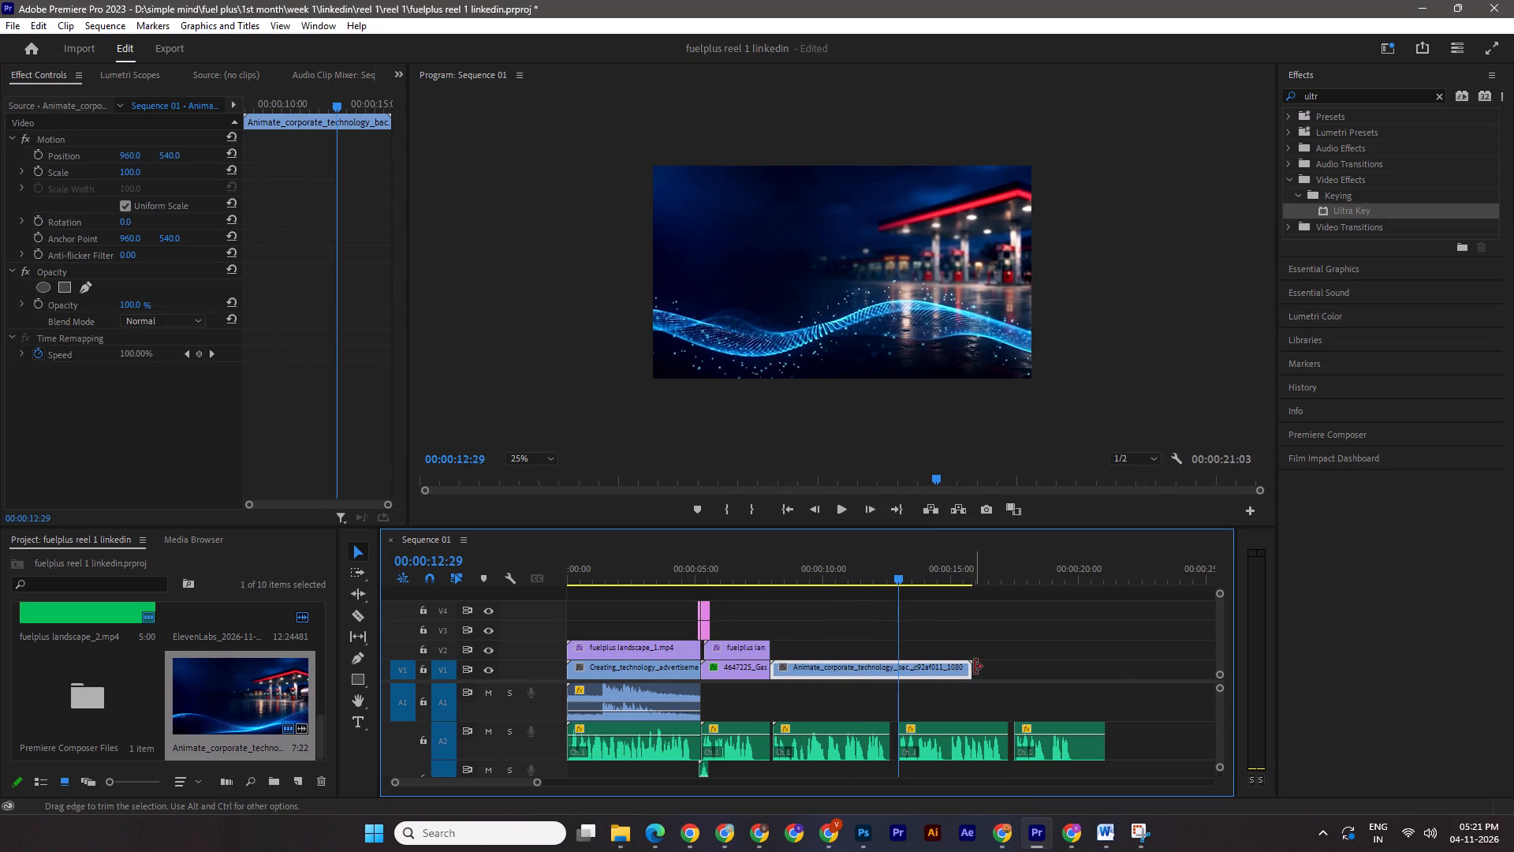
pyautogui.moveTo(975, 667); pyautogui.dragTo(902, 670)
pyautogui.hotkey('ctrl', 's')
pyautogui.moveTo(896, 579); pyautogui.dragTo(883, 578)
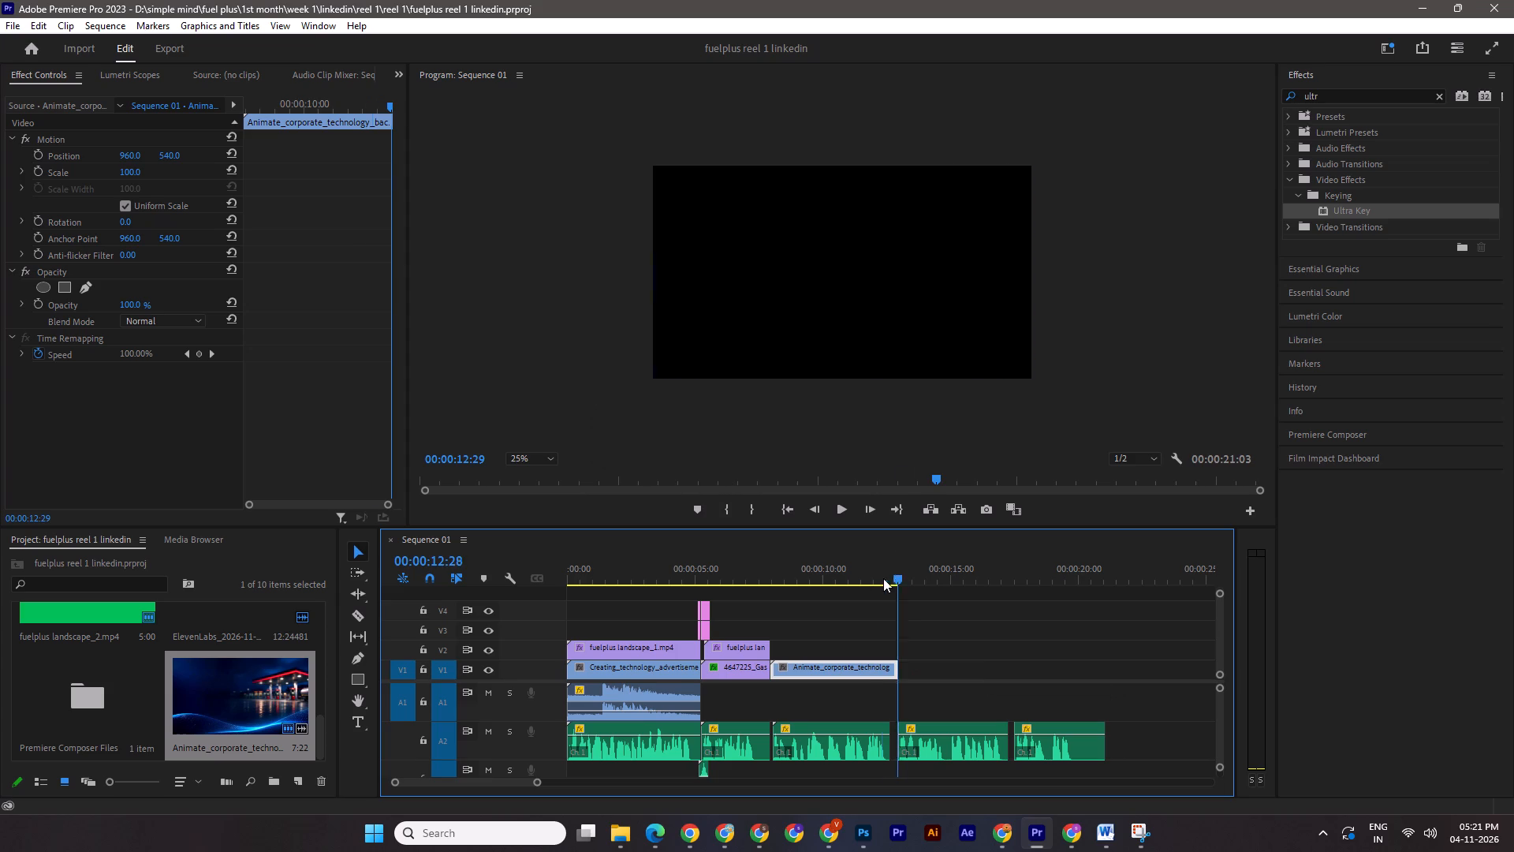
pyautogui.moveTo(883, 578); pyautogui.dragTo(842, 602)
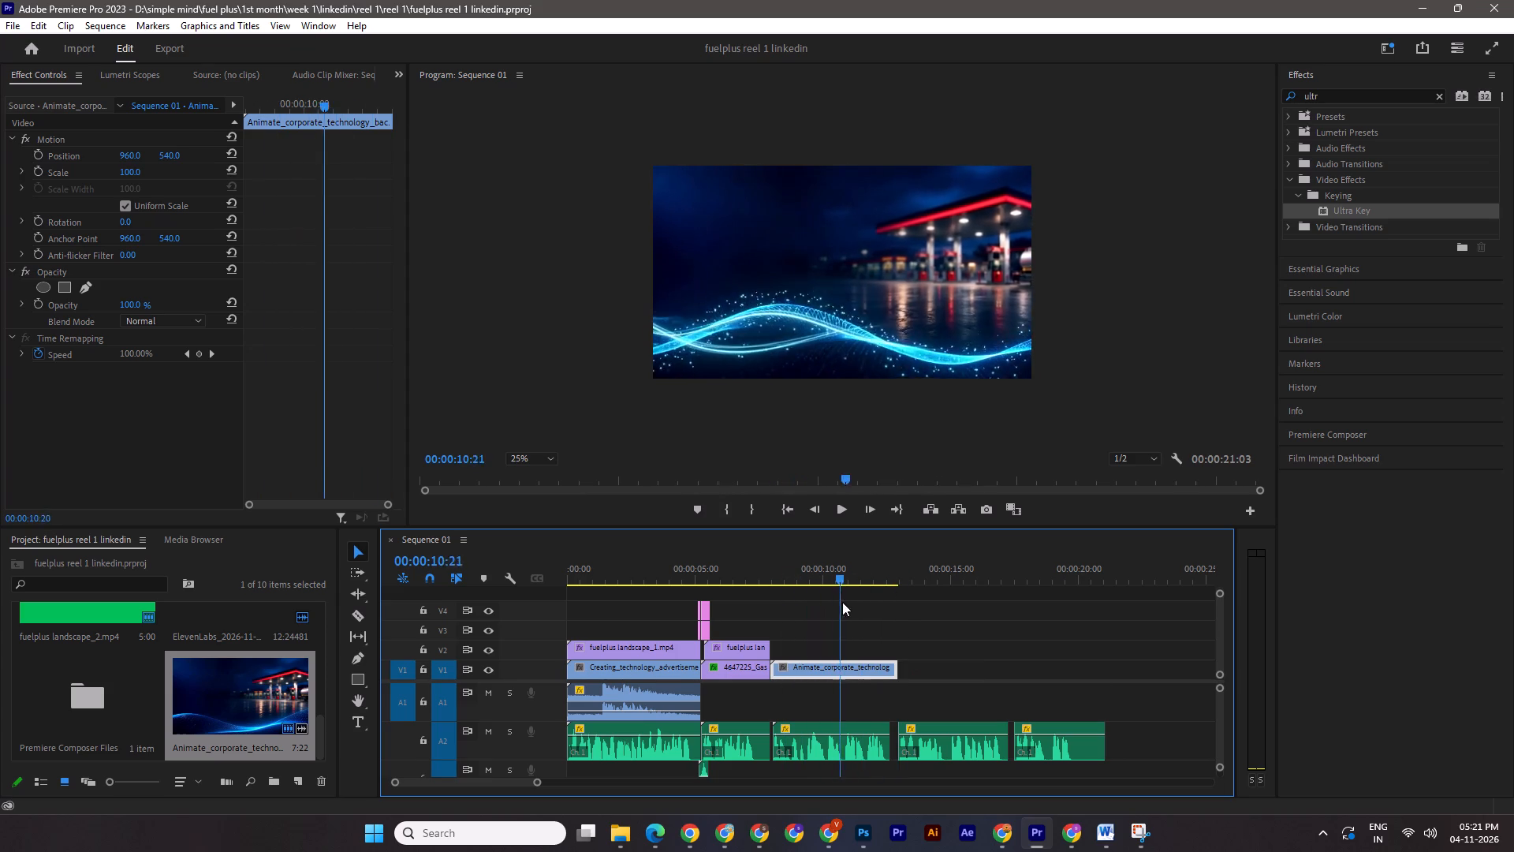
pyautogui.moveTo(842, 602); pyautogui.dragTo(832, 619)
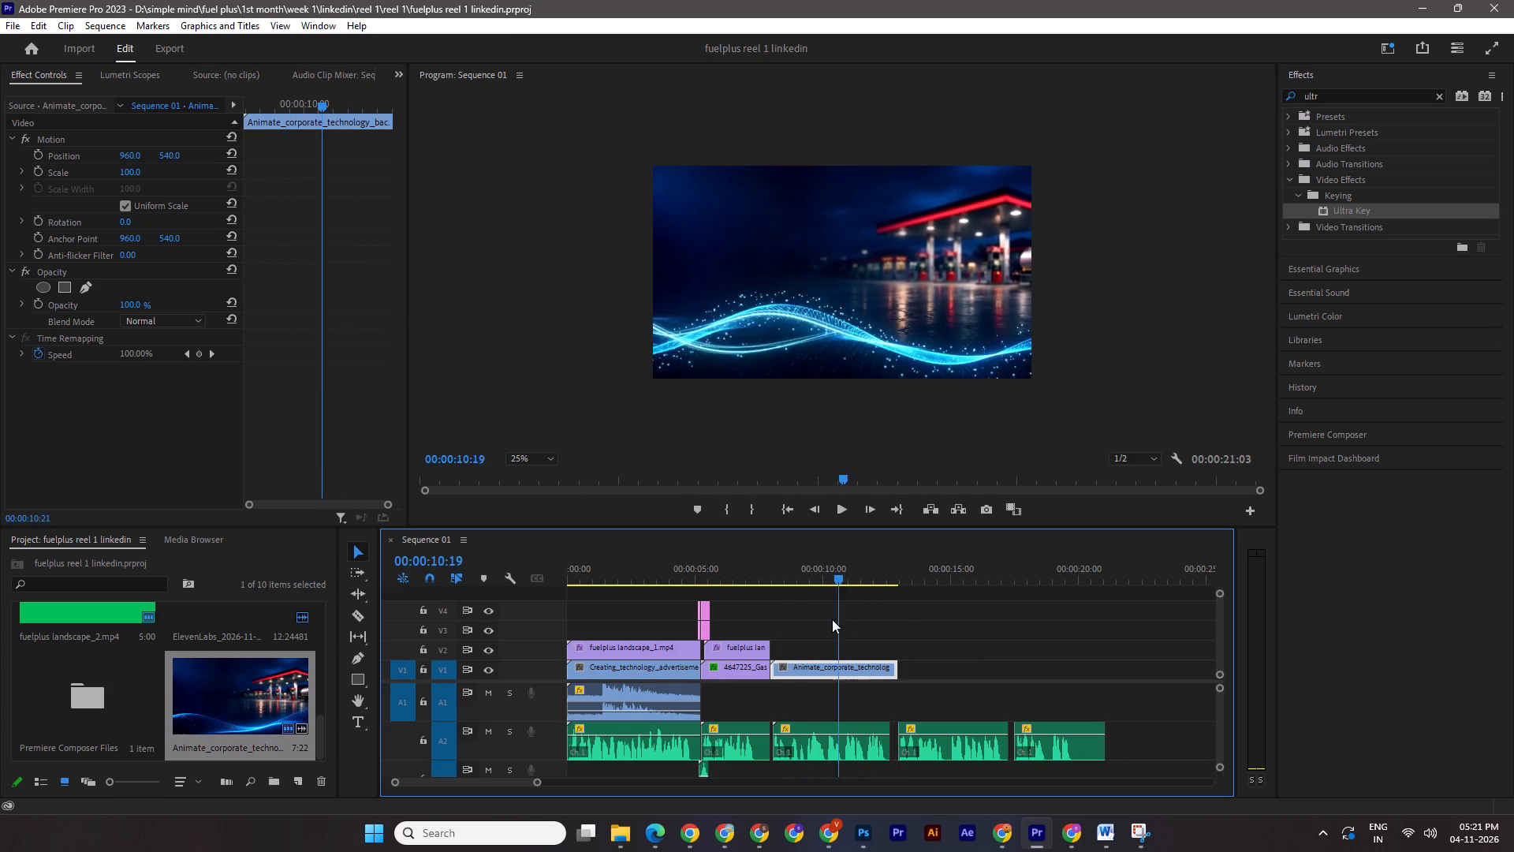
pyautogui.moveTo(832, 619); pyautogui.dragTo(790, 608)
# Replace the fuel-station wave clip on V1 with a copy including its audio, trimmed to end at about 00:00:12:29.
pyautogui.moveTo(240, 712); pyautogui.dragTo(880, 697)
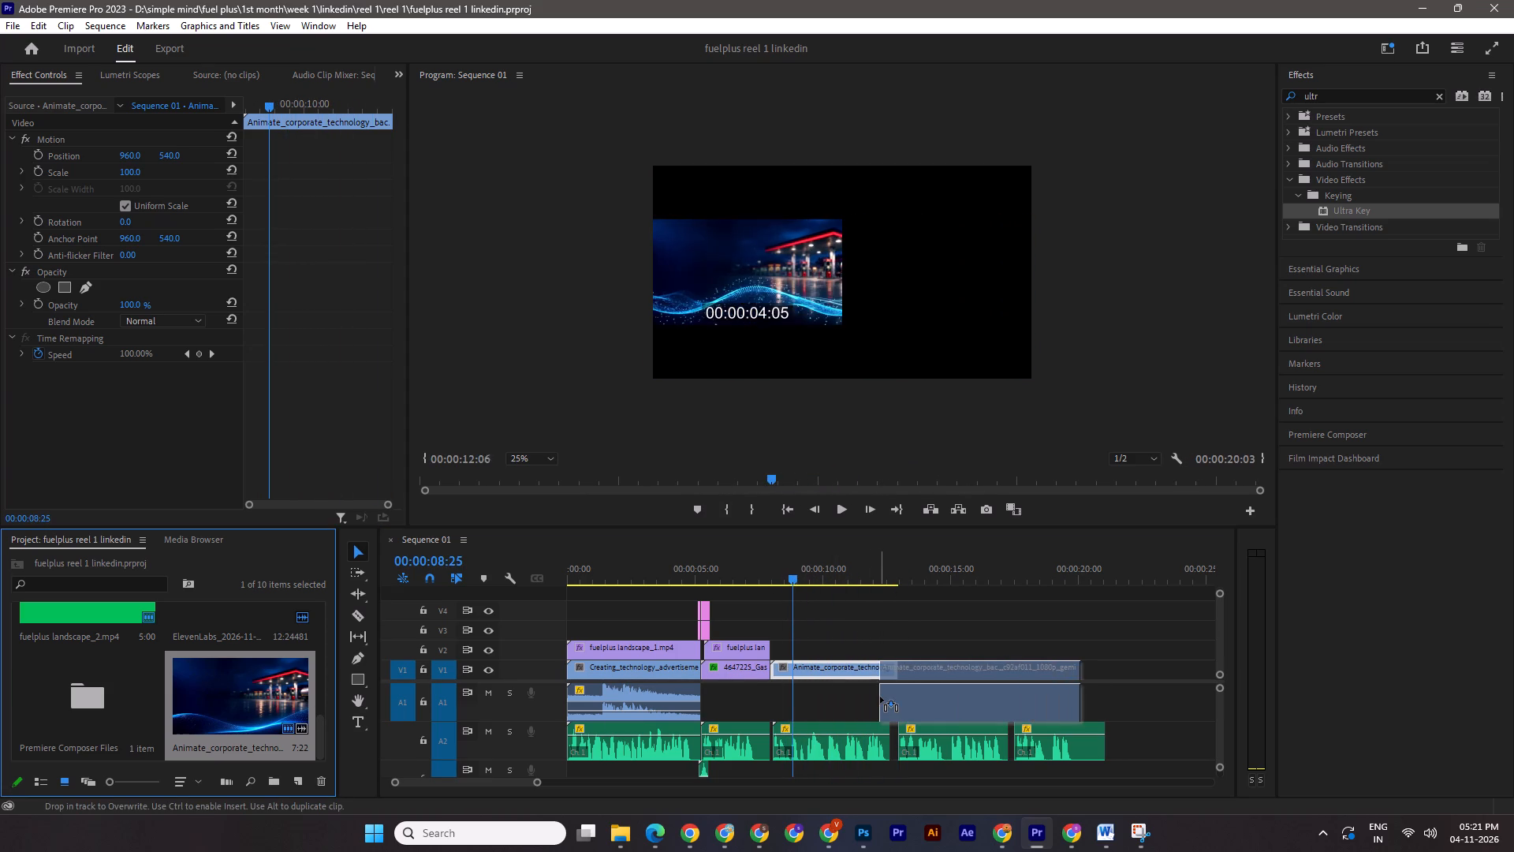
pyautogui.moveTo(880, 697); pyautogui.dragTo(770, 691)
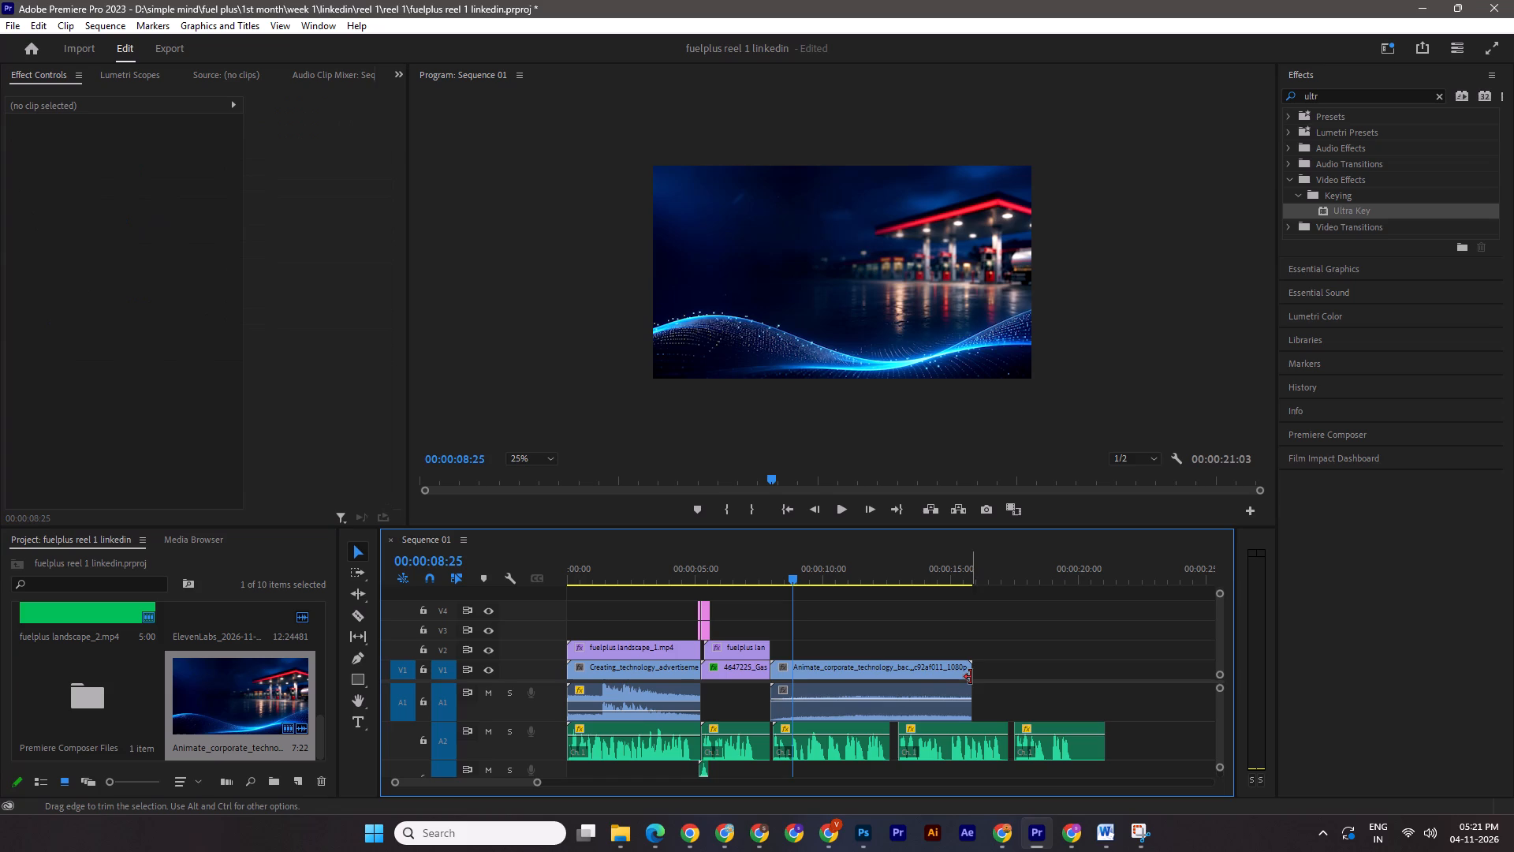
pyautogui.moveTo(971, 677); pyautogui.dragTo(897, 682)
# Lower the wave clip's audio level on A1, save the project, and play back the section from about 00:00:07:22.
pyautogui.press('space')
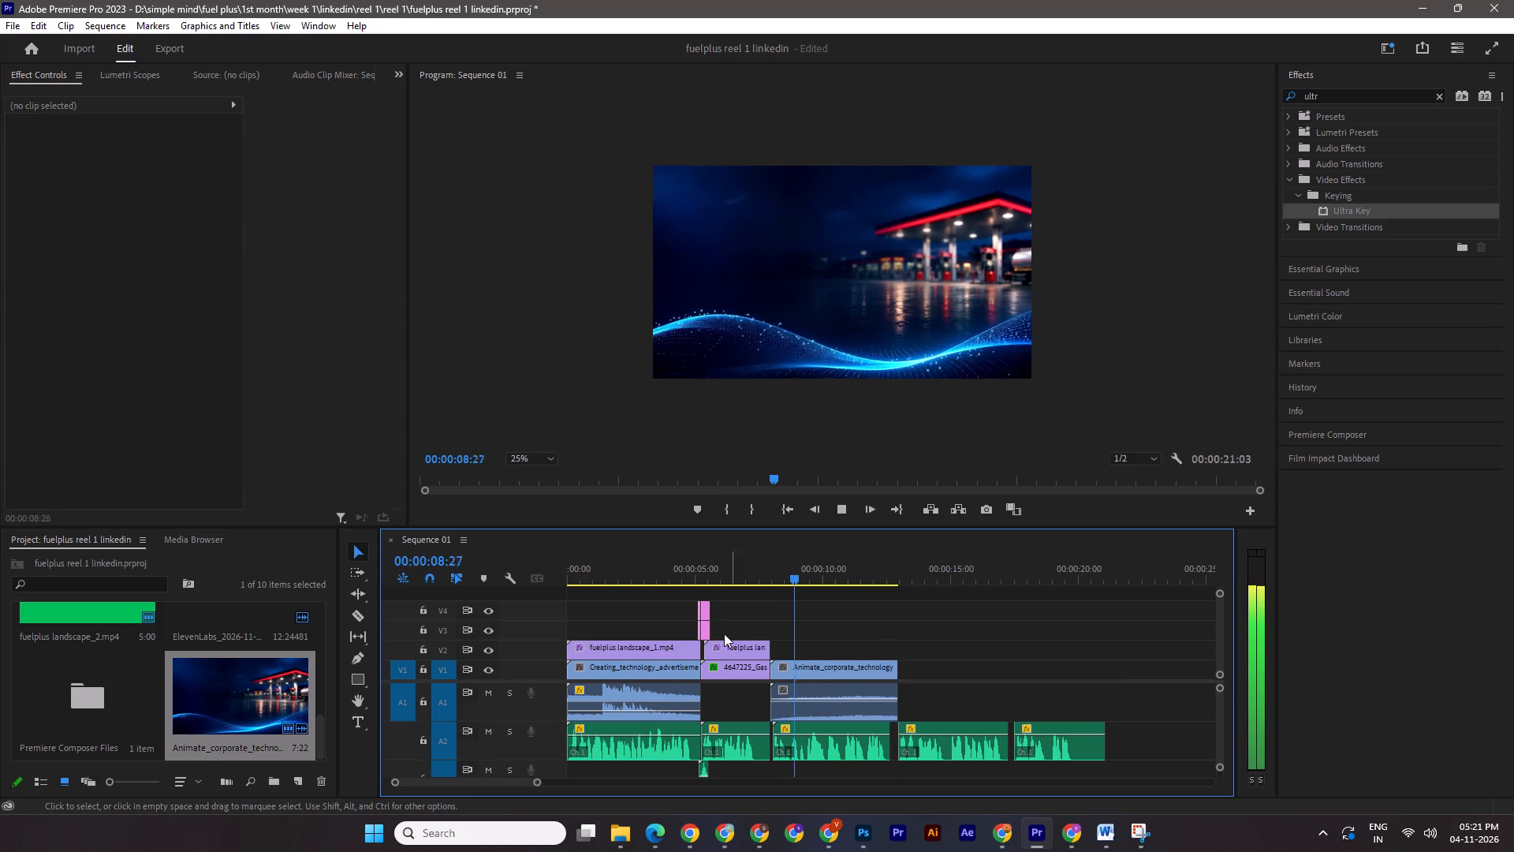
pyautogui.press('space')
pyautogui.moveTo(837, 700); pyautogui.dragTo(833, 703)
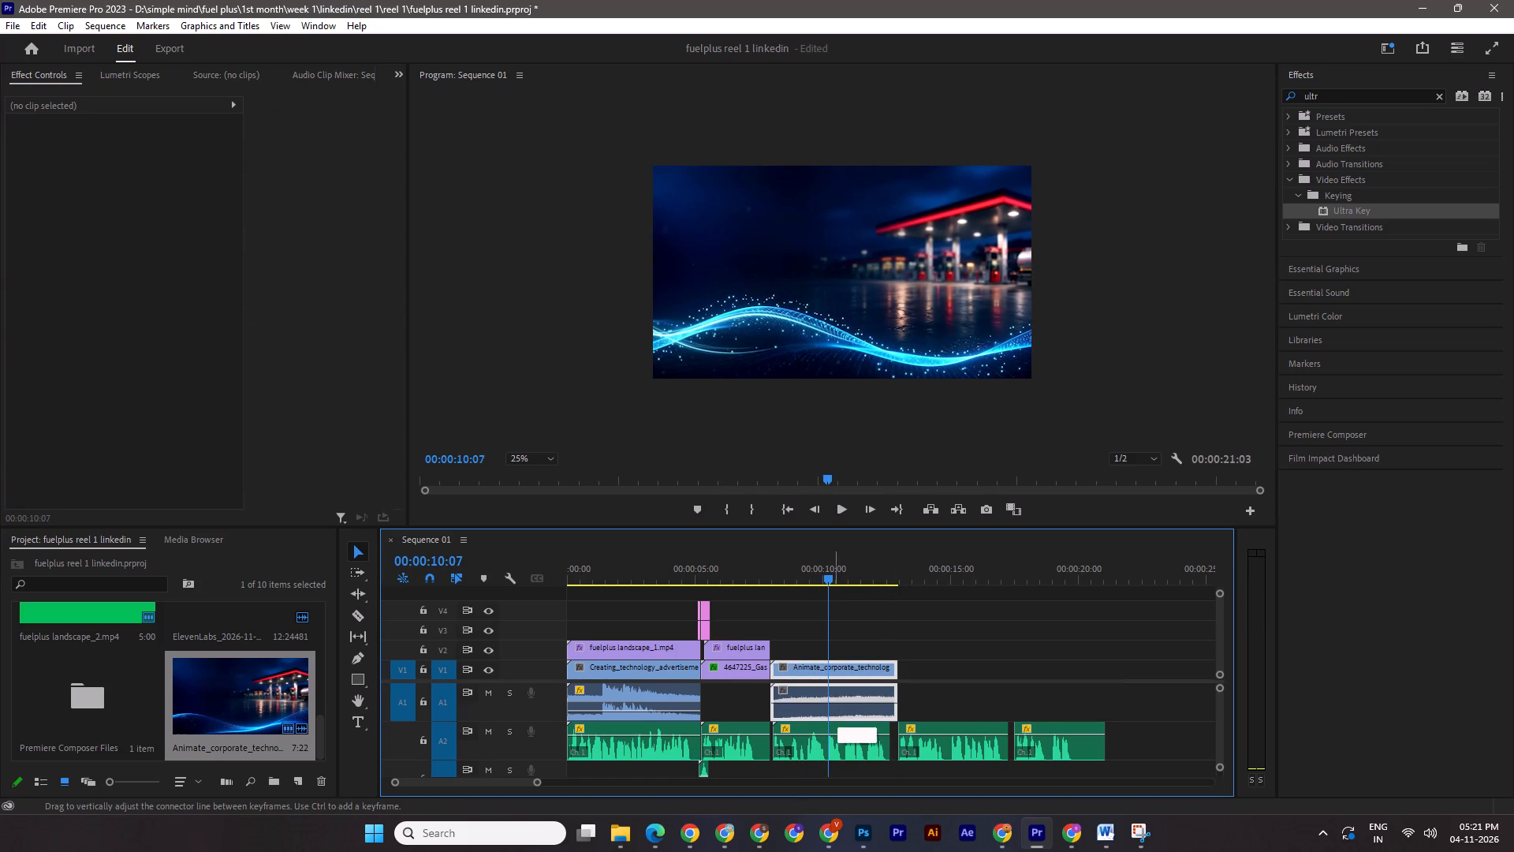
pyautogui.moveTo(833, 703); pyautogui.dragTo(826, 705)
pyautogui.moveTo(826, 579); pyautogui.dragTo(763, 576)
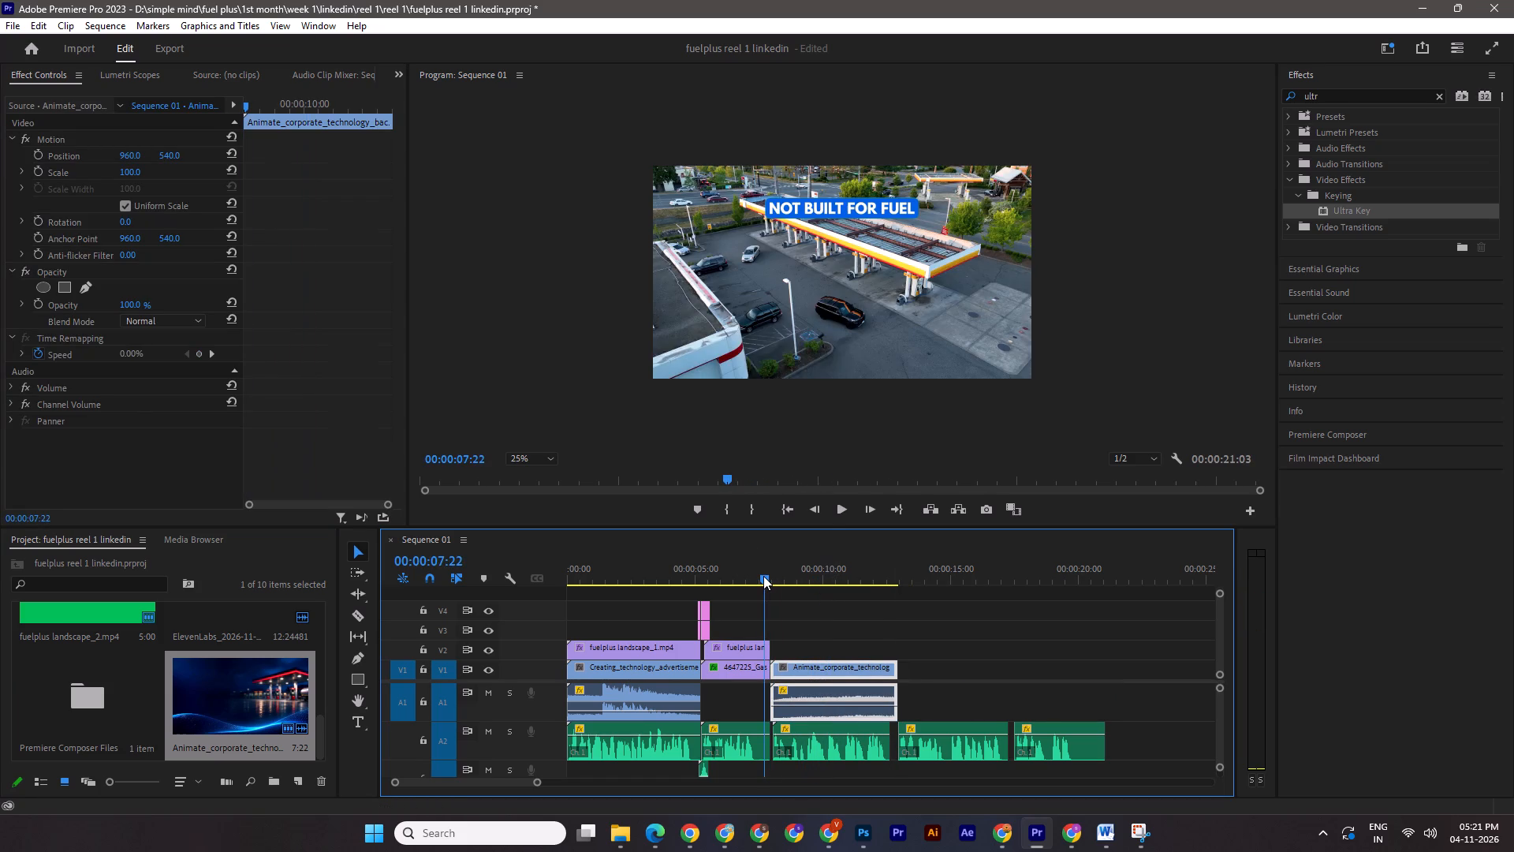
pyautogui.hotkey('ctrl', 's')
pyautogui.press('space')
pyautogui.press('space')
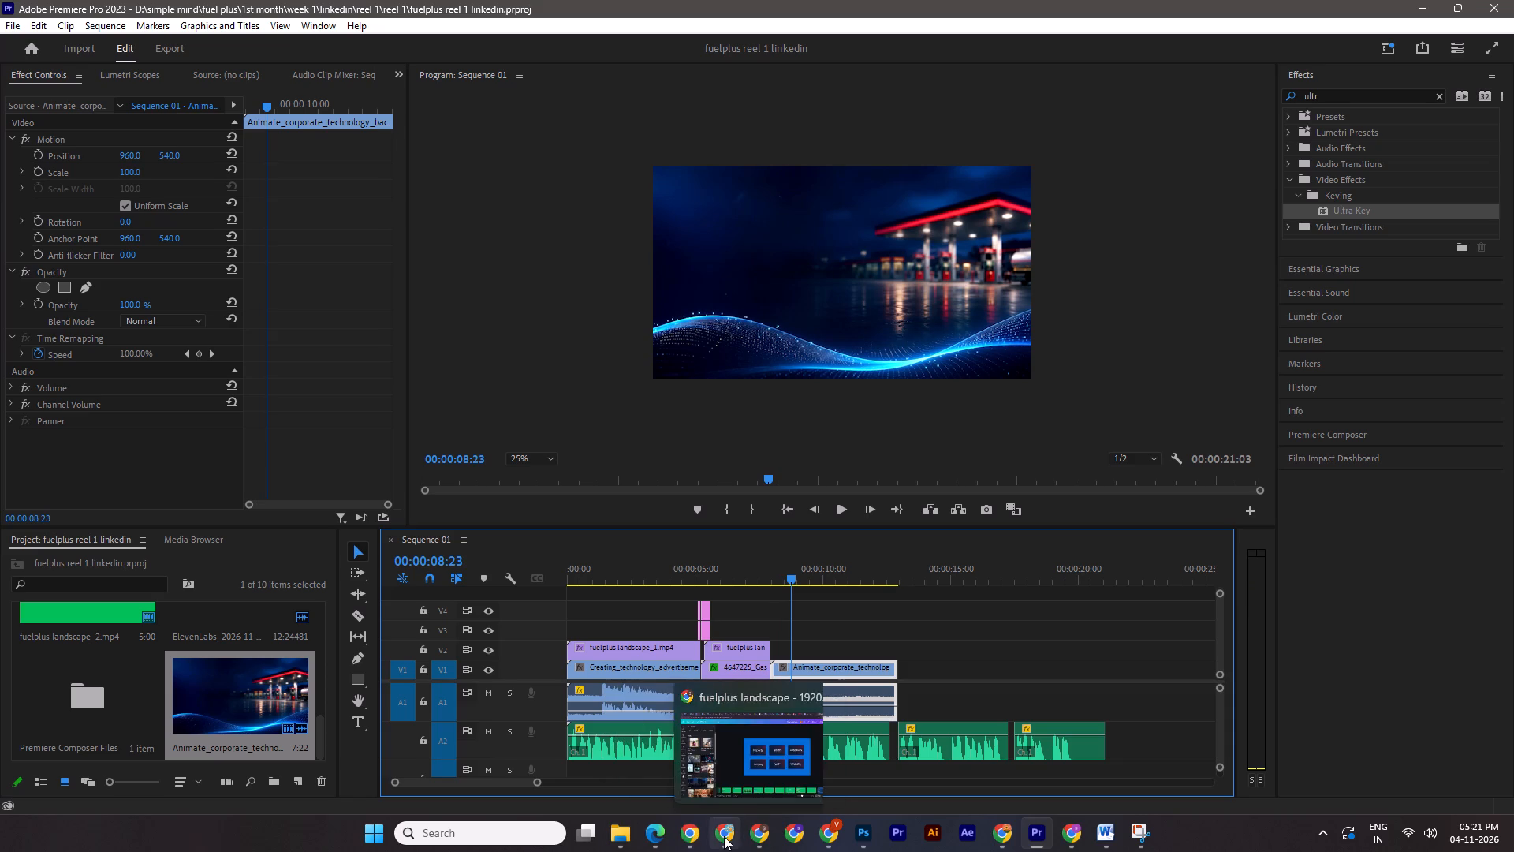
# In Canva, copy the heading "6 gaps generic ERP leaves in fuel:" from page 4.
pyautogui.click(753, 836)
pyautogui.doubleClick(1447, 408)
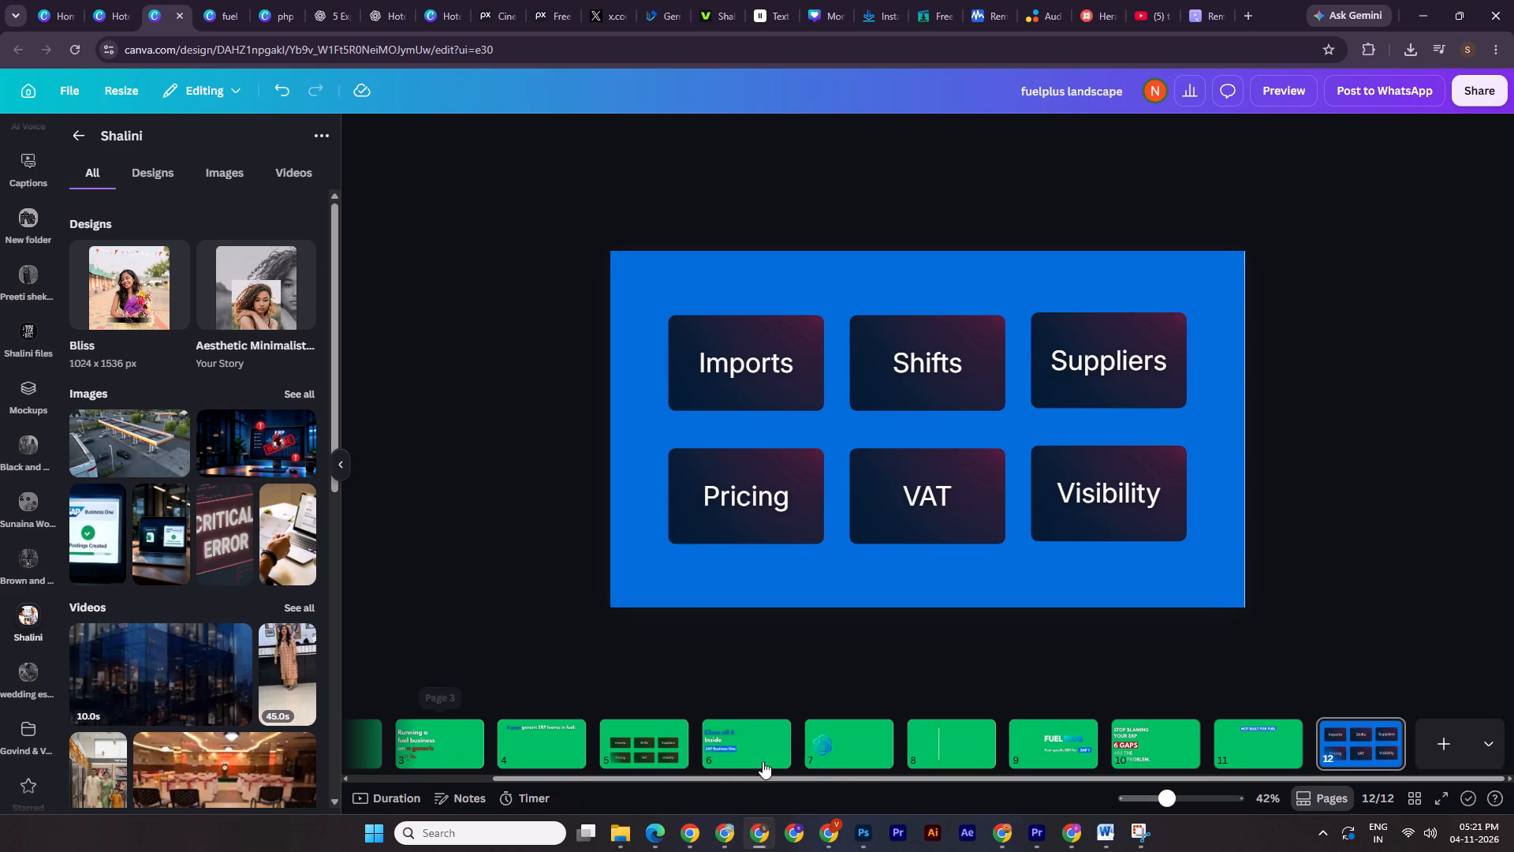
pyautogui.click(520, 748)
pyautogui.click(838, 322)
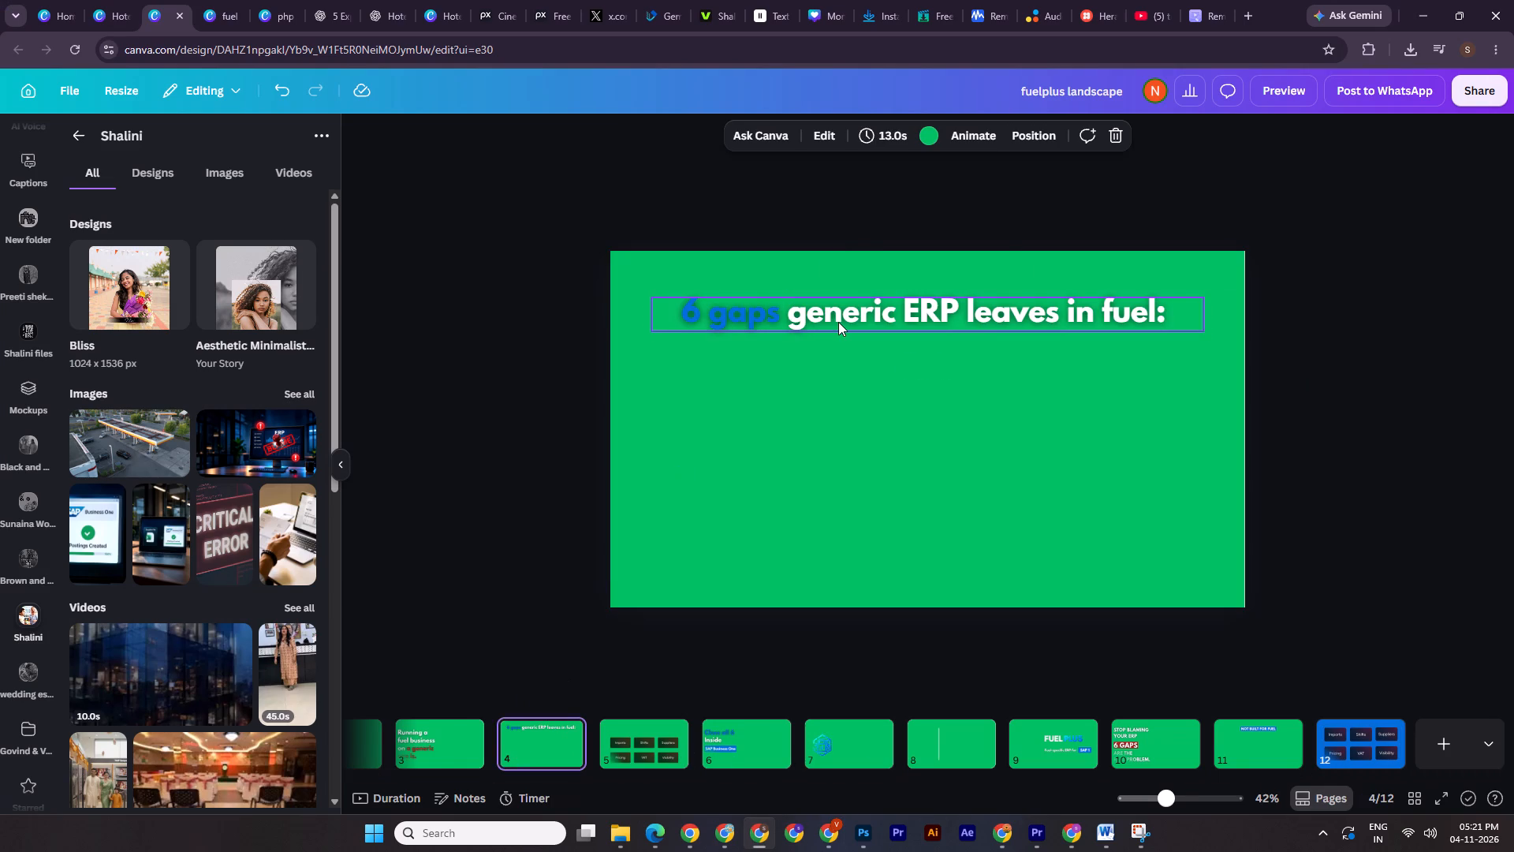
pyautogui.doubleClick(1407, 365)
pyautogui.click(1147, 319)
pyautogui.hotkey('ctrl', 'c')
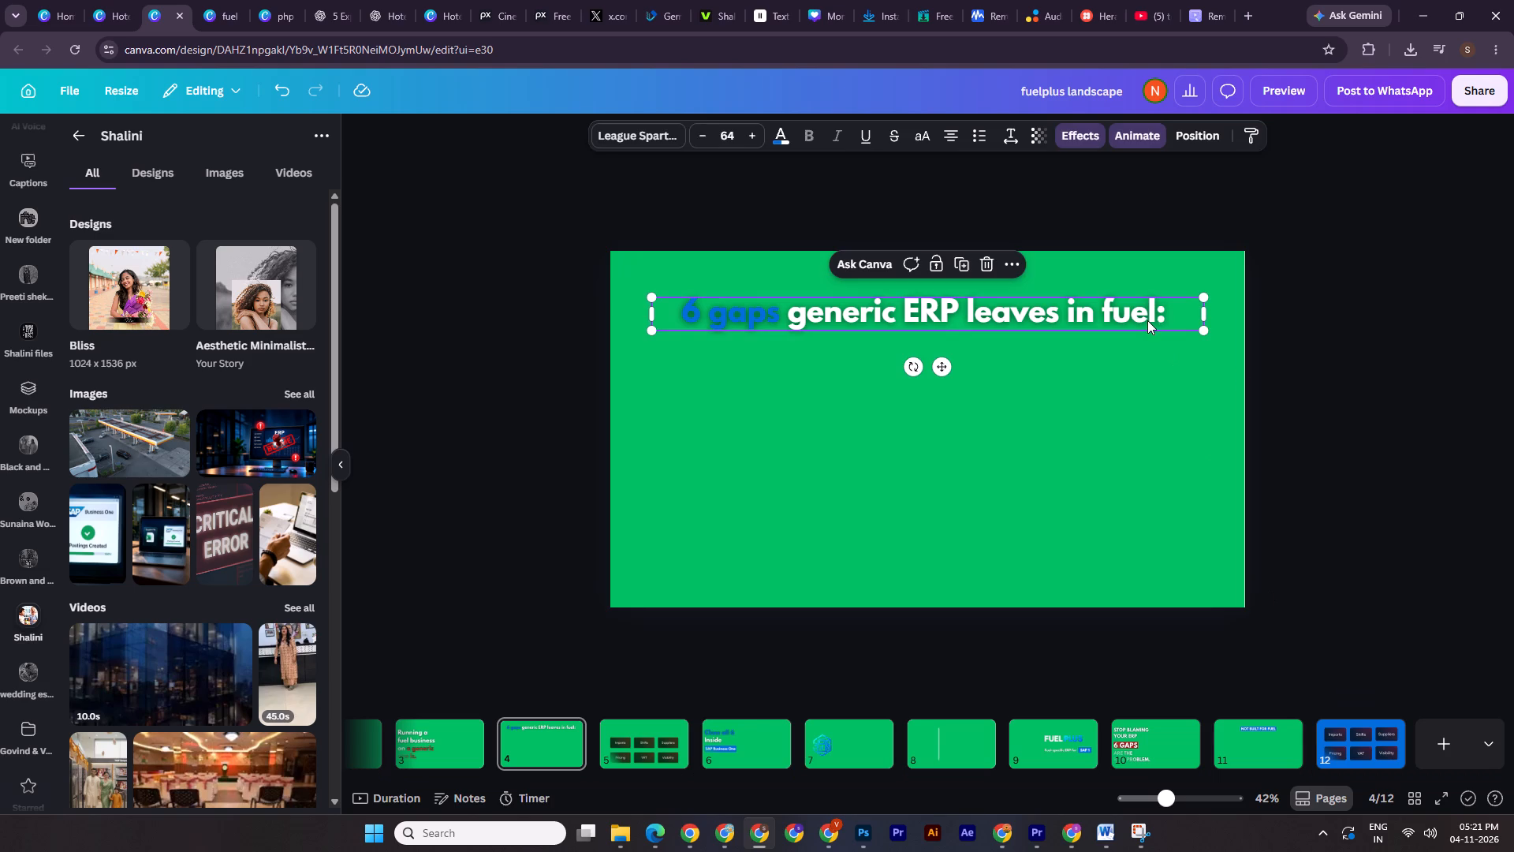
pyautogui.doubleClick(1389, 428)
# On page 12, move all six tiles down together to leave room for a heading above them.
pyautogui.click(1359, 727)
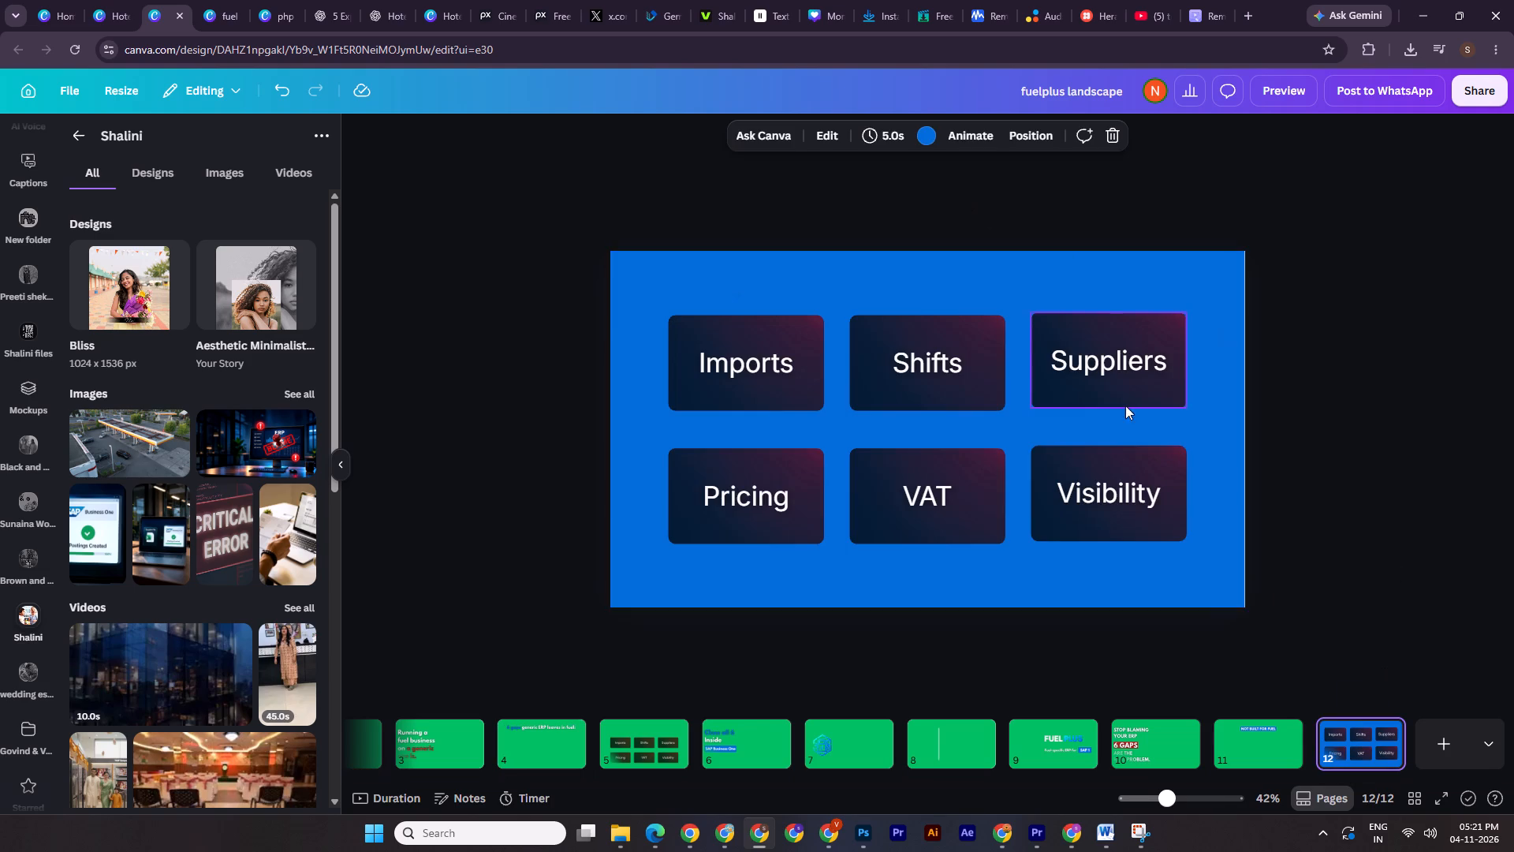
pyautogui.moveTo(1318, 331); pyautogui.dragTo(636, 519)
pyautogui.keyDown('shift'); pyautogui.moveTo(967, 397); pyautogui.dragTo(968, 420); pyautogui.keyUp('shift')
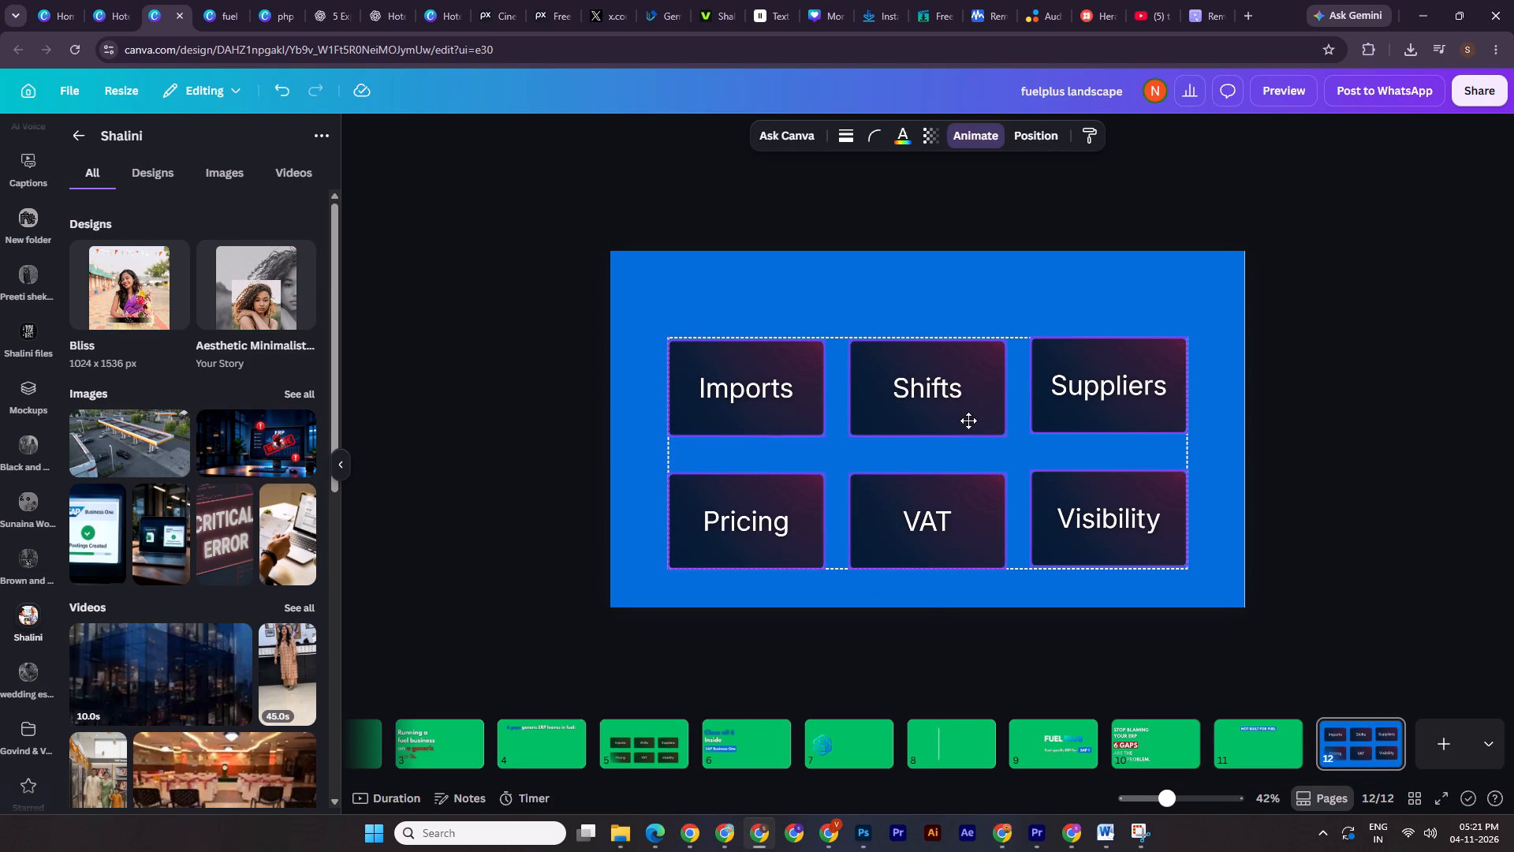
pyautogui.keyDown('shift'); pyautogui.moveTo(968, 420); pyautogui.dragTo(968, 419); pyautogui.keyUp('shift')
# Paste the copied "6 gaps" heading onto page 12 and move it up clear of the tiles.
pyautogui.click(1388, 347)
pyautogui.hotkey('ctrl', 'v')
pyautogui.keyDown('shift'); pyautogui.moveTo(1094, 305); pyautogui.dragTo(1098, 296); pyautogui.keyUp('shift')
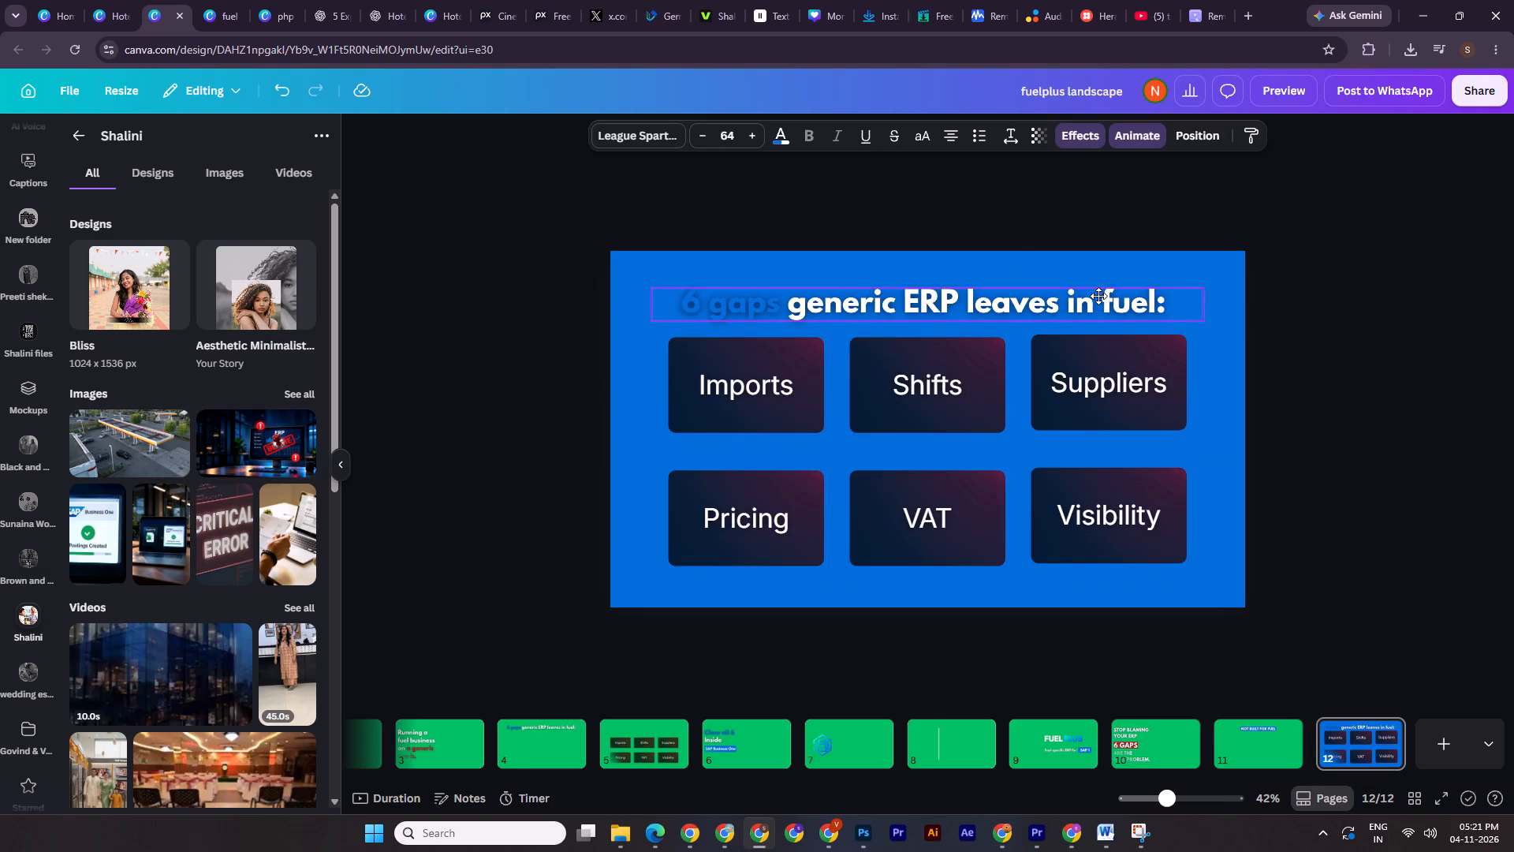
pyautogui.keyDown('shift'); pyautogui.moveTo(1098, 296); pyautogui.dragTo(1098, 288); pyautogui.keyUp('shift')
pyautogui.doubleClick(1364, 317)
# Move the six tiles from page 12 to a newly added blue page 13.
pyautogui.moveTo(1341, 361); pyautogui.dragTo(599, 539)
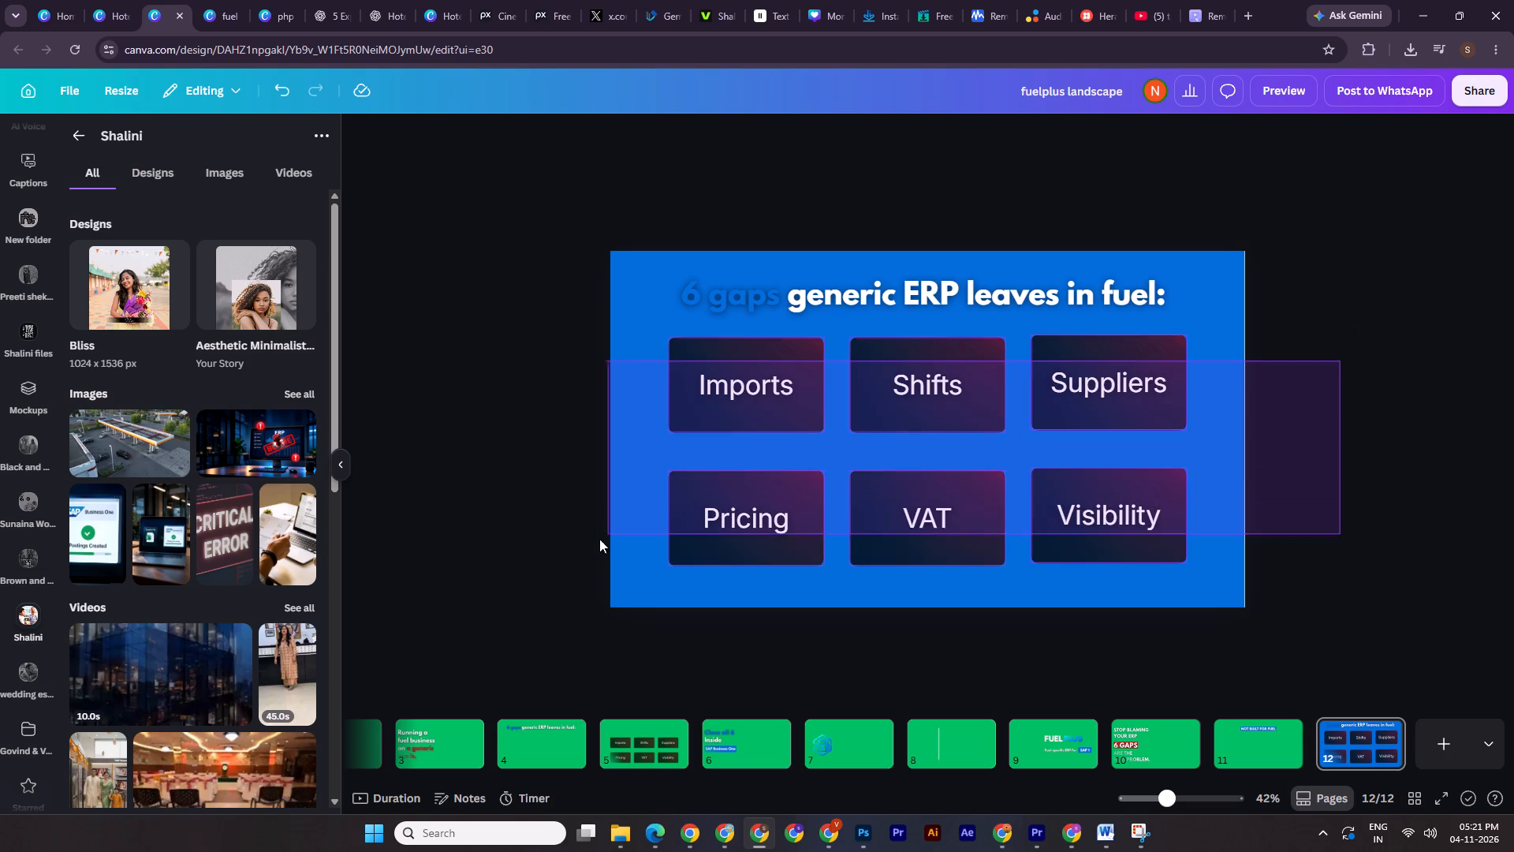
pyautogui.moveTo(599, 539); pyautogui.dragTo(594, 547)
pyautogui.hotkey('ctrl', 'x')
pyautogui.click(1423, 736)
pyautogui.hotkey('ctrl', 'v')
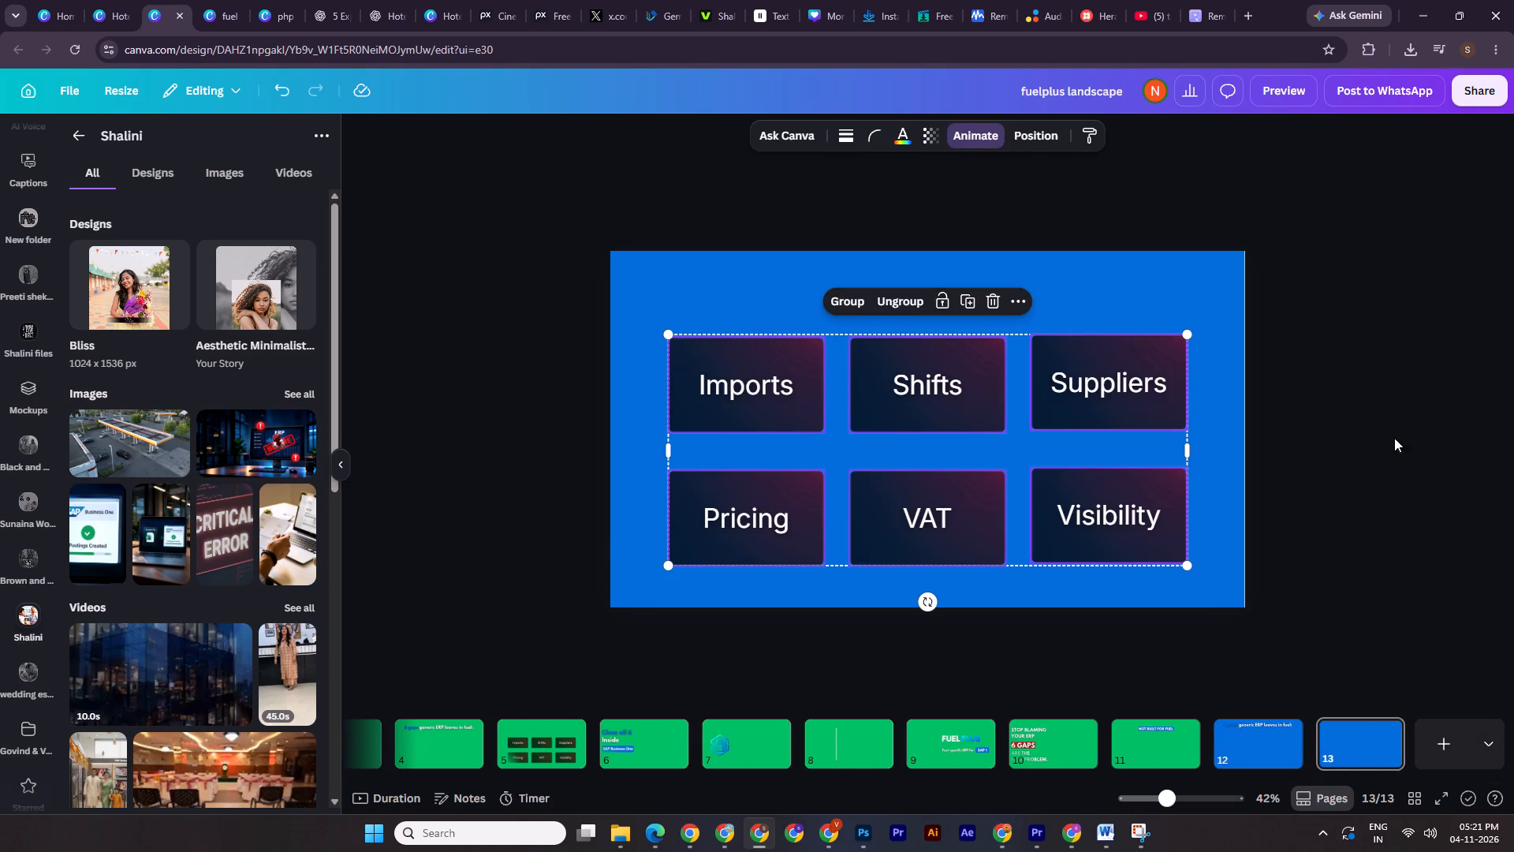
# Change the background of page 12, which holds the heading, to green.
pyautogui.click(1239, 738)
pyautogui.click(1138, 427)
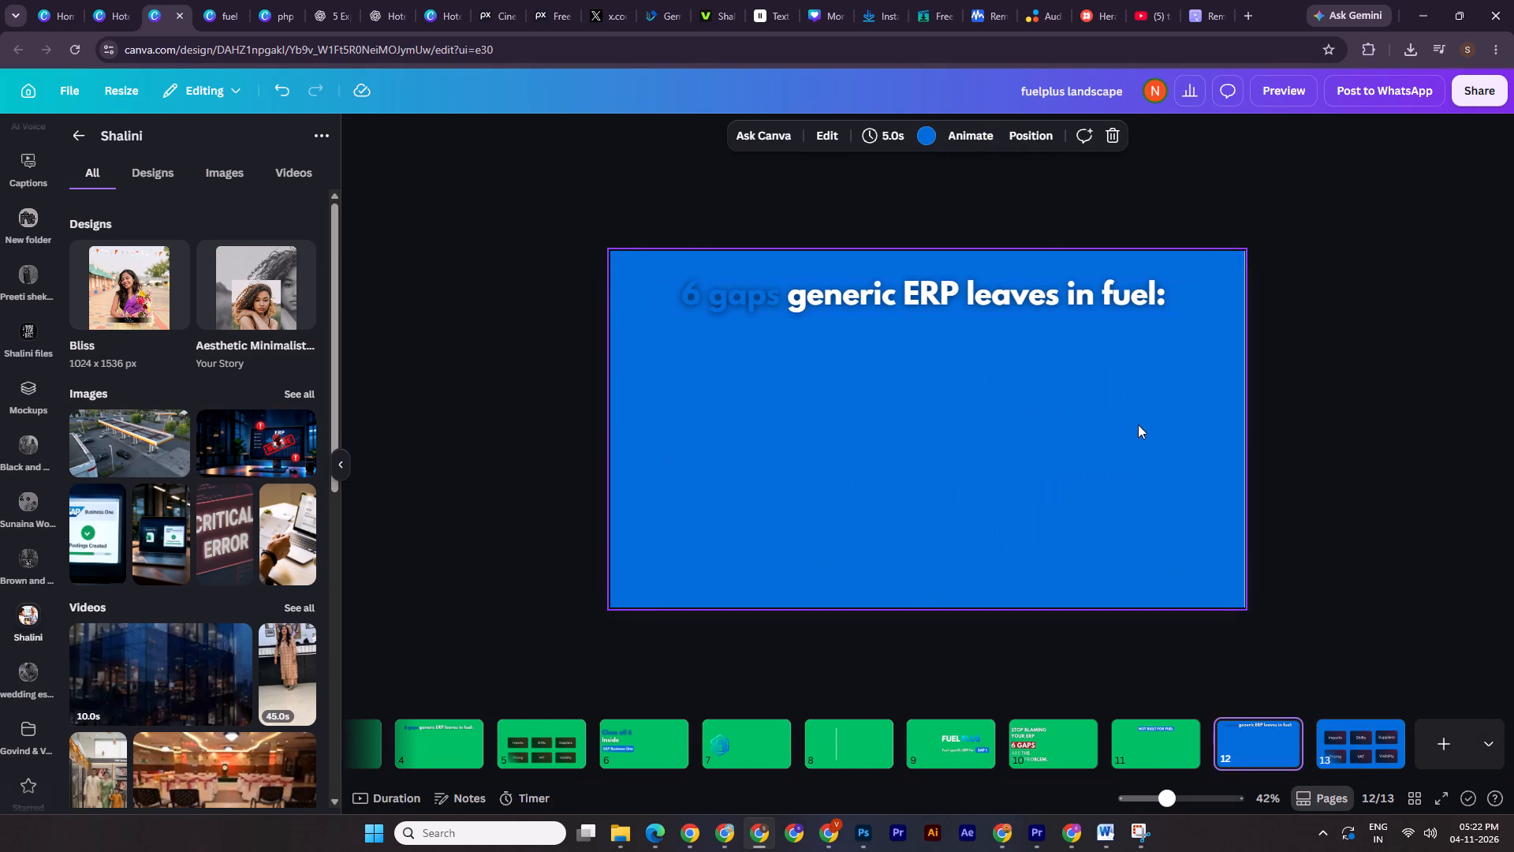
pyautogui.click(962, 136)
pyautogui.click(155, 254)
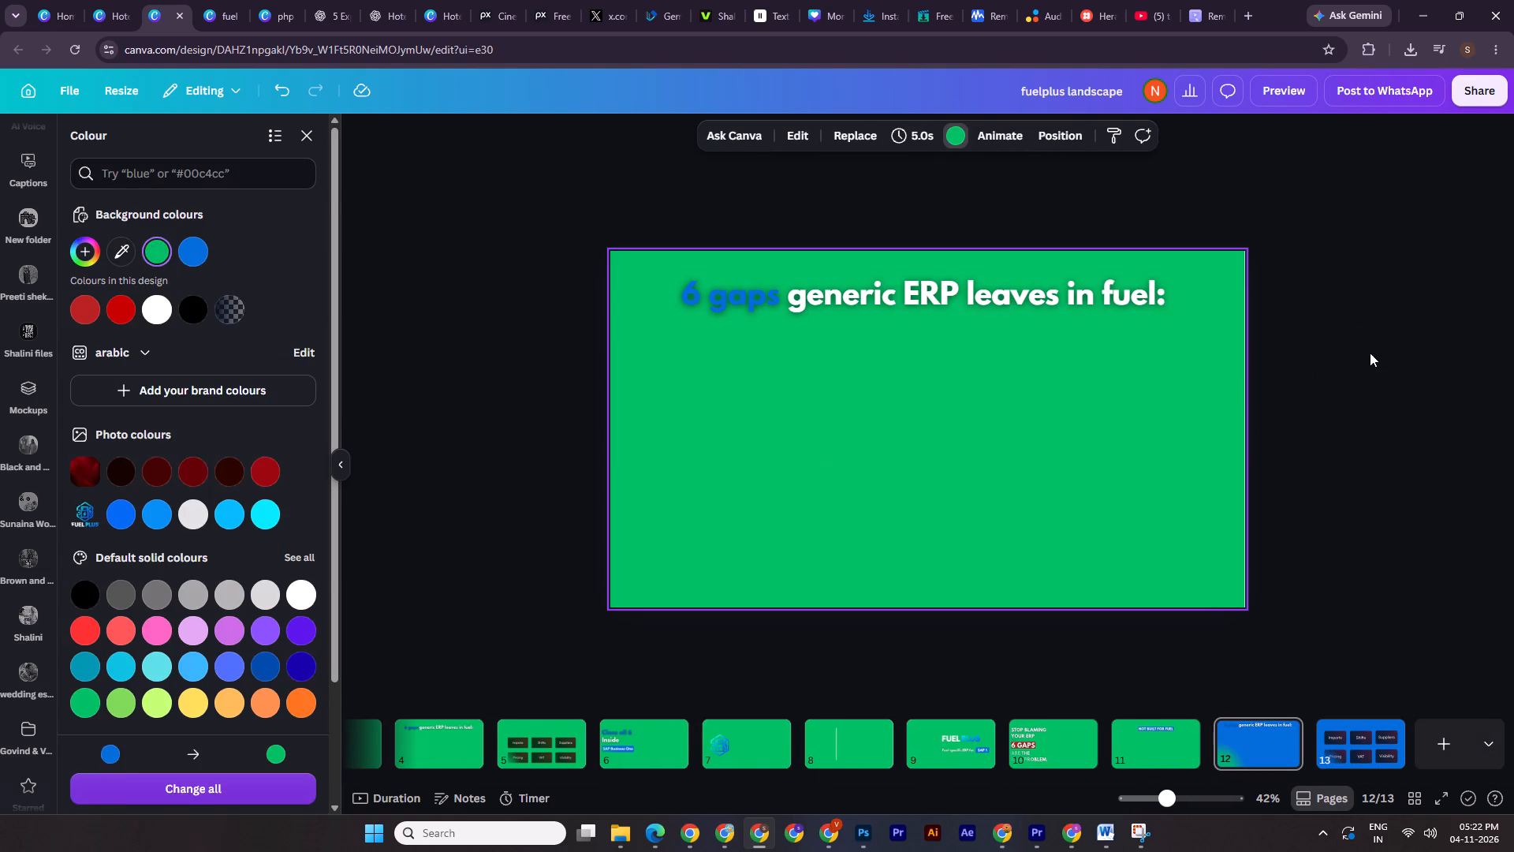
pyautogui.click(1370, 353)
# Set the duration of pages 12 and 13 to 10 seconds each.
pyautogui.click(1281, 750)
pyautogui.click(905, 121)
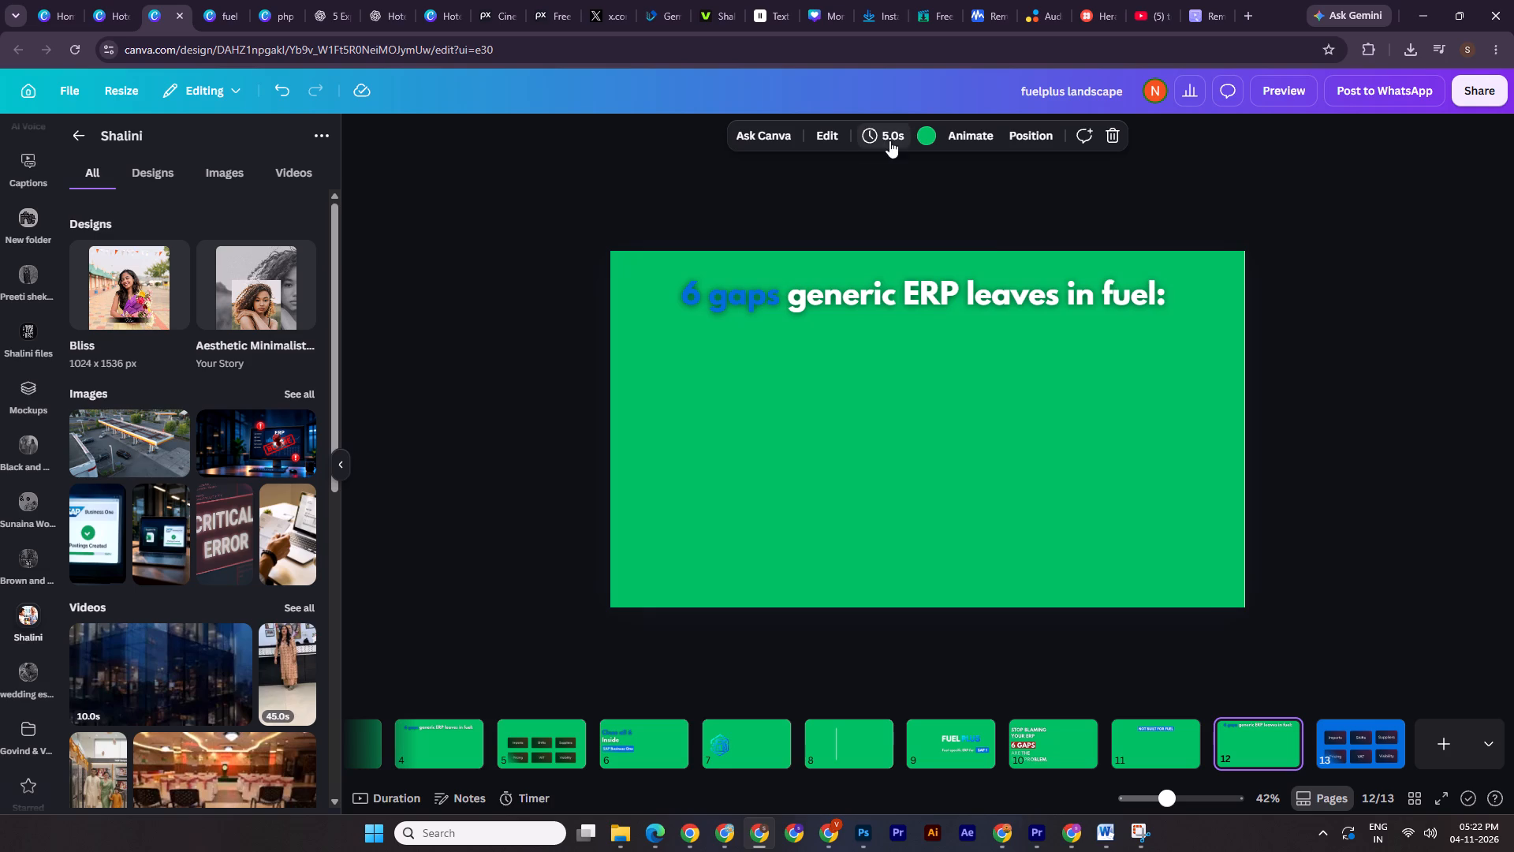
pyautogui.click(889, 140)
pyautogui.write('10')
pyautogui.press('Return')
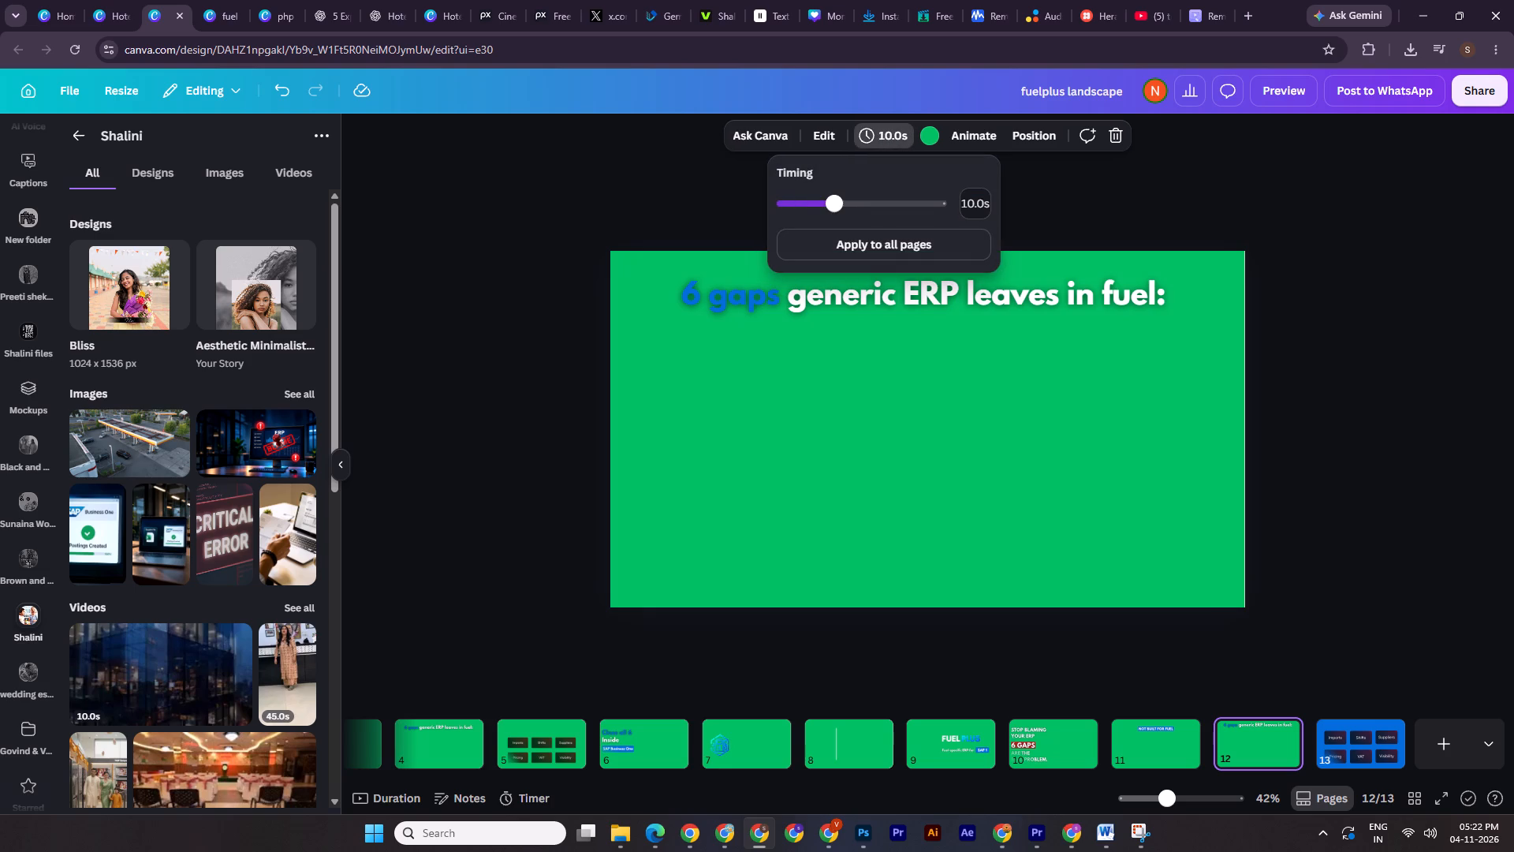
pyautogui.click(1374, 744)
pyautogui.click(886, 125)
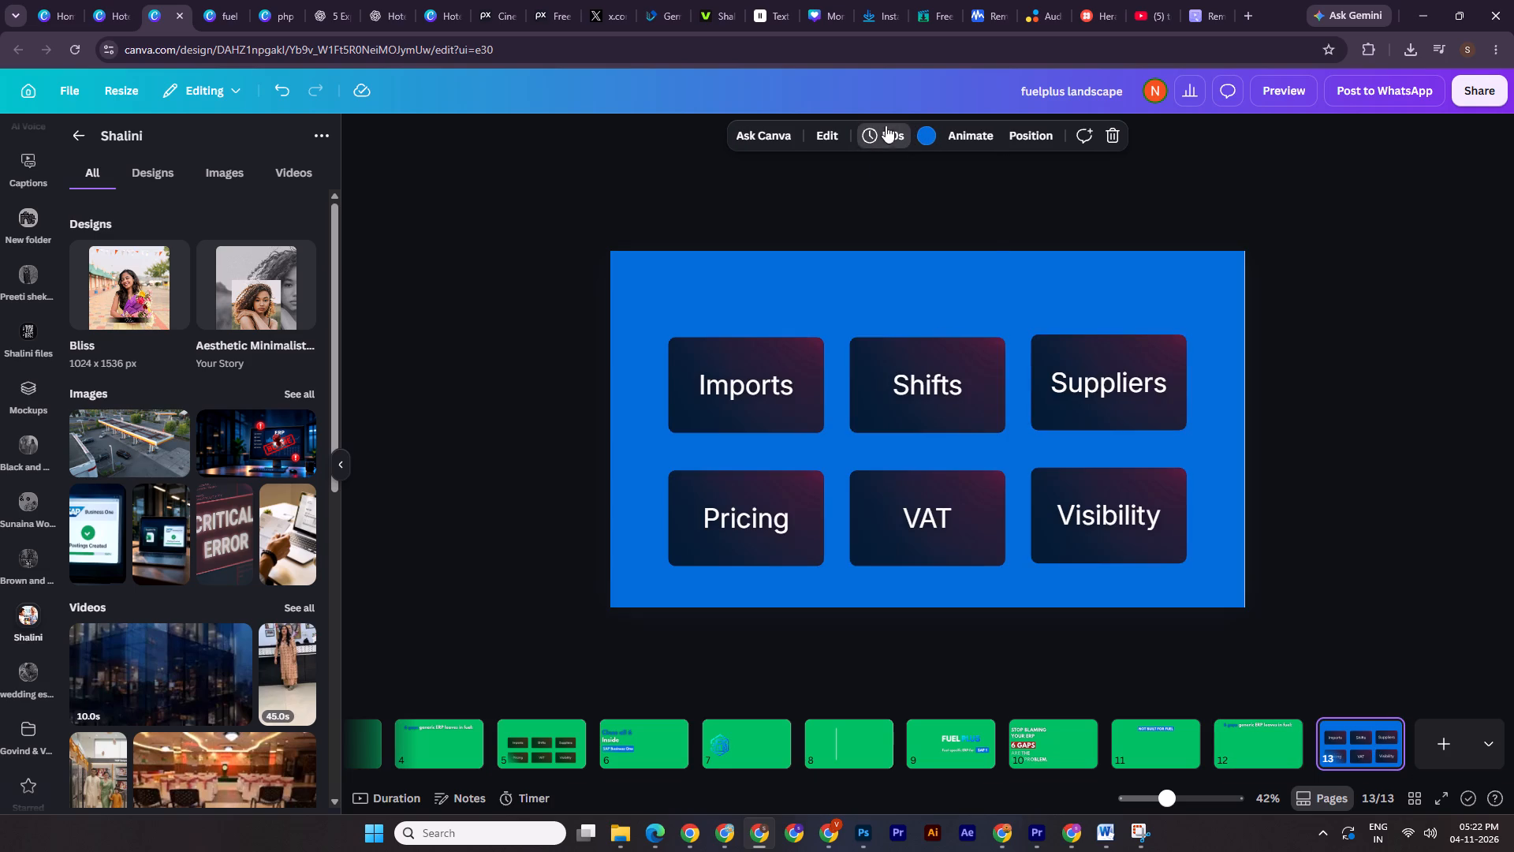
pyautogui.write('10')
pyautogui.press('Return')
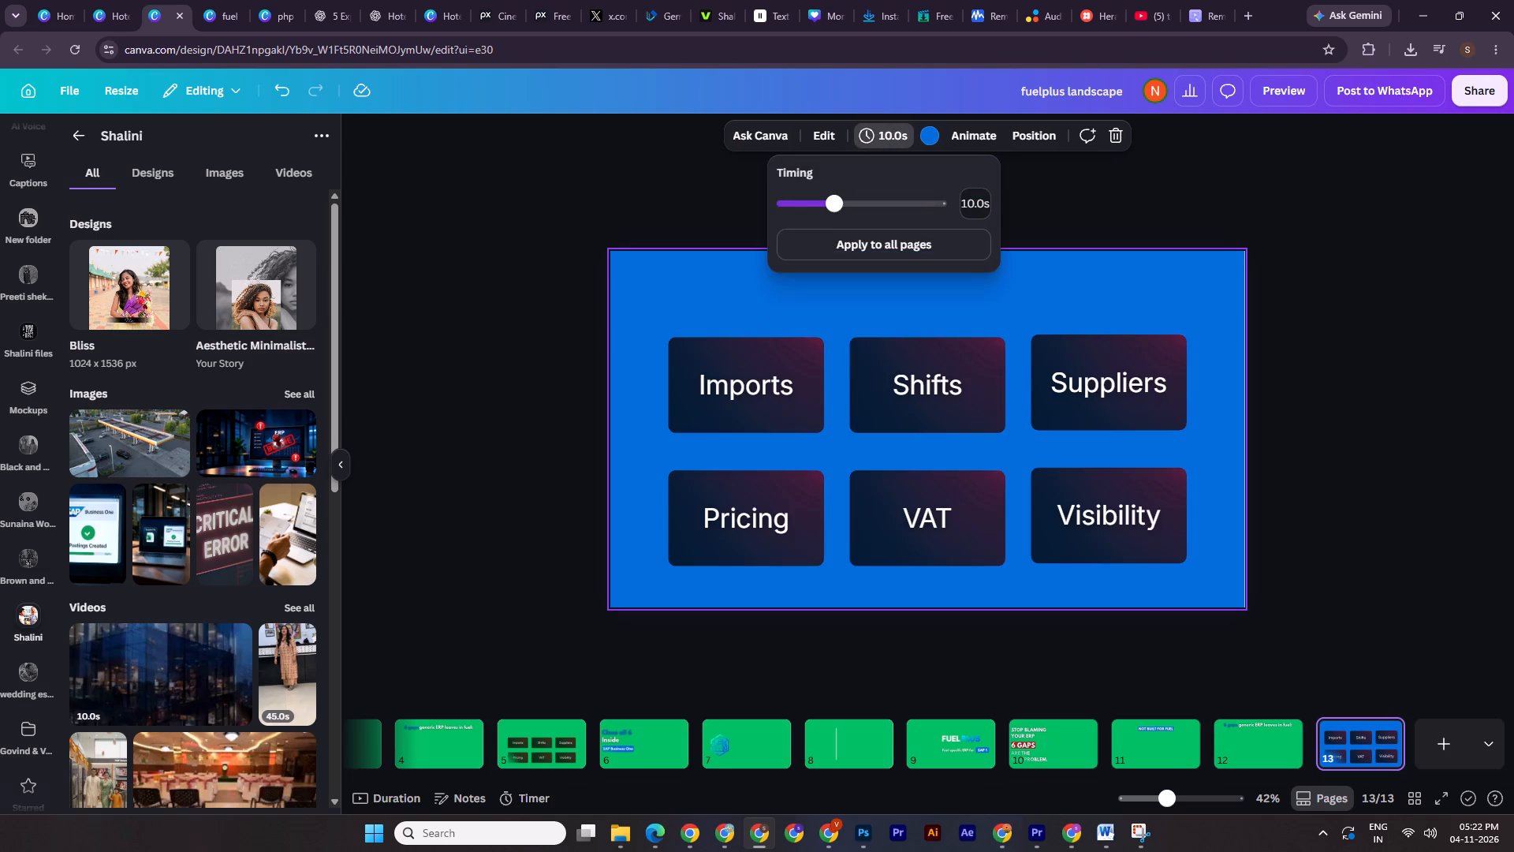
# Download page 12, the "6 gaps" heading, as a PNG with a transparent background.
pyautogui.click(1292, 734)
pyautogui.click(1471, 95)
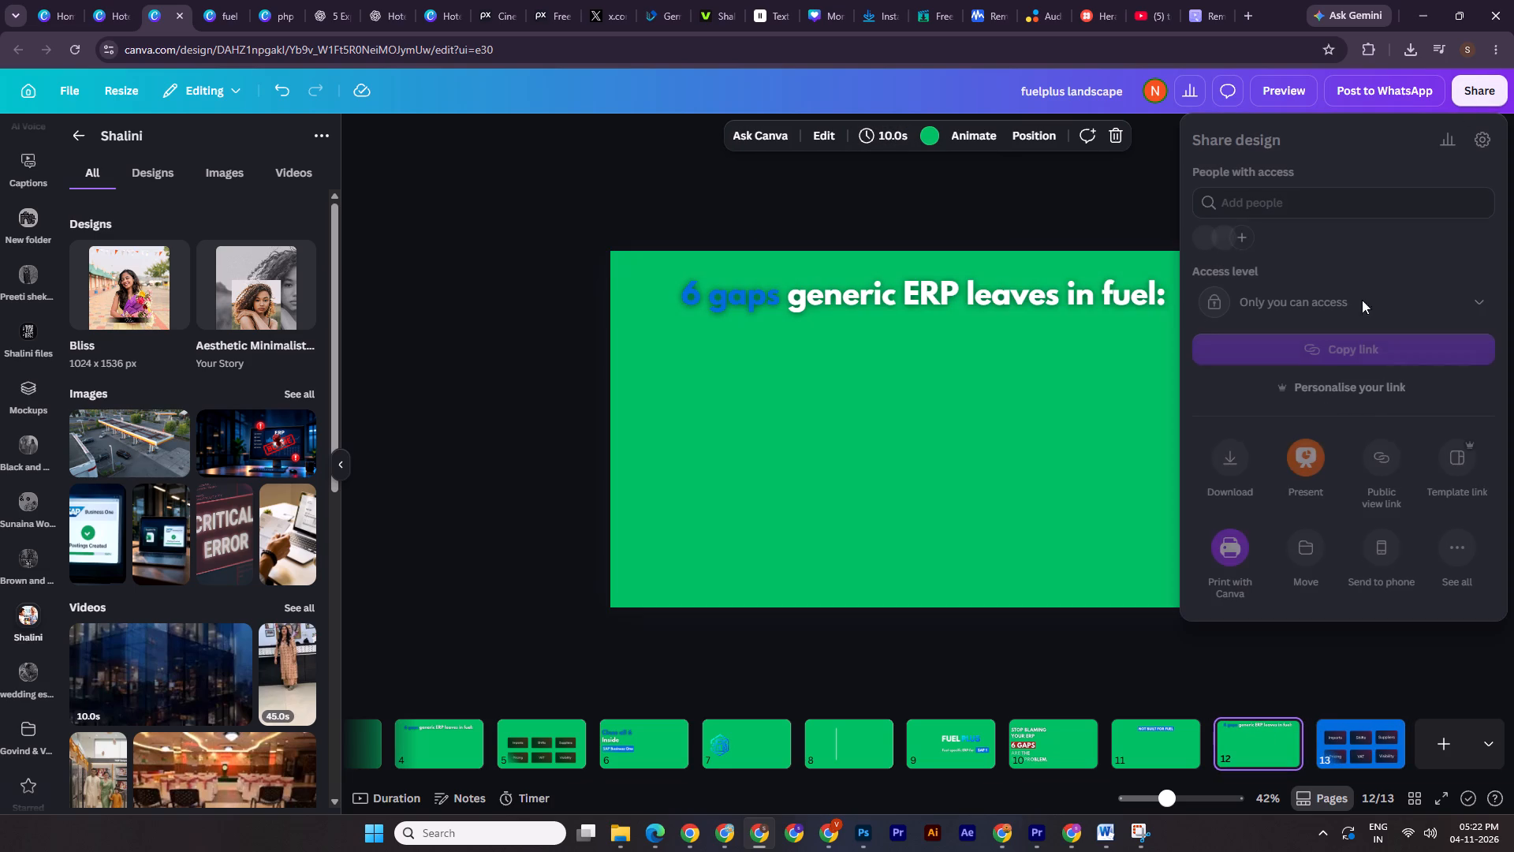
pyautogui.click(1244, 452)
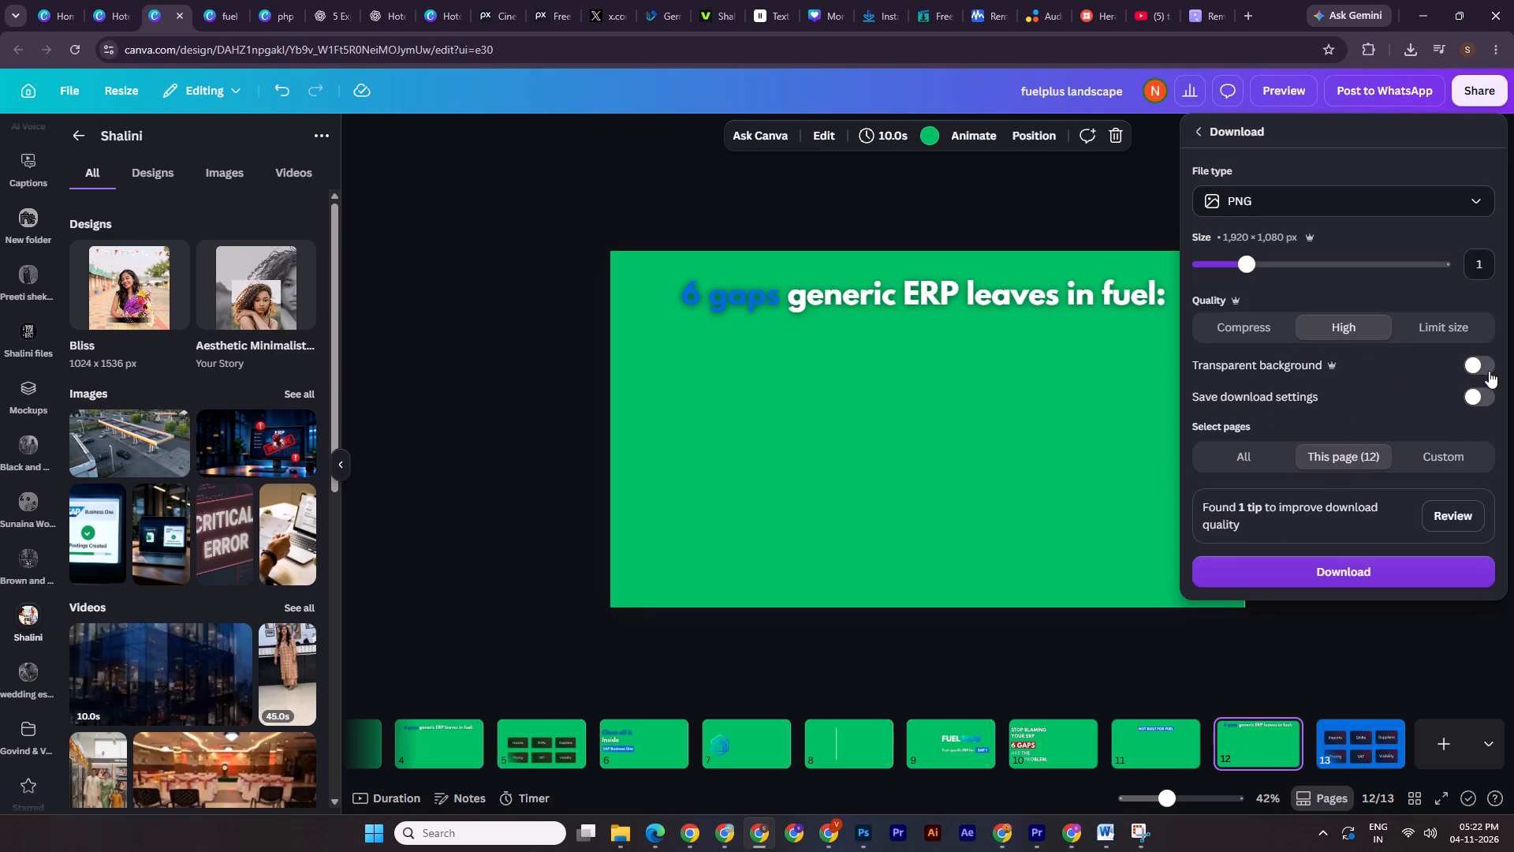
pyautogui.click(1472, 364)
pyautogui.click(1353, 562)
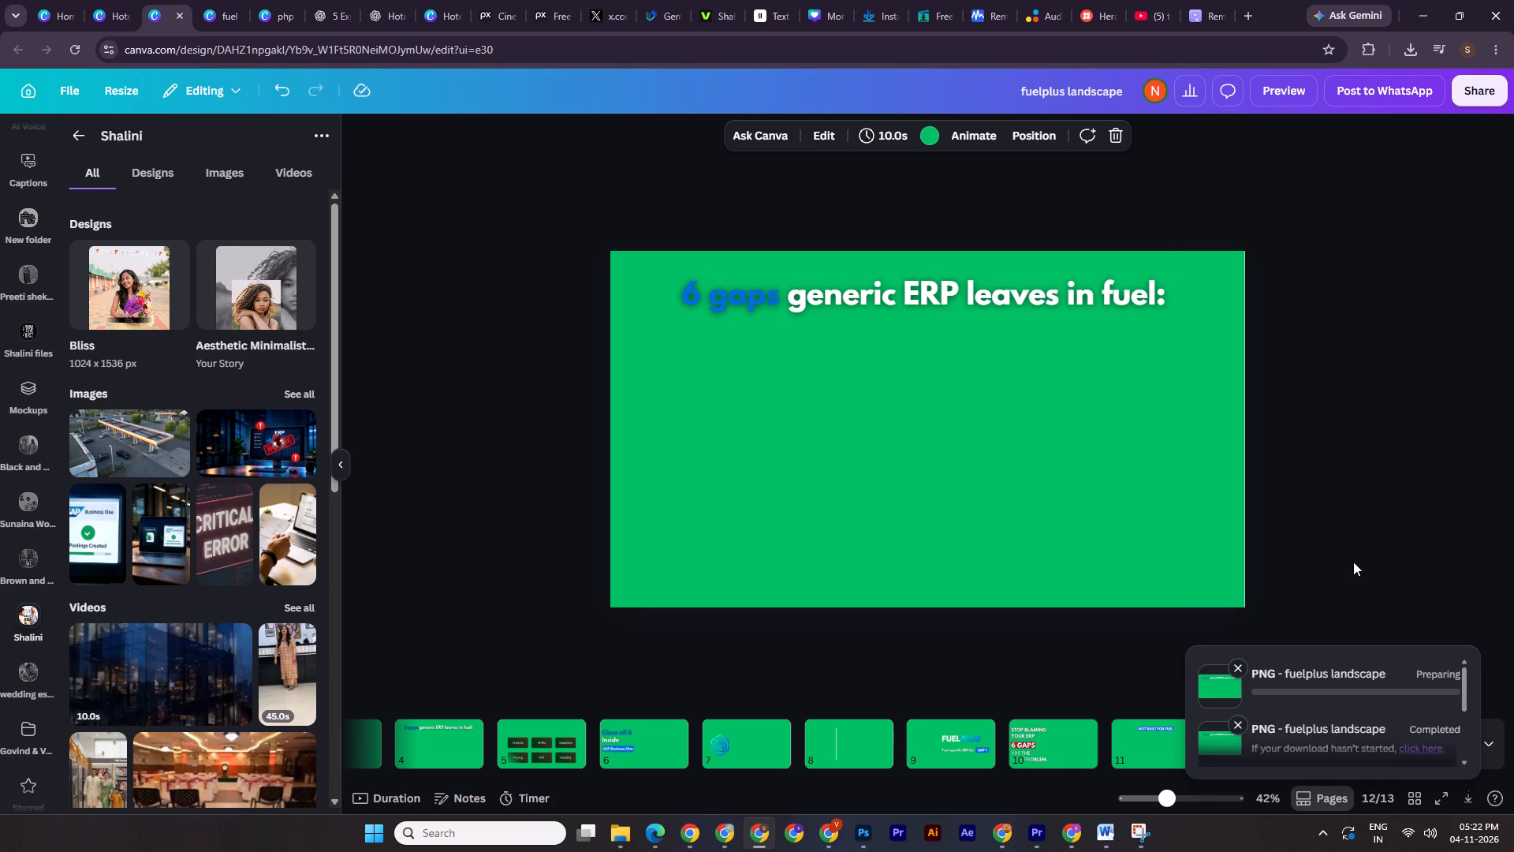
pyautogui.click(1235, 666)
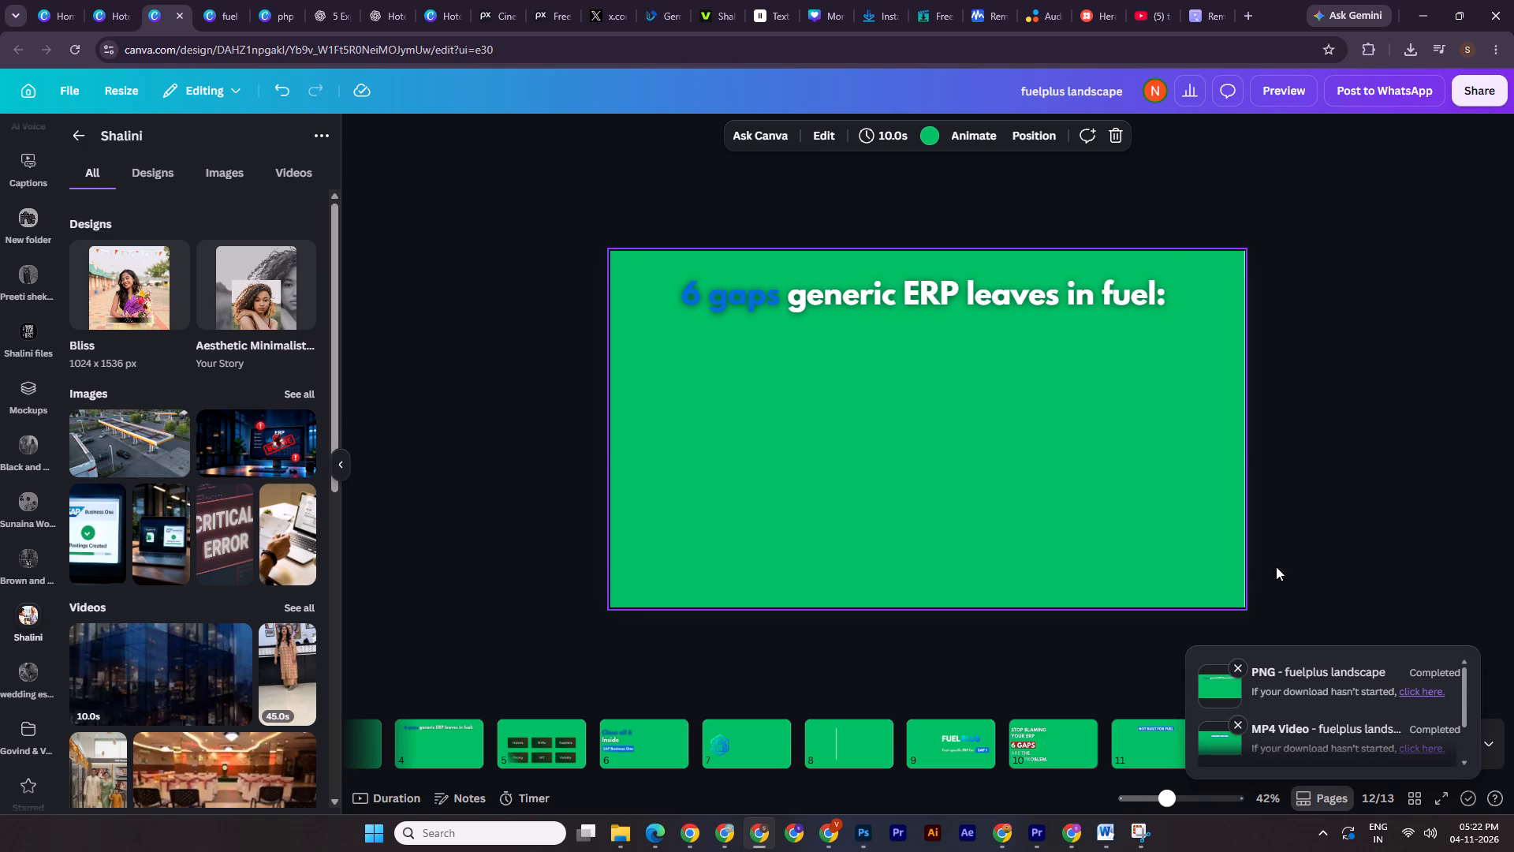
pyautogui.click(1438, 465)
pyautogui.click(1179, 725)
pyautogui.click(1264, 746)
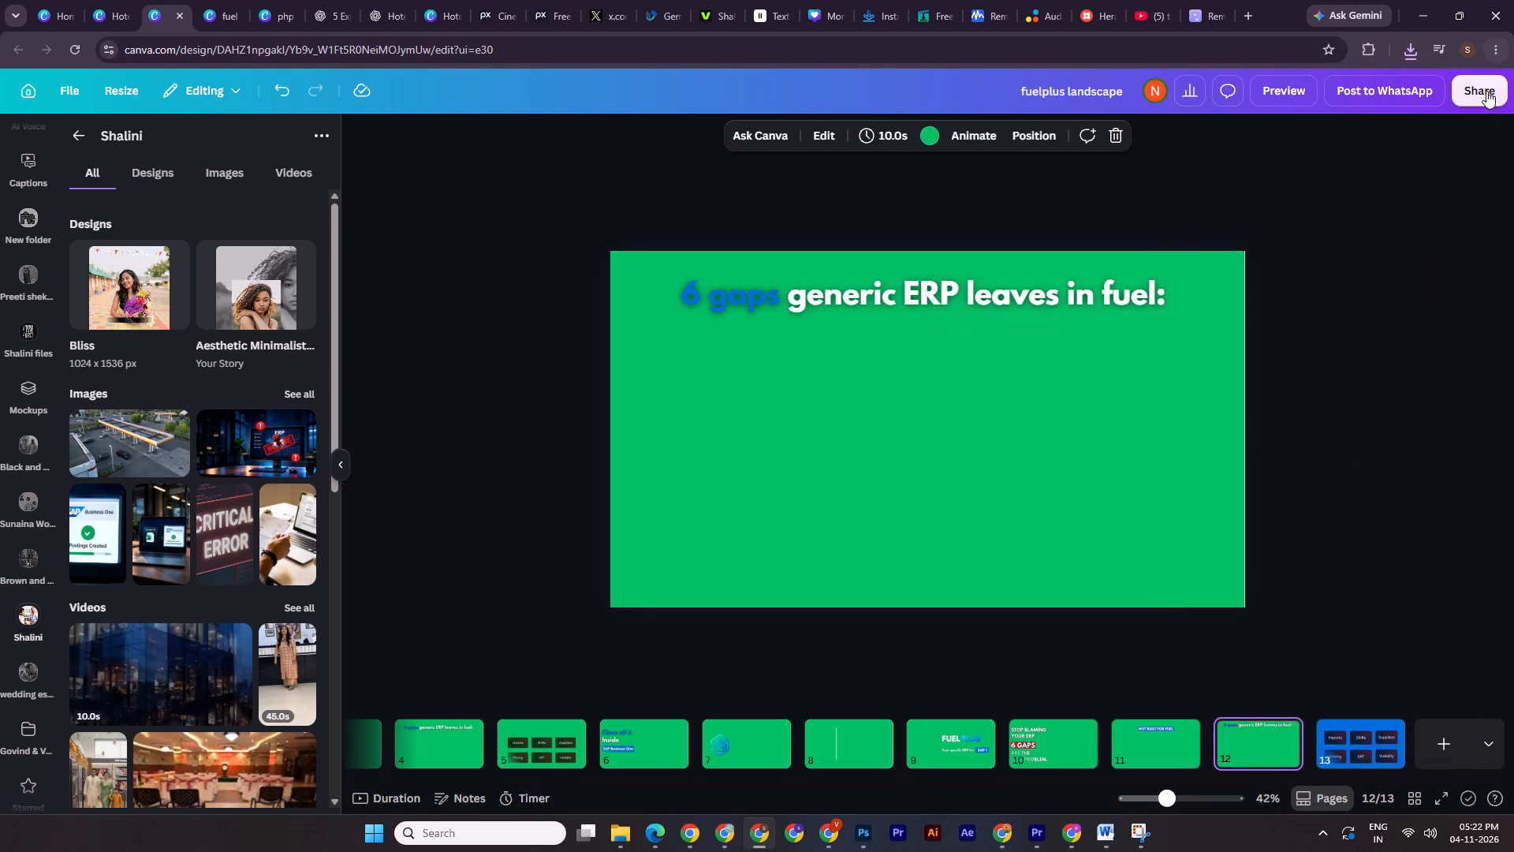
# Download page 12, the green heading page, as an MP4 video.
pyautogui.click(1486, 91)
pyautogui.click(1221, 462)
pyautogui.click(1340, 197)
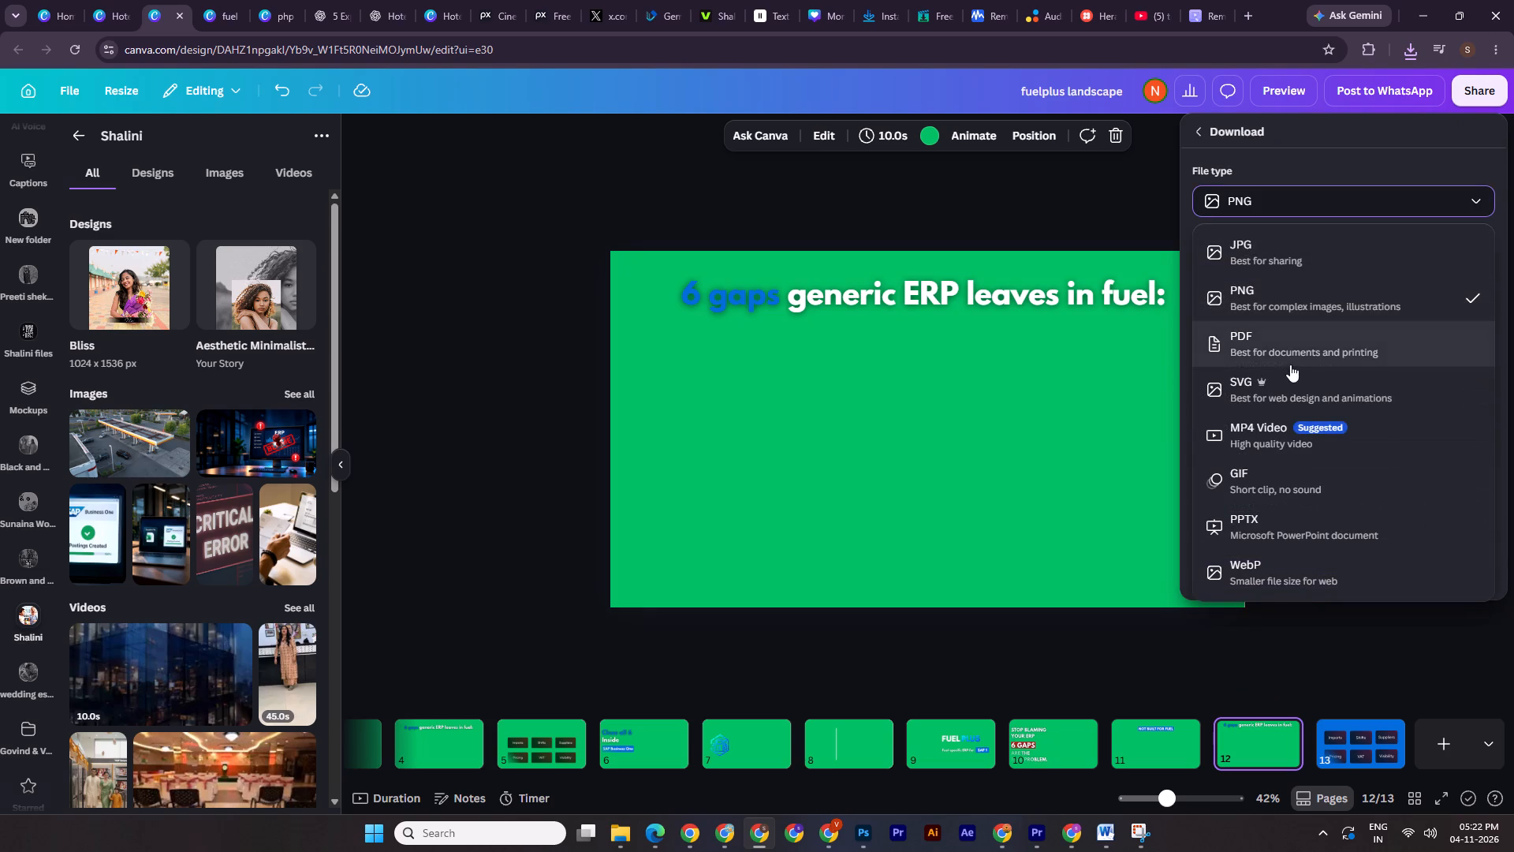
pyautogui.click(1296, 415)
pyautogui.click(1393, 405)
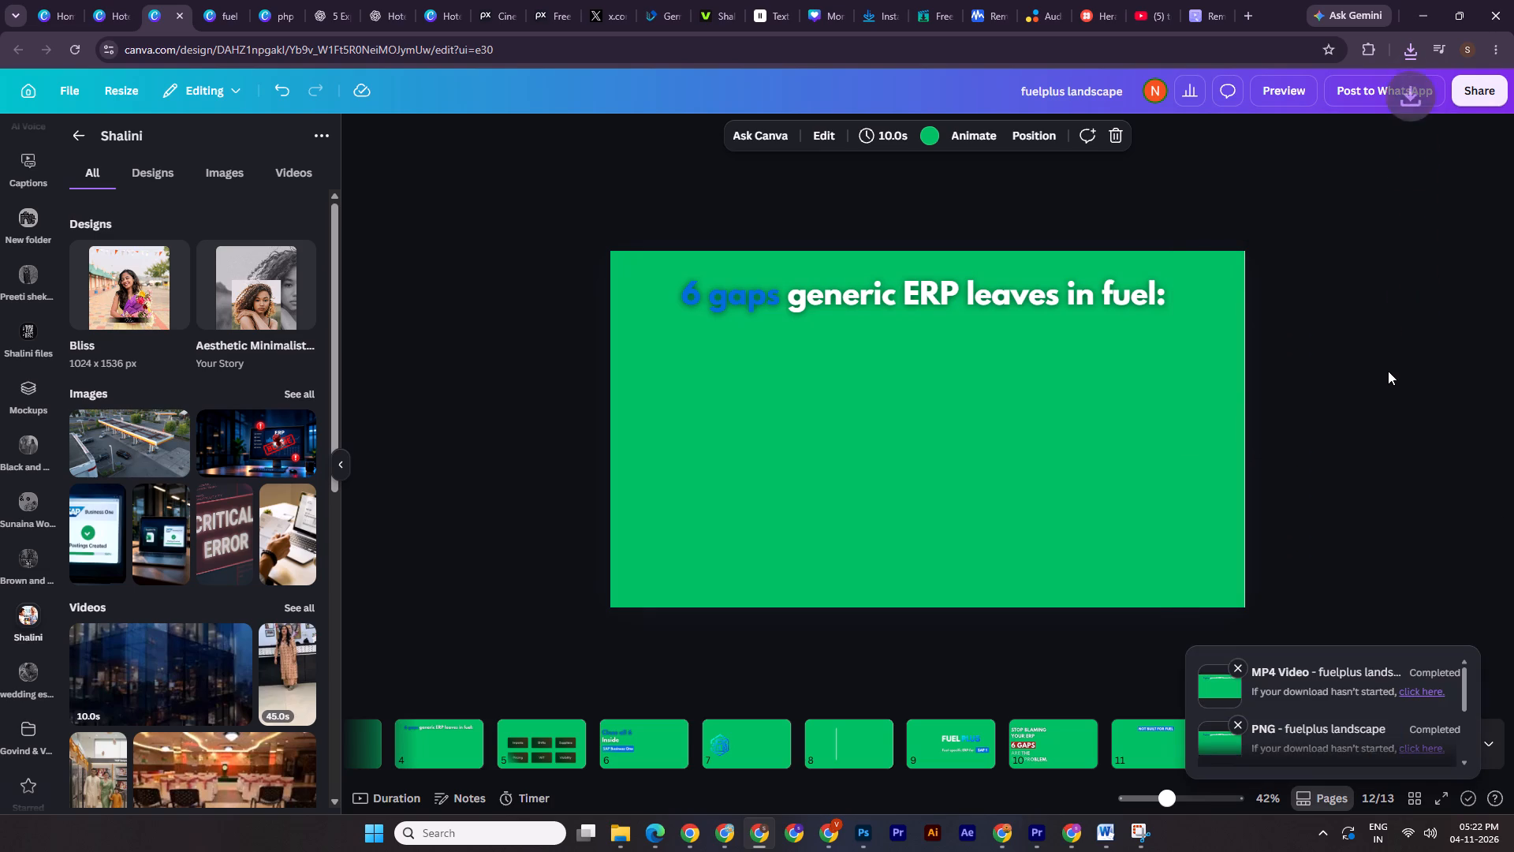
pyautogui.click(1388, 371)
# Download page 13, the blue page with the six tiles, as a 1080p MP4 video.
pyautogui.click(1363, 723)
pyautogui.click(1467, 103)
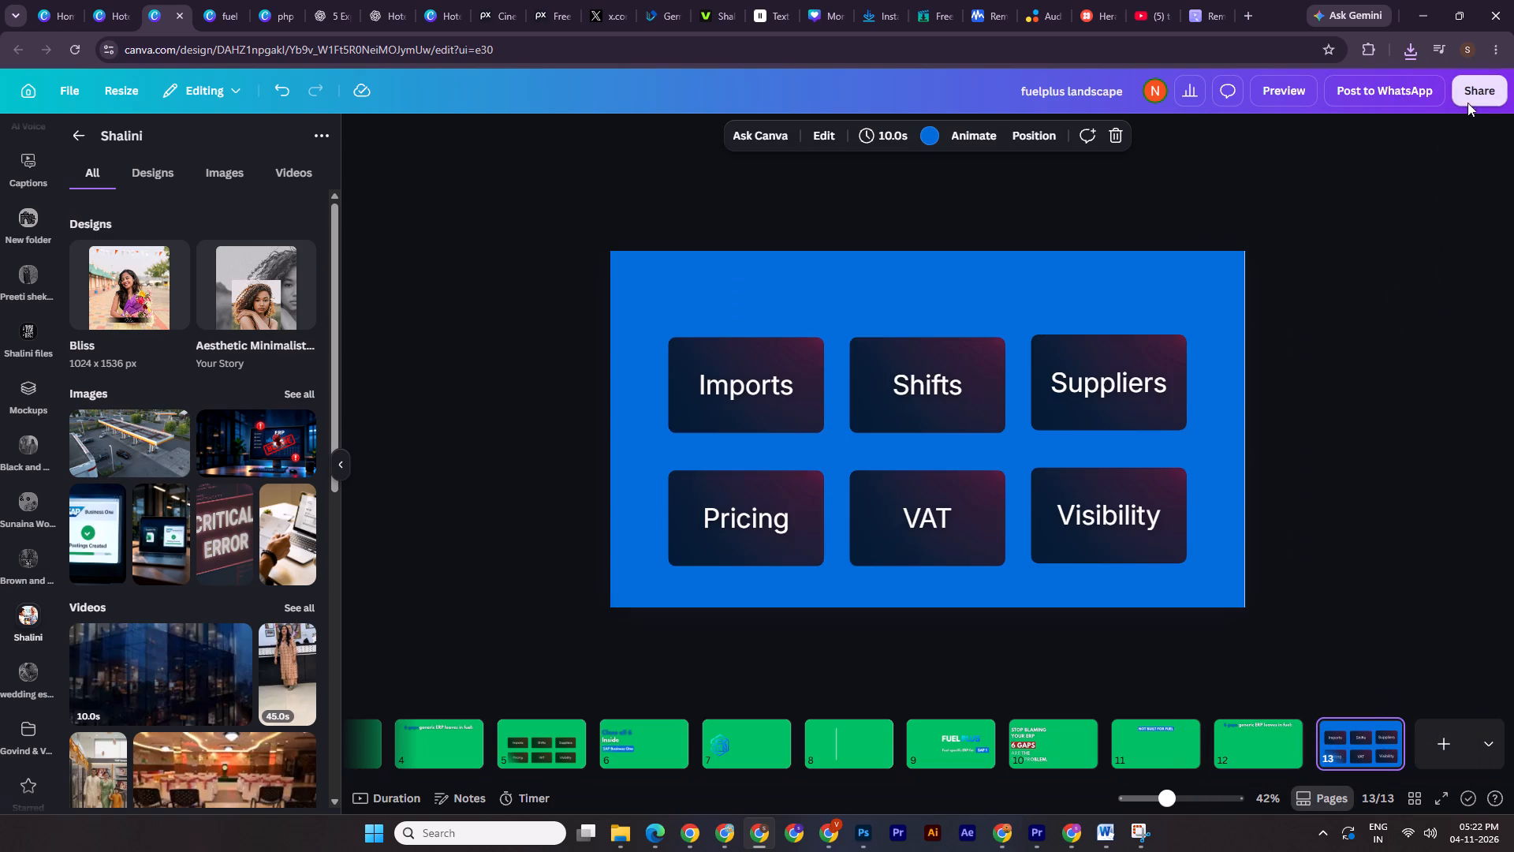
pyautogui.click(1221, 461)
pyautogui.click(1347, 366)
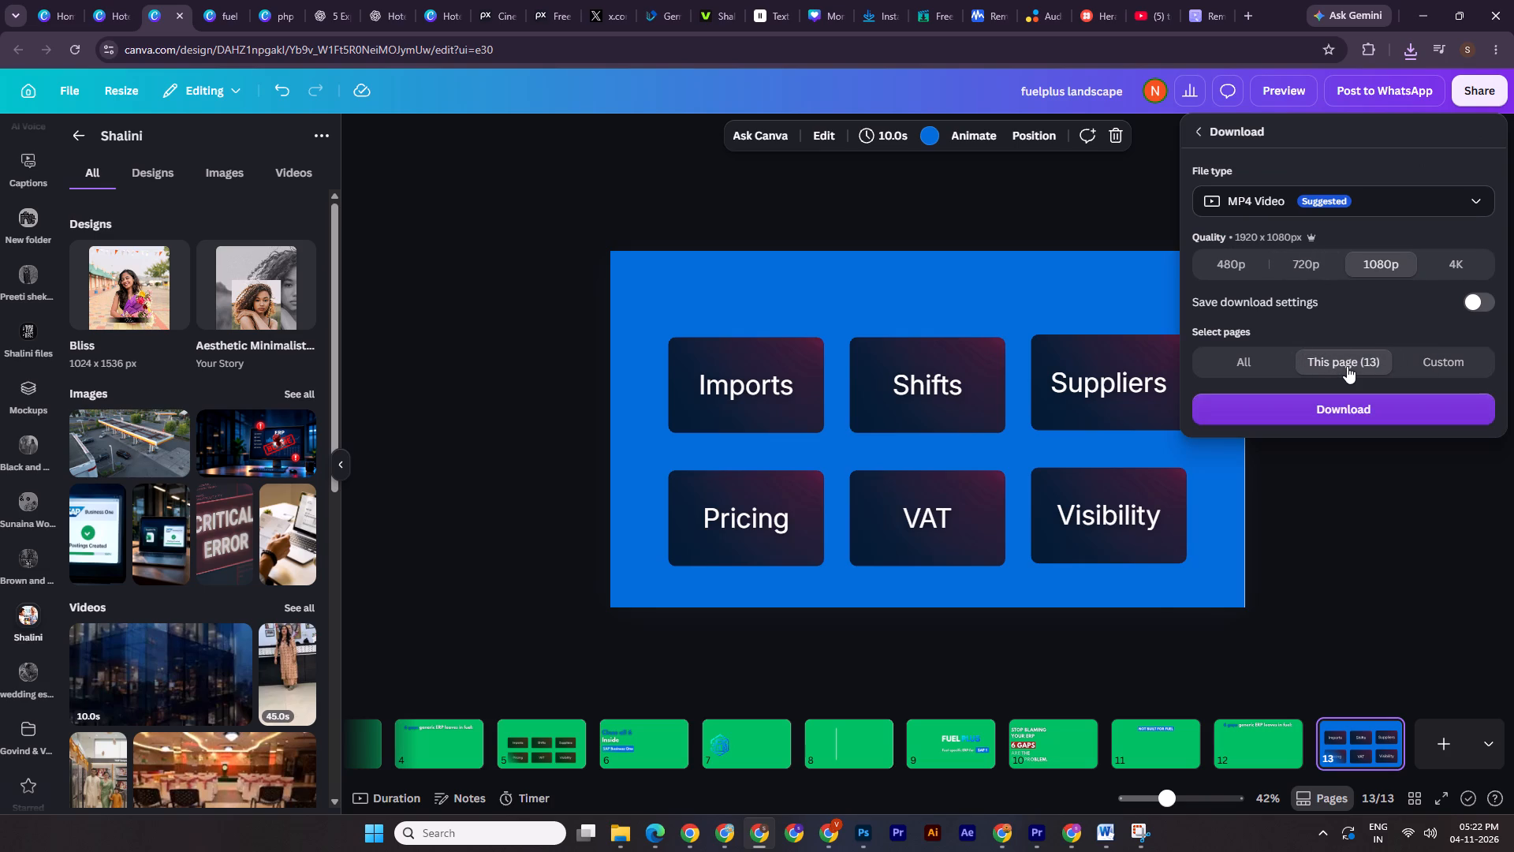
pyautogui.click(1343, 413)
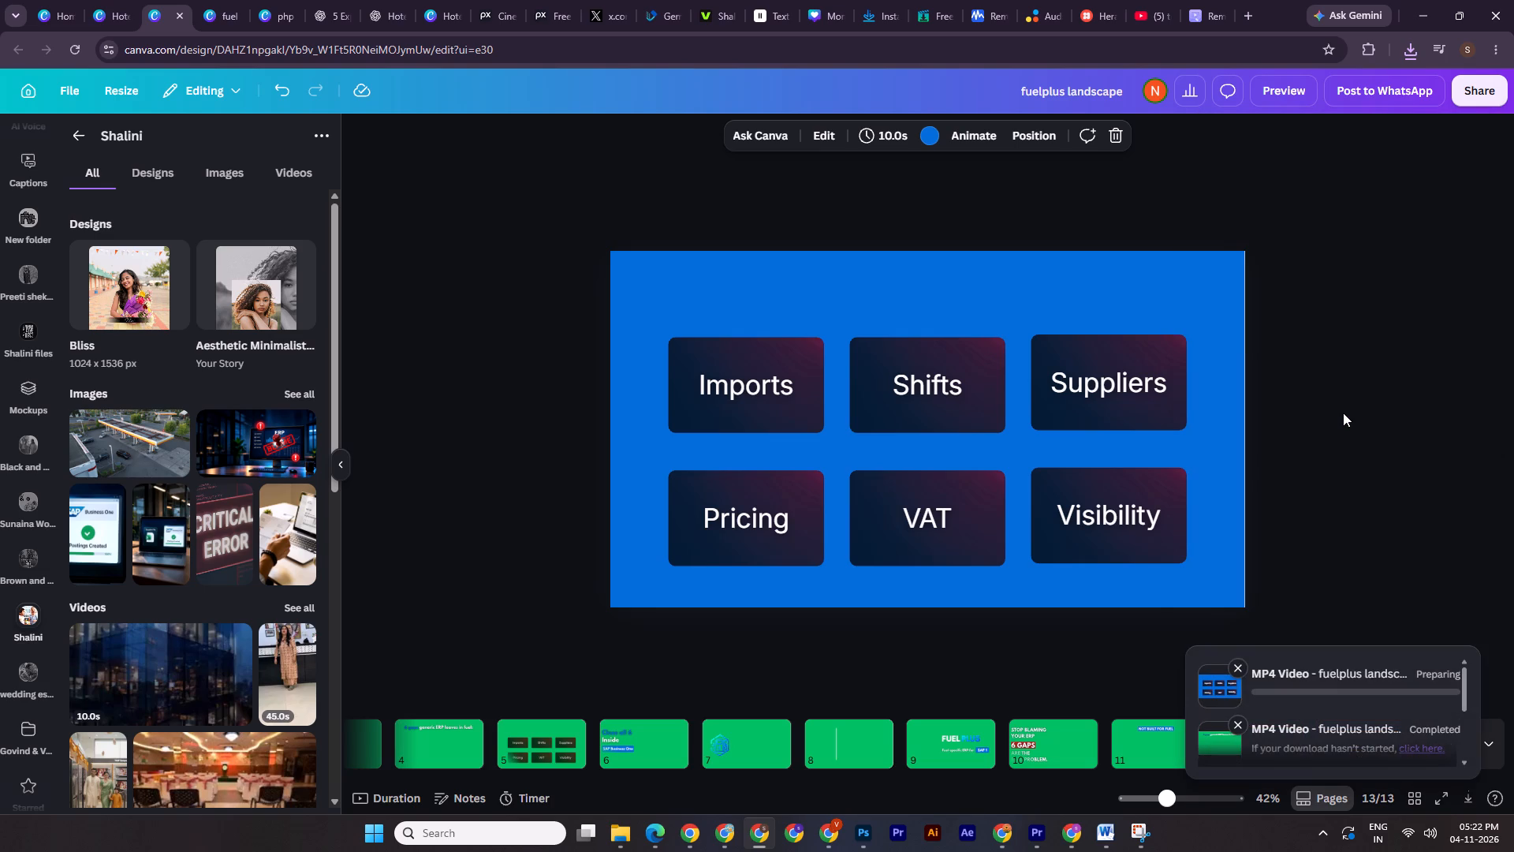
pyautogui.click(1352, 372)
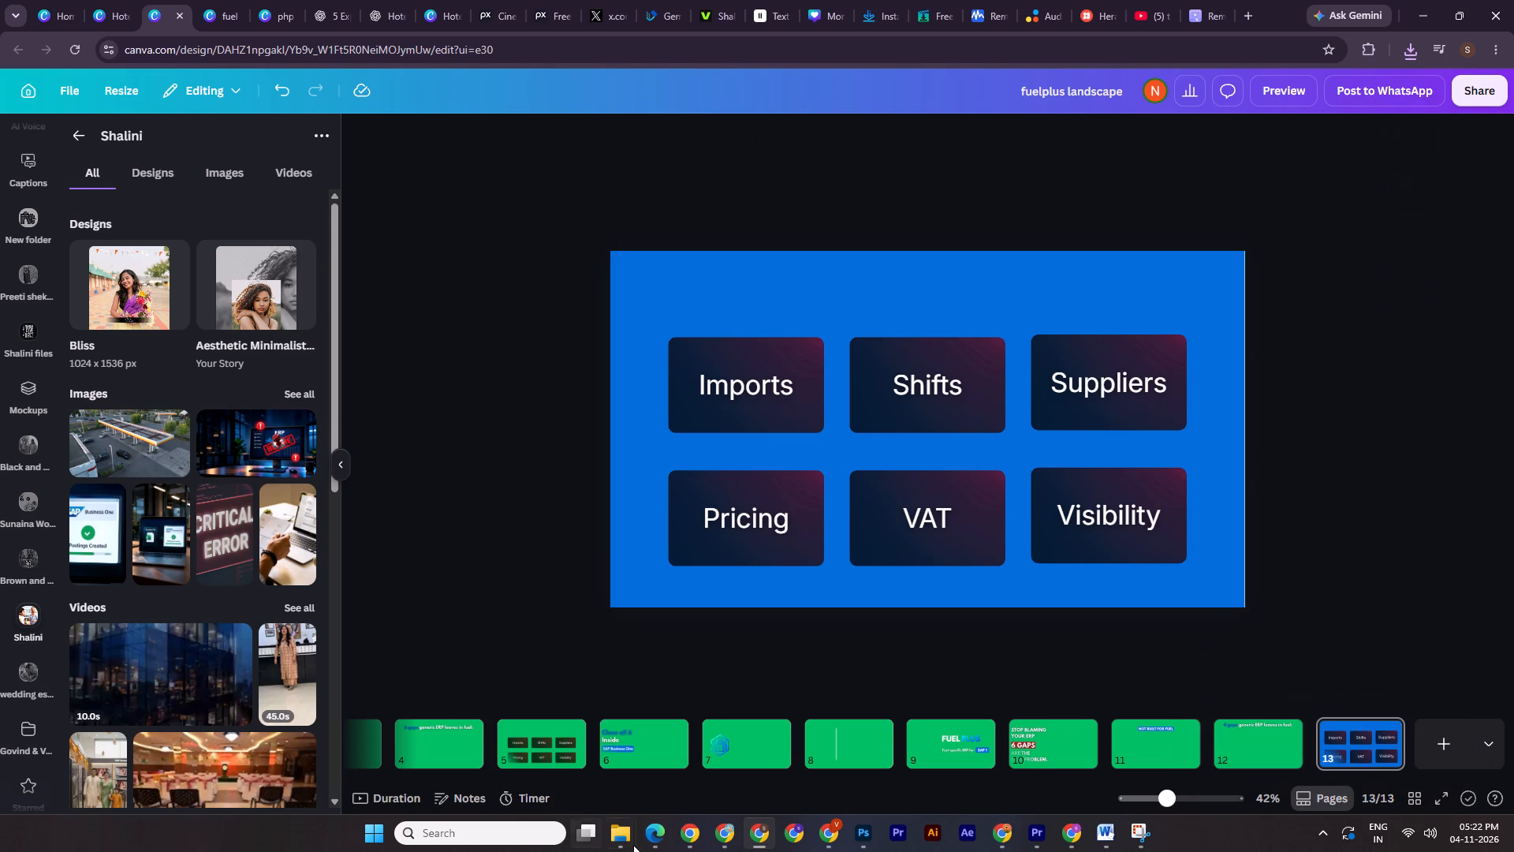
# In File Explorer's Downloads folder, batch-rename the two new fuelplus landscape MP4 files with the base name "fuelplus landscape_3".
pyautogui.click(635, 841)
pyautogui.click(487, 785)
pyautogui.click(74, 250)
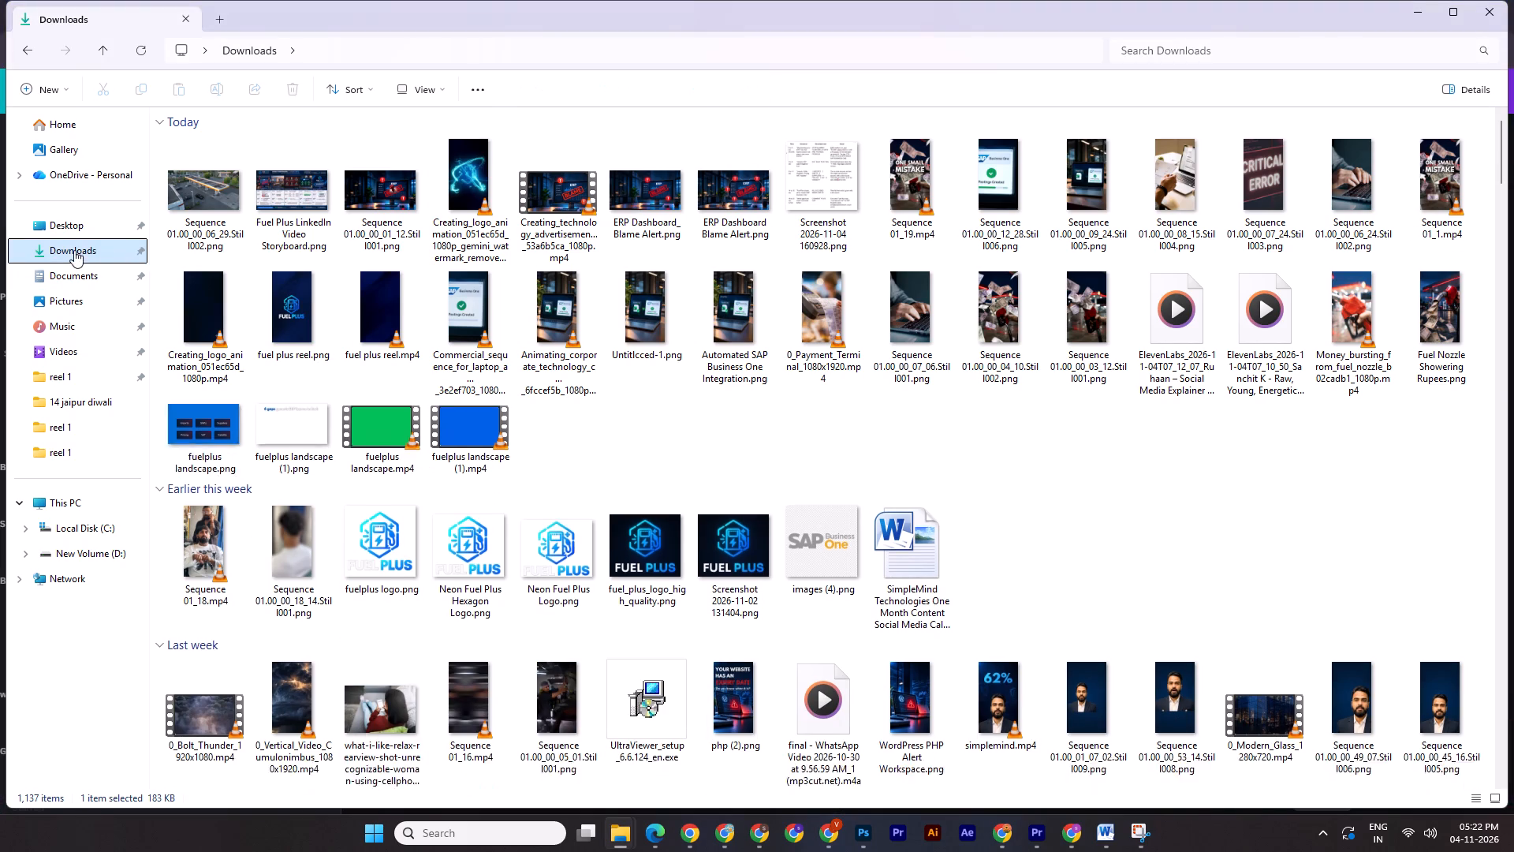
pyautogui.click(214, 194)
pyautogui.keyDown('shift'); pyautogui.click(287, 205); pyautogui.keyUp('shift')
pyautogui.rightClick(296, 234)
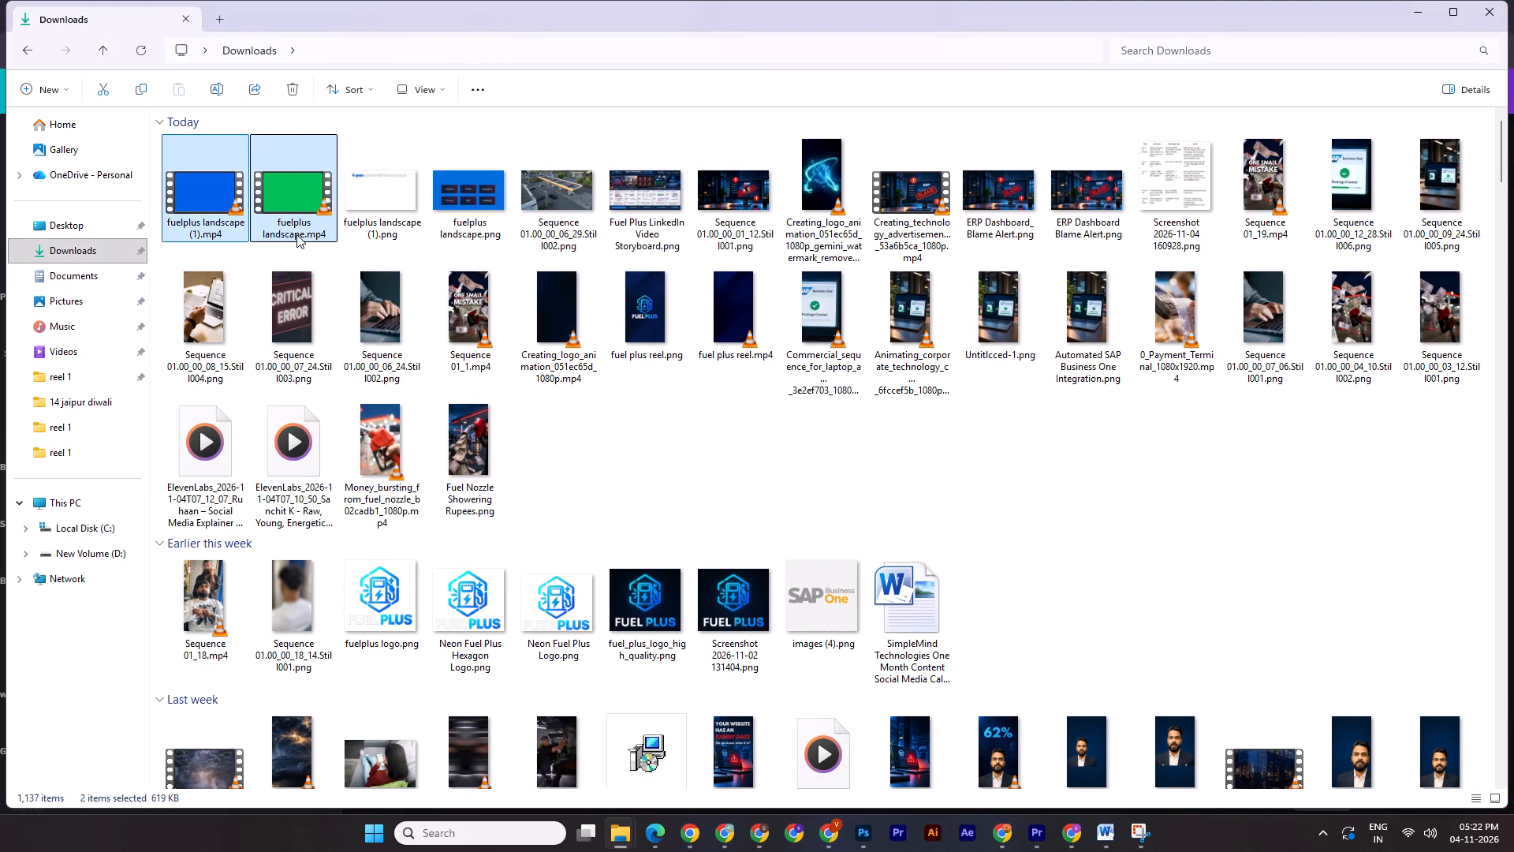
pyautogui.click(386, 566)
pyautogui.click(328, 620)
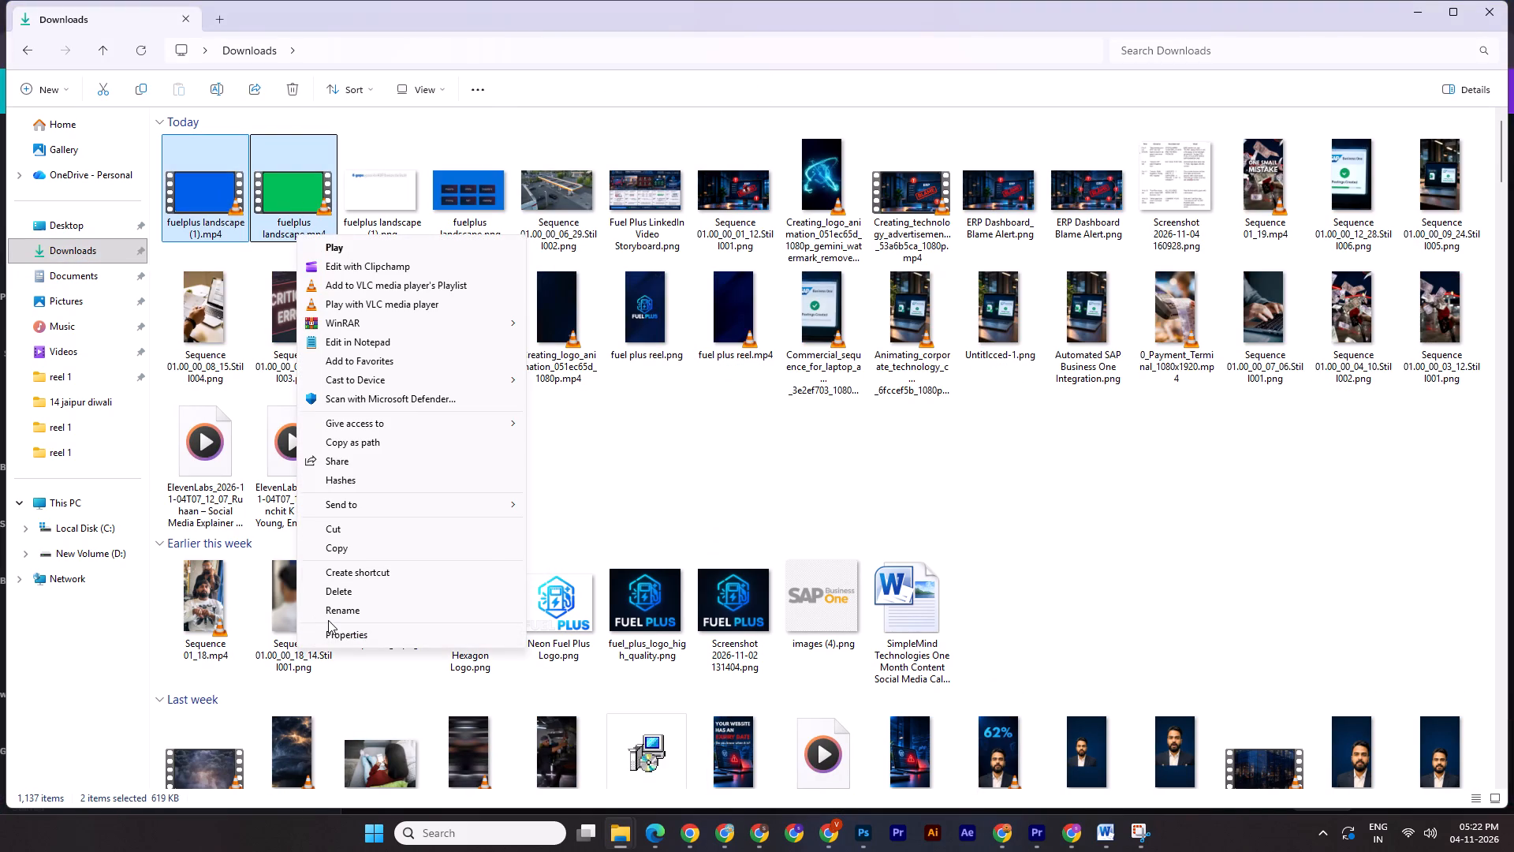
pyautogui.click(330, 613)
pyautogui.click(296, 232)
pyautogui.press('Right')
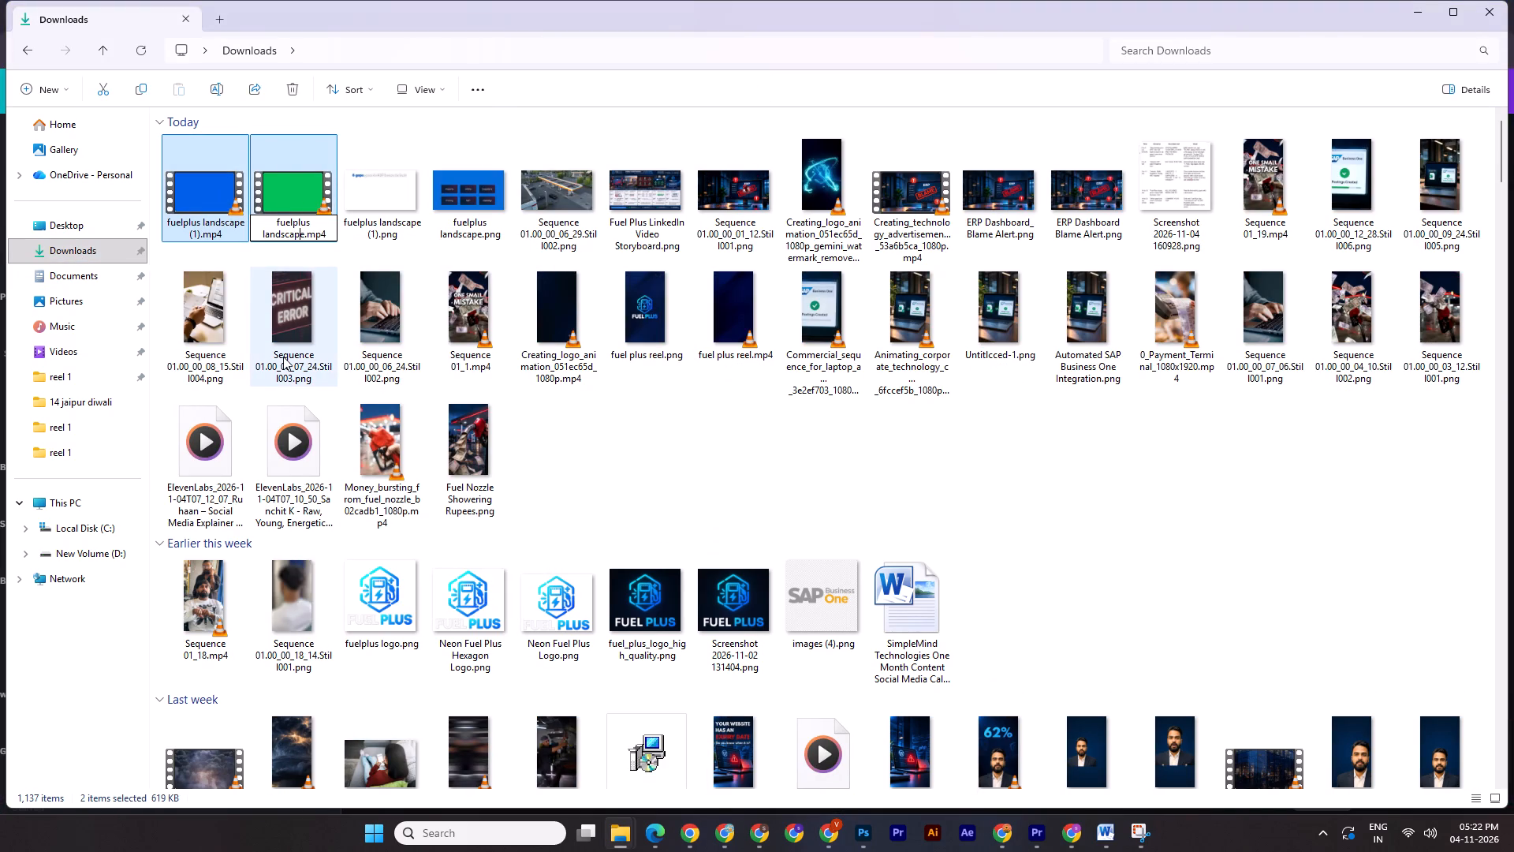
pyautogui.press('Right')
pyautogui.write('_3')
pyautogui.press('Return')
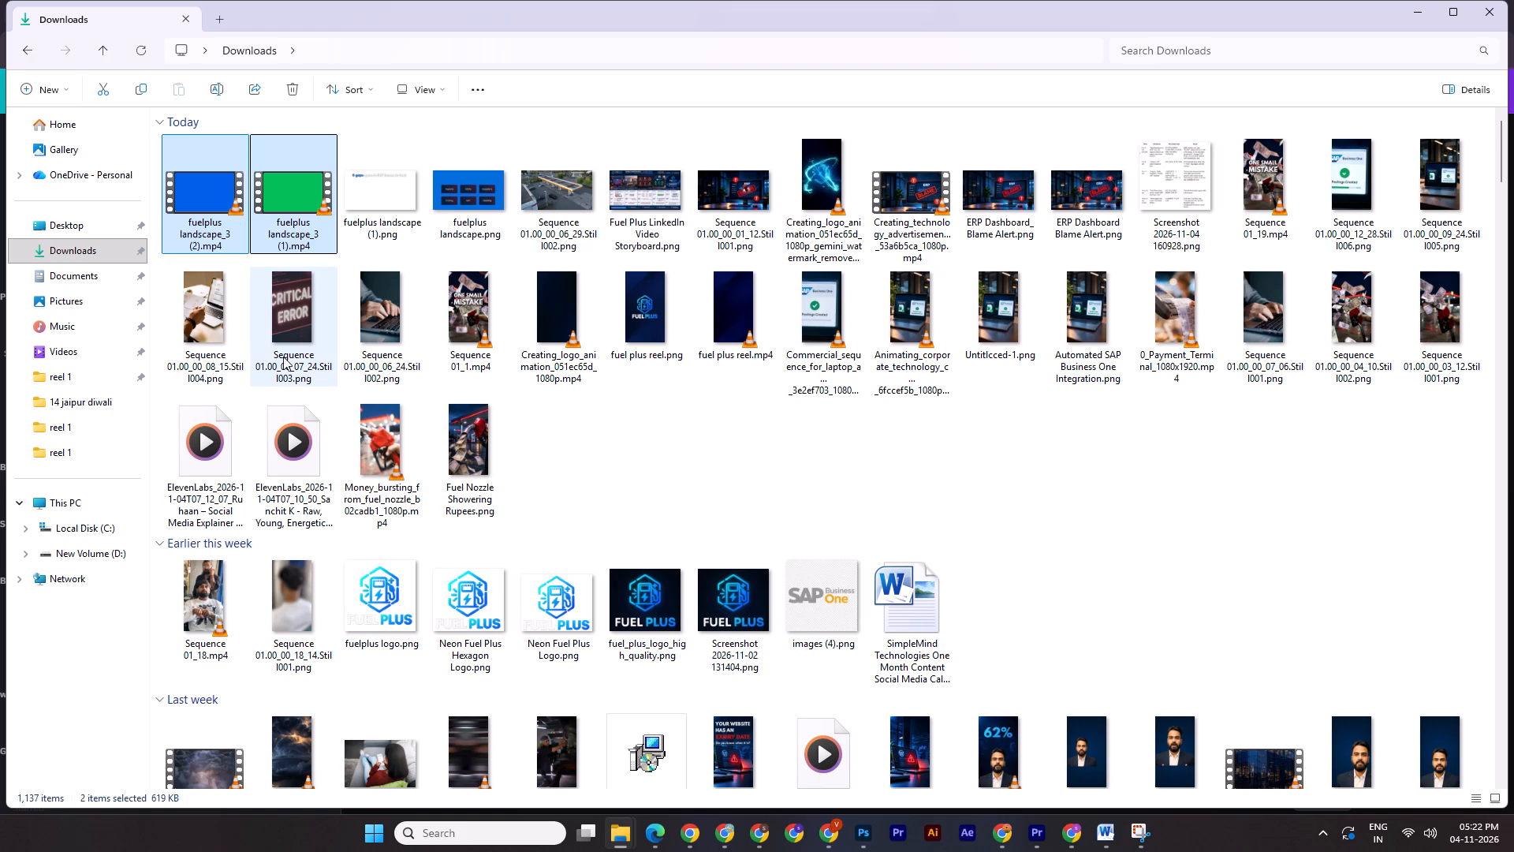
# Move the two renamed MP4 files from Downloads into the inner reel 1 project folder.
pyautogui.hotkey('ctrl', 'x')
pyautogui.click(625, 831)
pyautogui.click(626, 769)
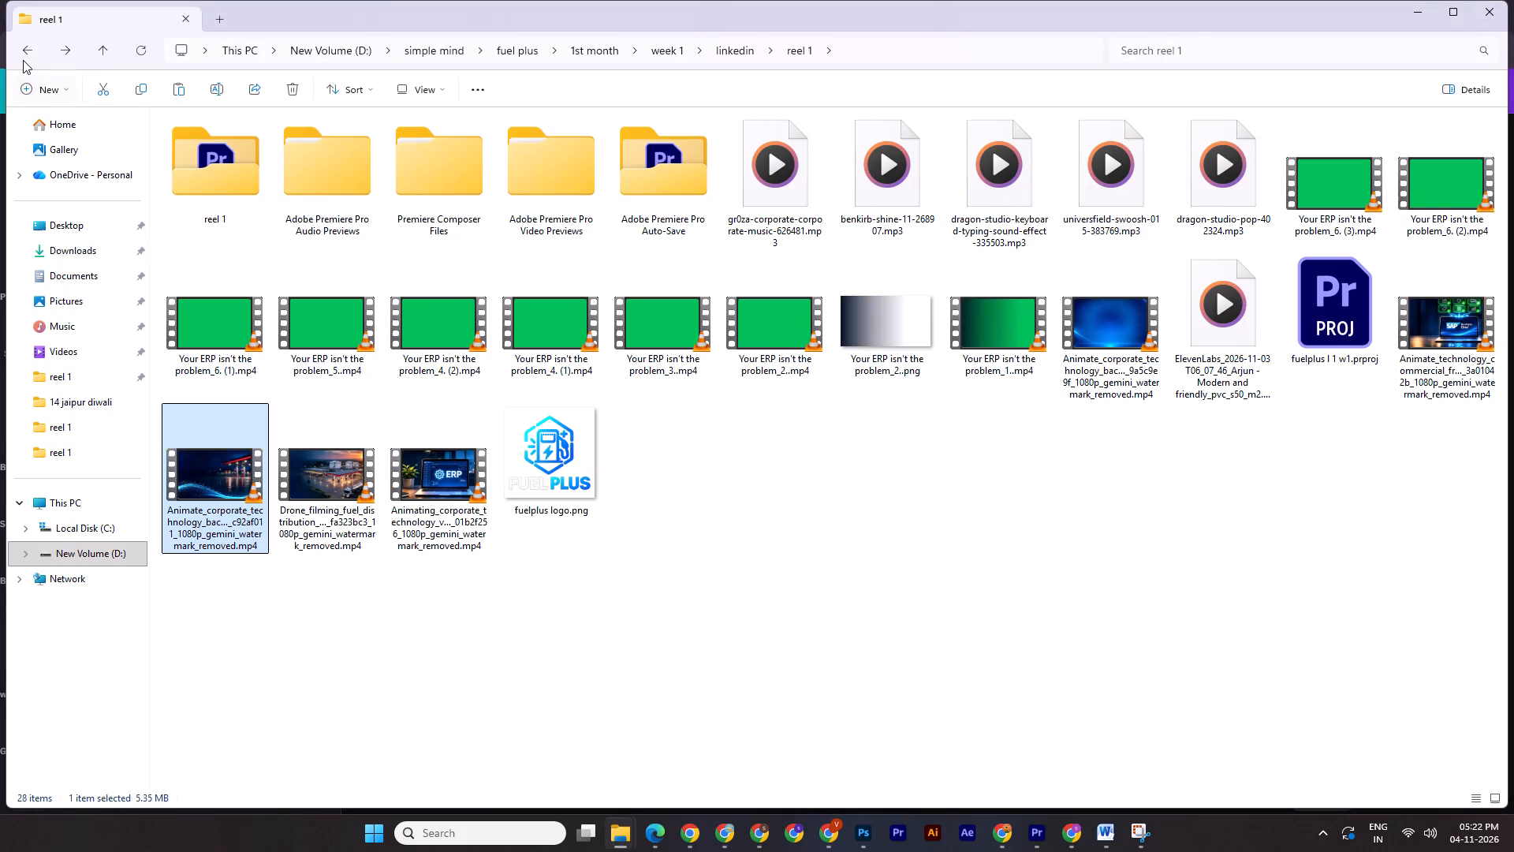
pyautogui.doubleClick(215, 175)
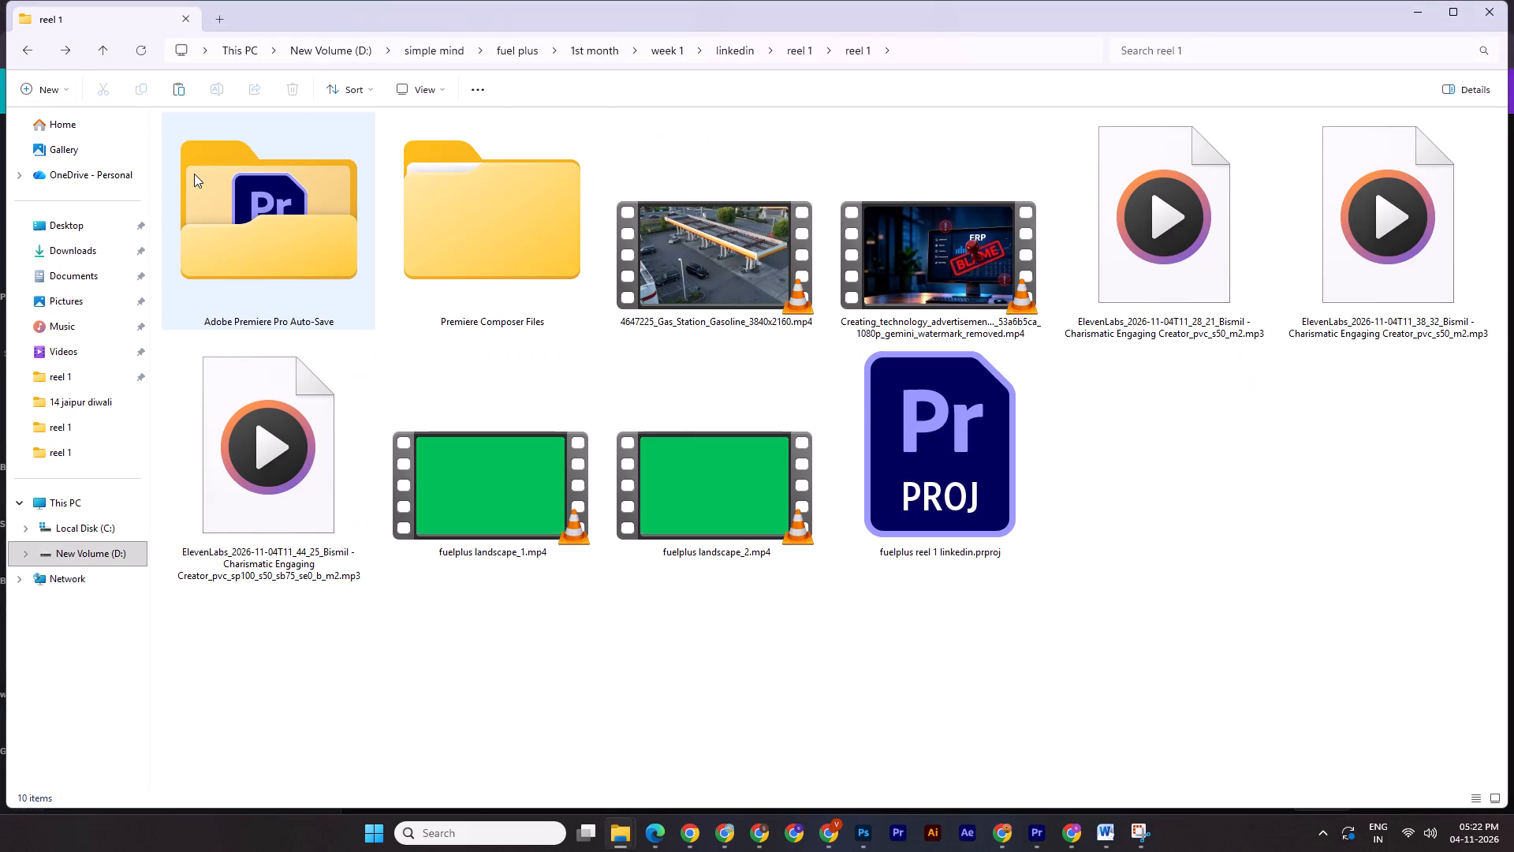
pyautogui.hotkey('ctrl', 'v')
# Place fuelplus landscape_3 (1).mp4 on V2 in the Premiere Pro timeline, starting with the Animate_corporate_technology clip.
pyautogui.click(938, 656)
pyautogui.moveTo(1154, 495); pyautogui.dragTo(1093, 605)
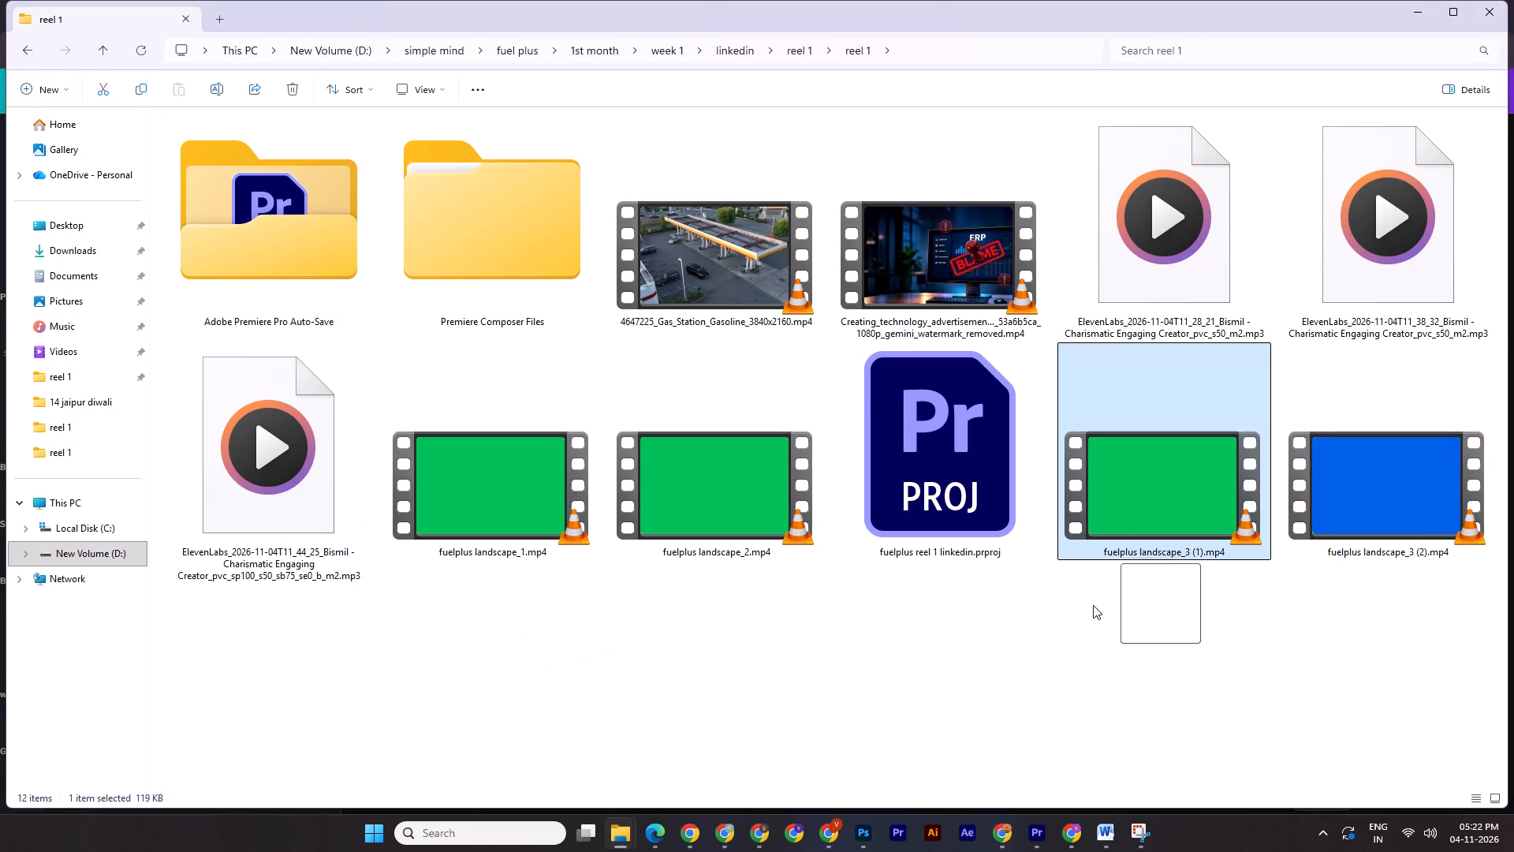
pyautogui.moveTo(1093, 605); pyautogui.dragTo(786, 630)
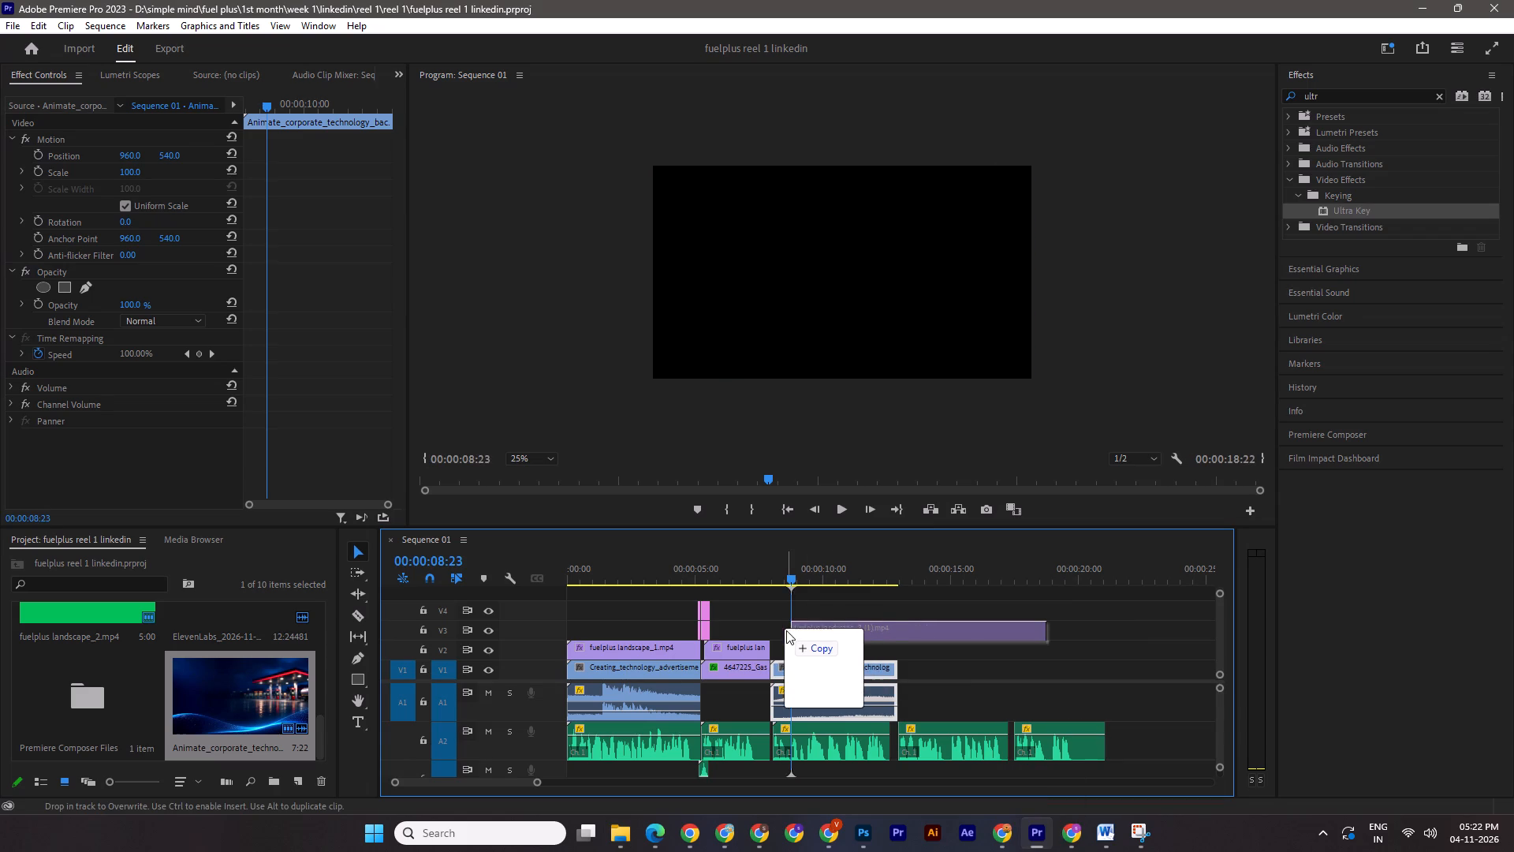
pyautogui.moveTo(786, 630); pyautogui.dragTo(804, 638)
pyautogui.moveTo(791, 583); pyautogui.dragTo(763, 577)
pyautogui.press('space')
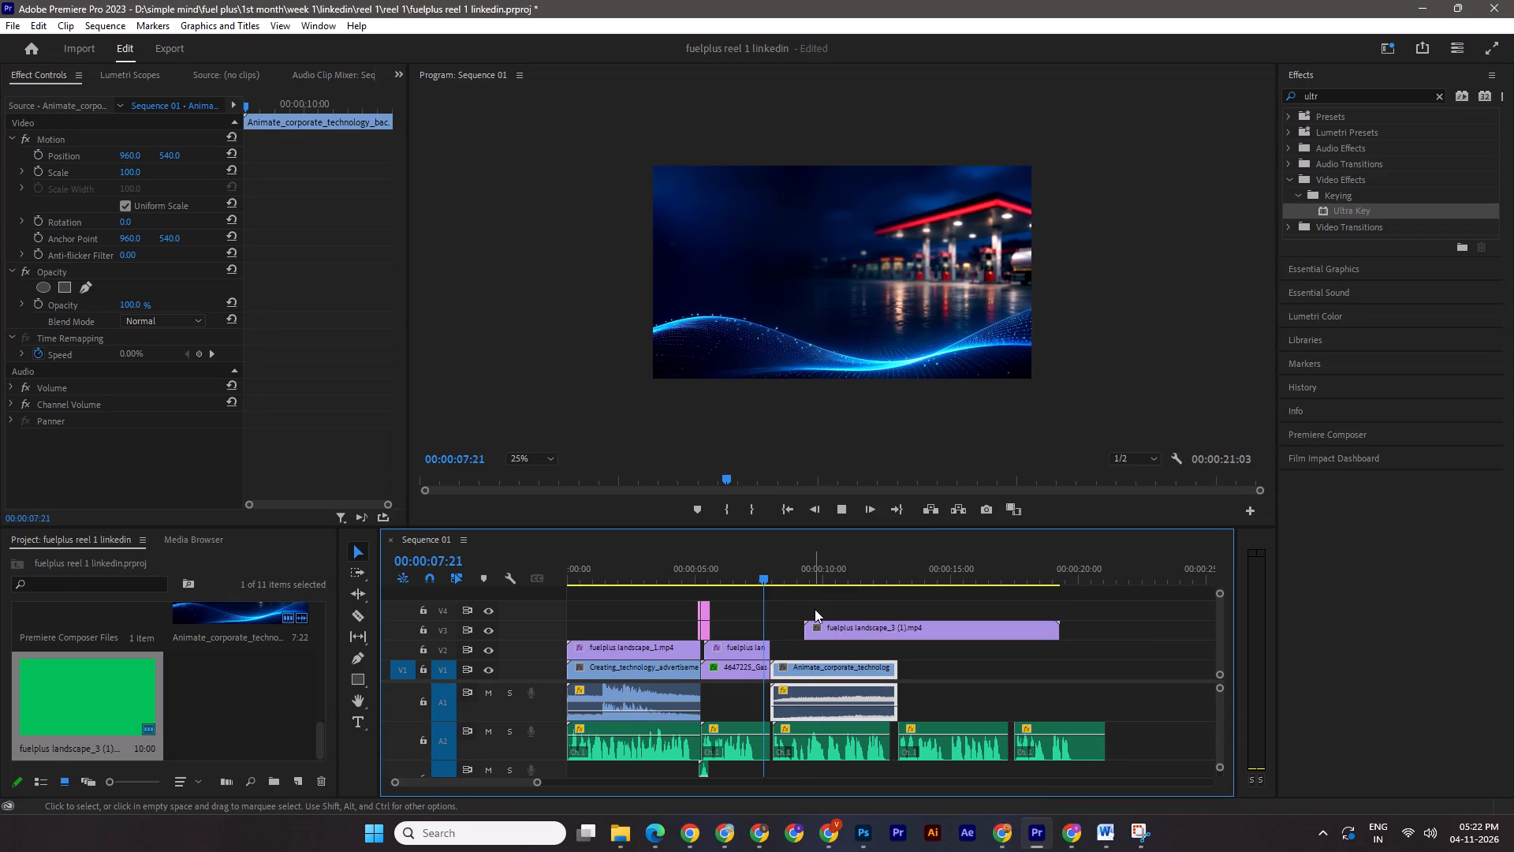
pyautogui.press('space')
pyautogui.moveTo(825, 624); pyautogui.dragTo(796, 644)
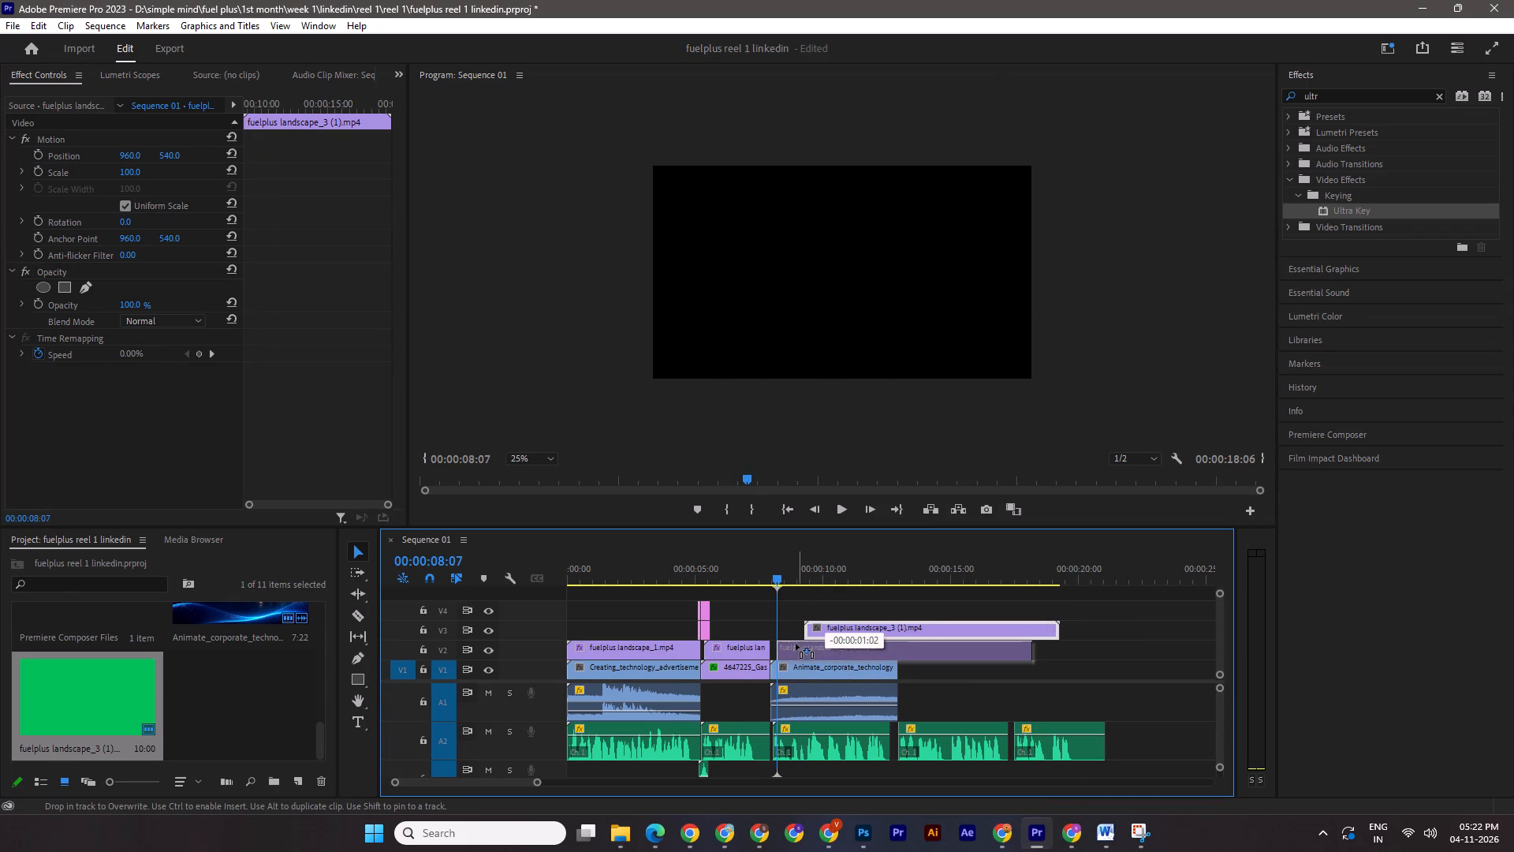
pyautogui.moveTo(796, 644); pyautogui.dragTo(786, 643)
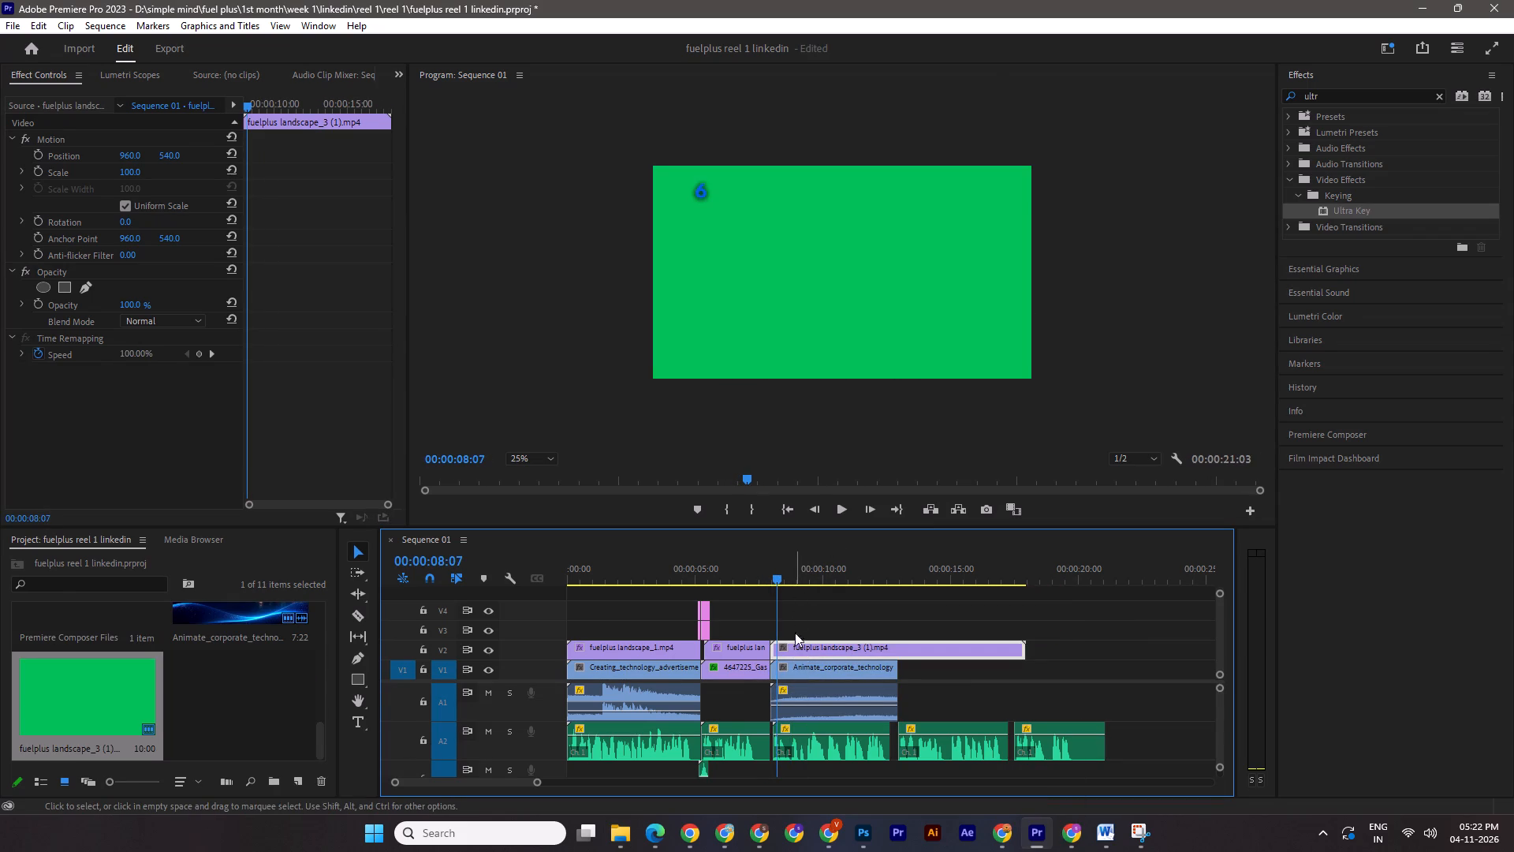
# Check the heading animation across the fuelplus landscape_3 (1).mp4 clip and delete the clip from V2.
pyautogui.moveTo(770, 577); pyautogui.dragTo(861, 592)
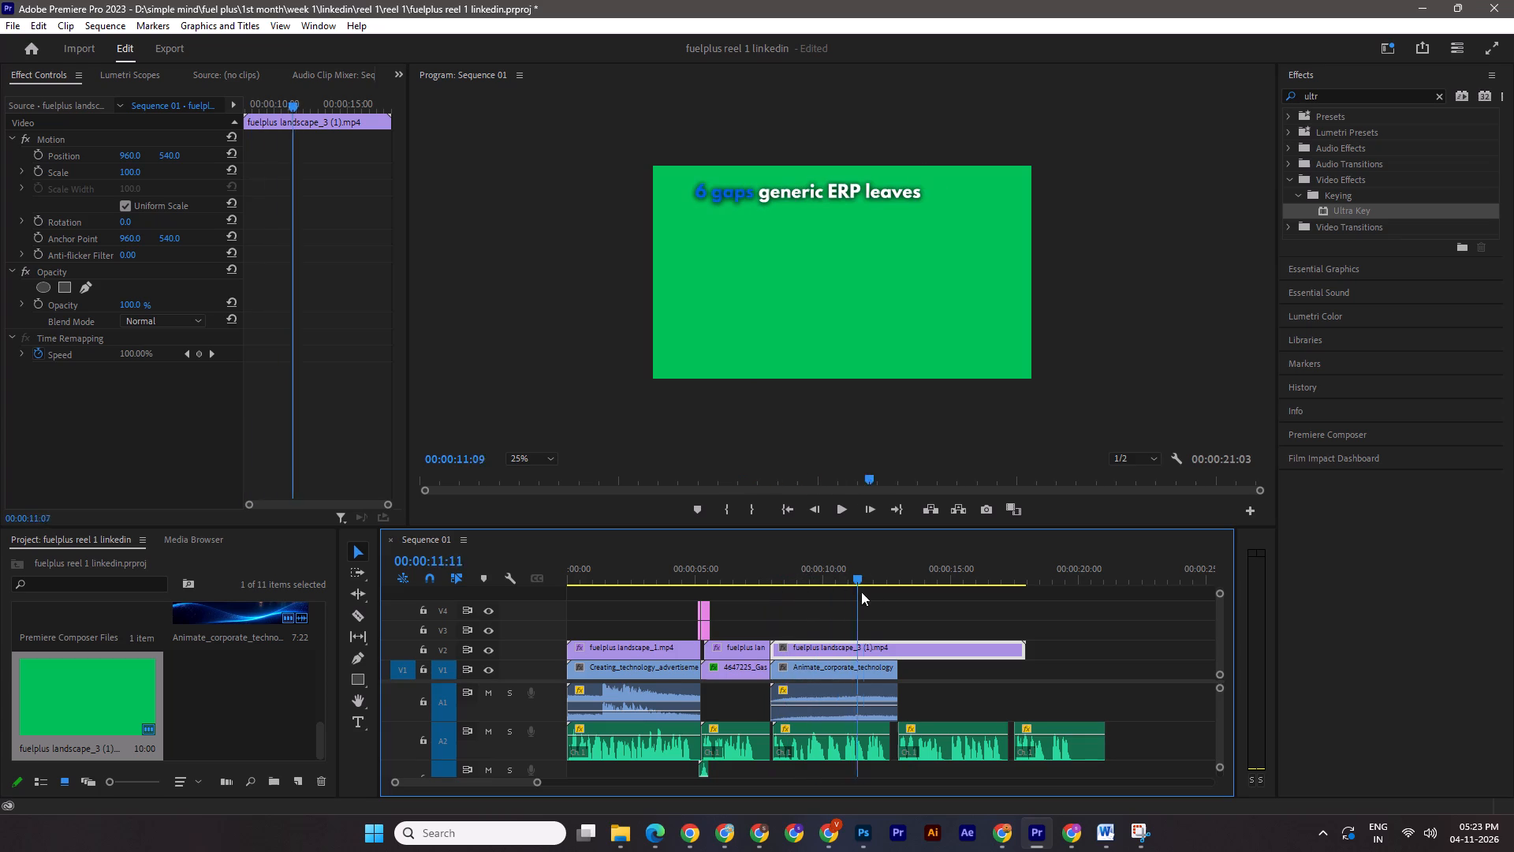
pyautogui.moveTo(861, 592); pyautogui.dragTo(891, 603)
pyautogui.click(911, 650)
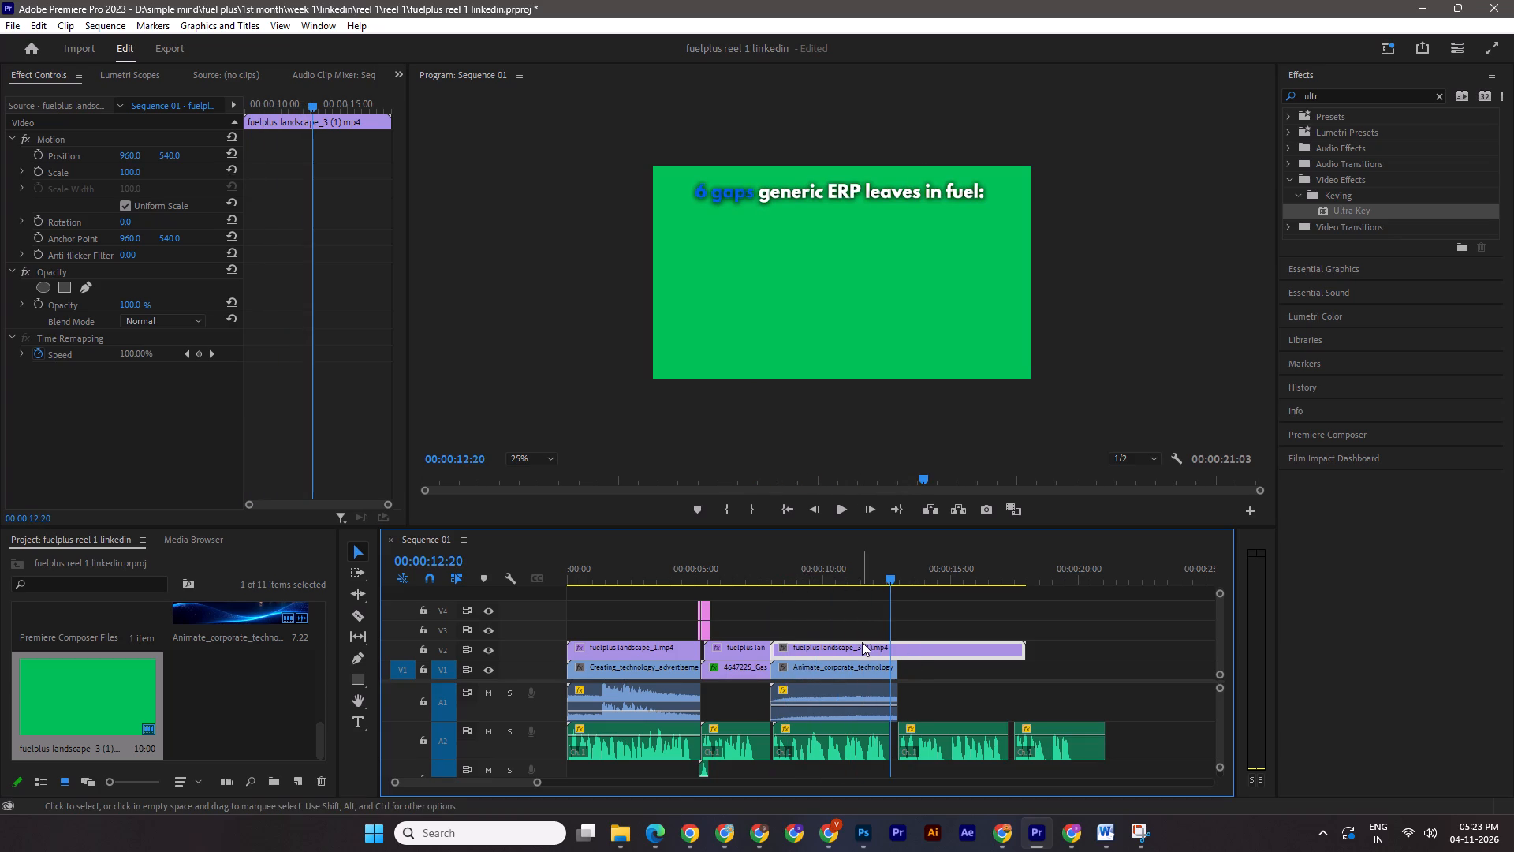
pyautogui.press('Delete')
# Move the heading image fuelplus landscape (1).png from Downloads into the inner reel 1 project folder.
pyautogui.click(623, 844)
pyautogui.click(456, 776)
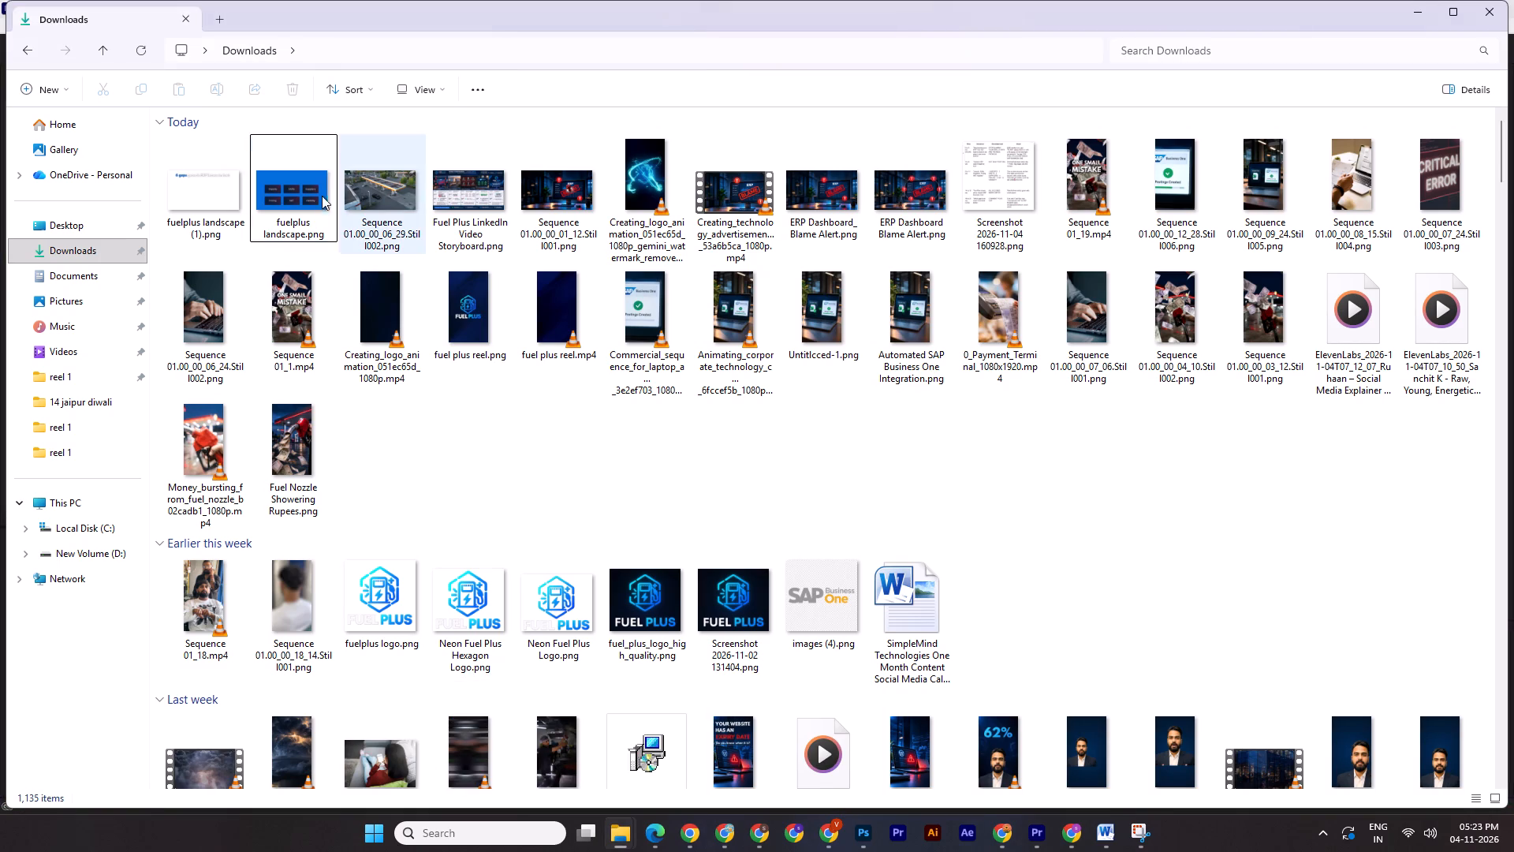
pyautogui.click(211, 194)
pyautogui.hotkey('ctrl', 'x')
pyautogui.click(638, 833)
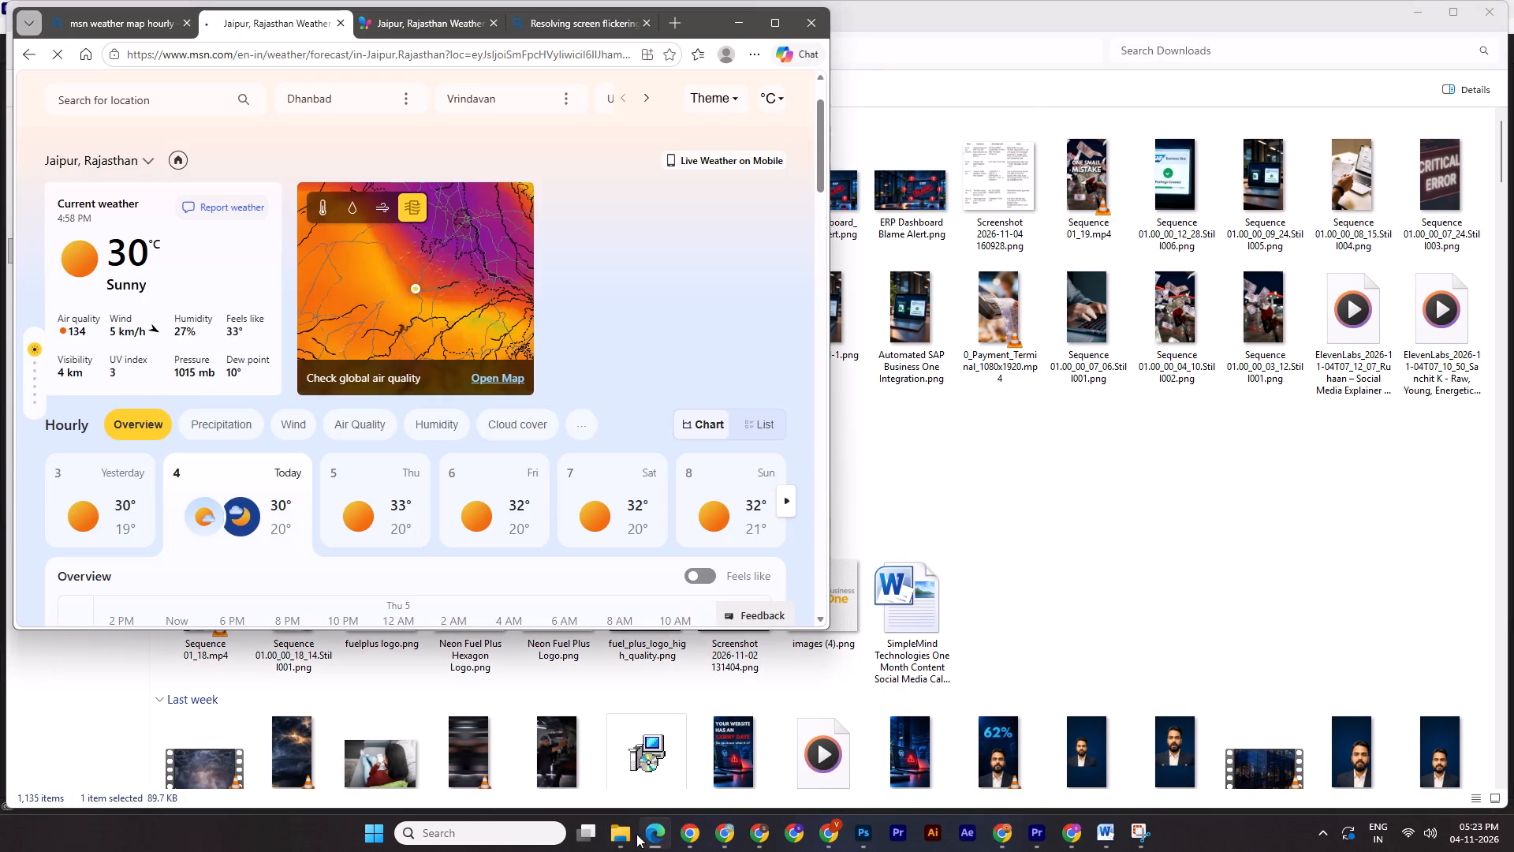
pyautogui.click(623, 827)
pyautogui.click(639, 774)
pyautogui.hotkey('ctrl', 'v')
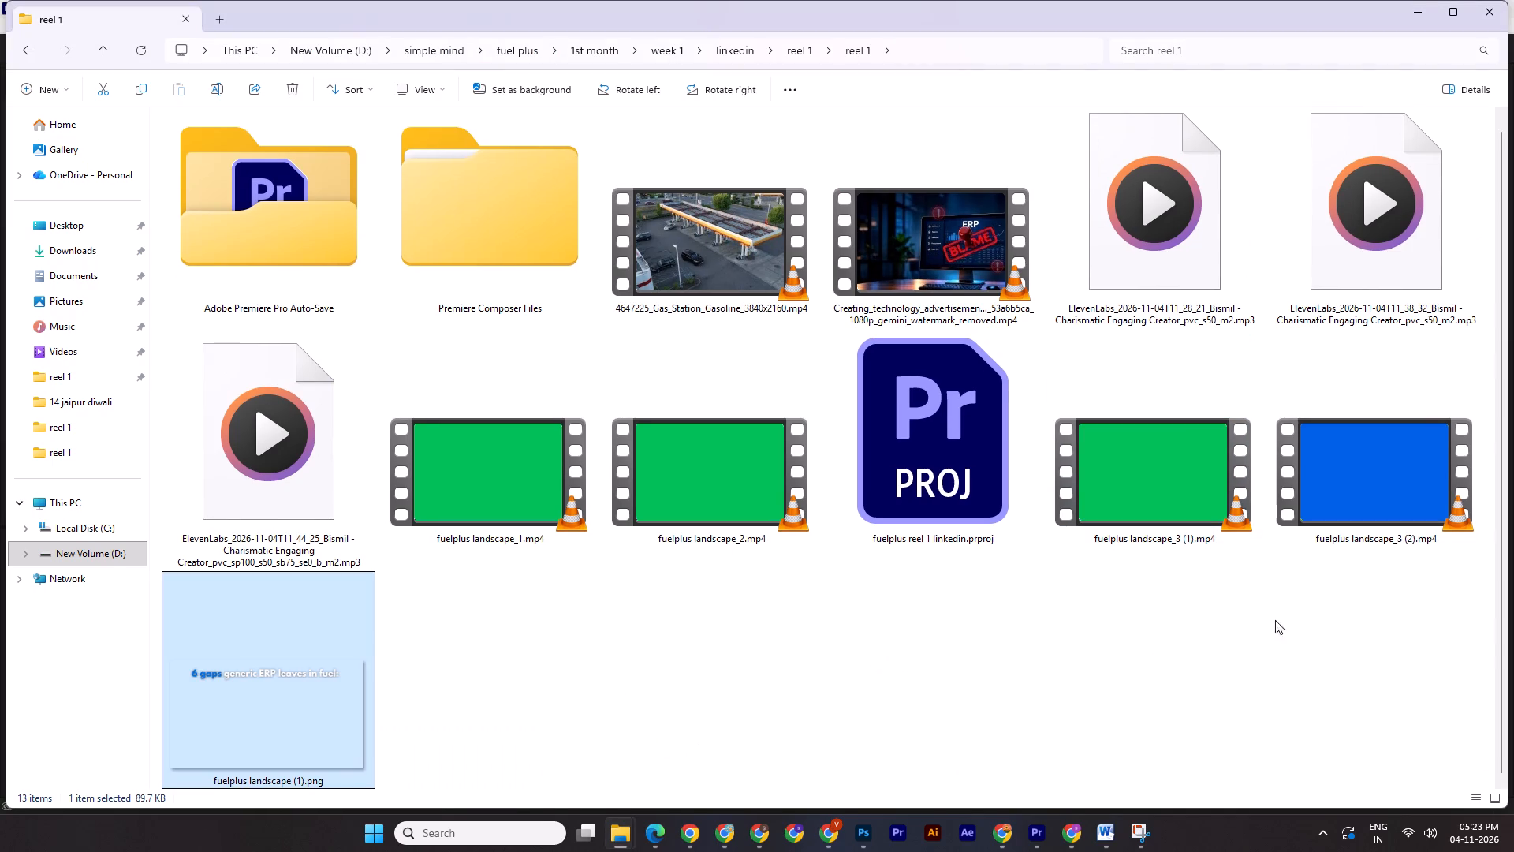
# Place fuelplus landscape (1).png on V2 in Premiere Pro, starting with the Animate_corporate_technology clip beneath it.
pyautogui.moveTo(337, 713); pyautogui.dragTo(839, 672)
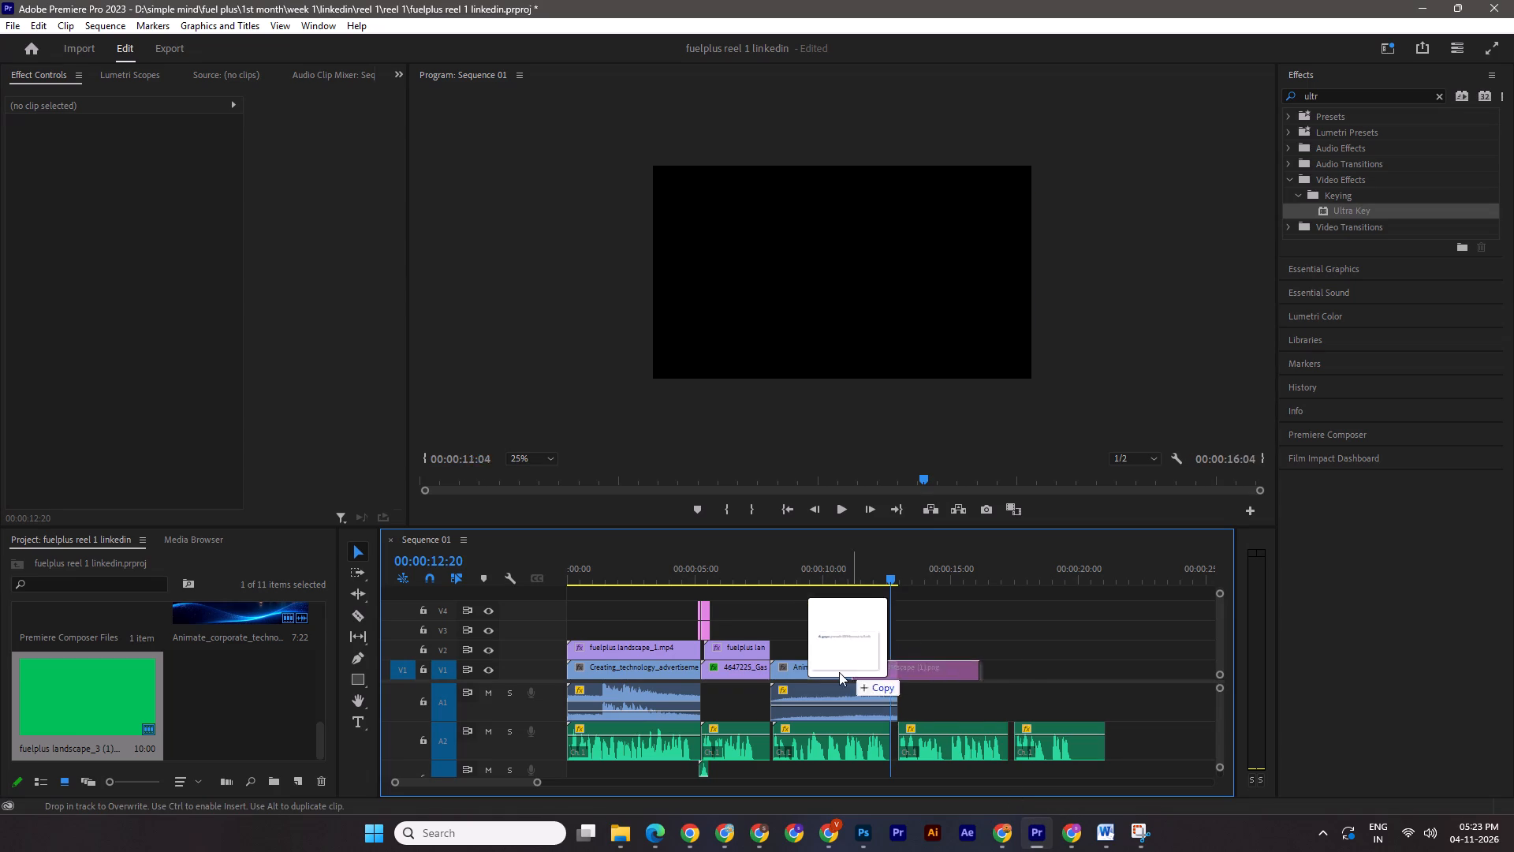
pyautogui.moveTo(839, 672); pyautogui.dragTo(771, 650)
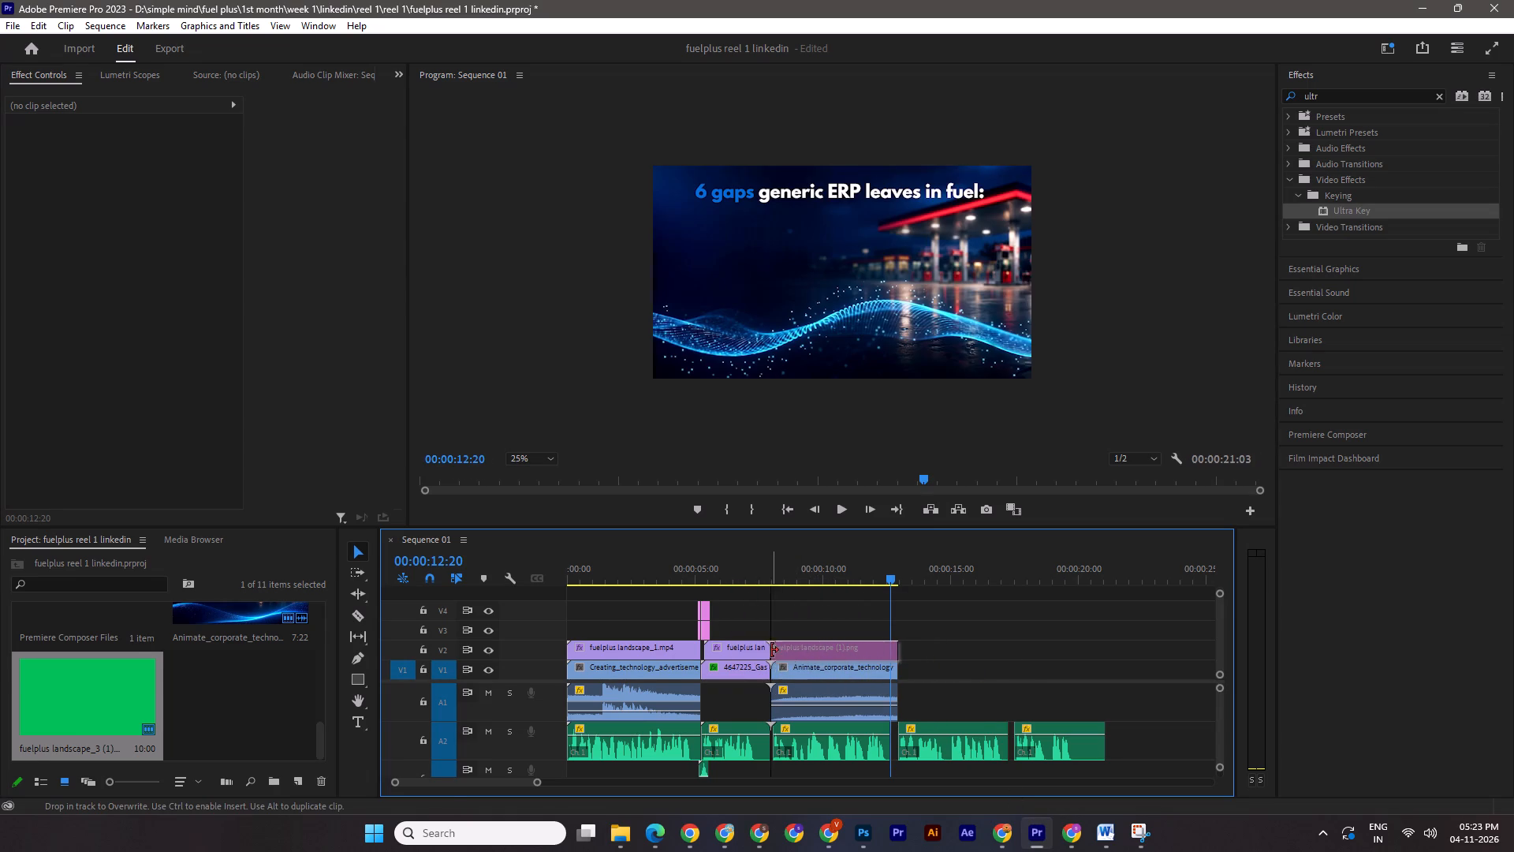
# In the Canva design, duplicate page 13 with the six blue-background cards five times, making pages 14 to 18.
pyautogui.click(760, 831)
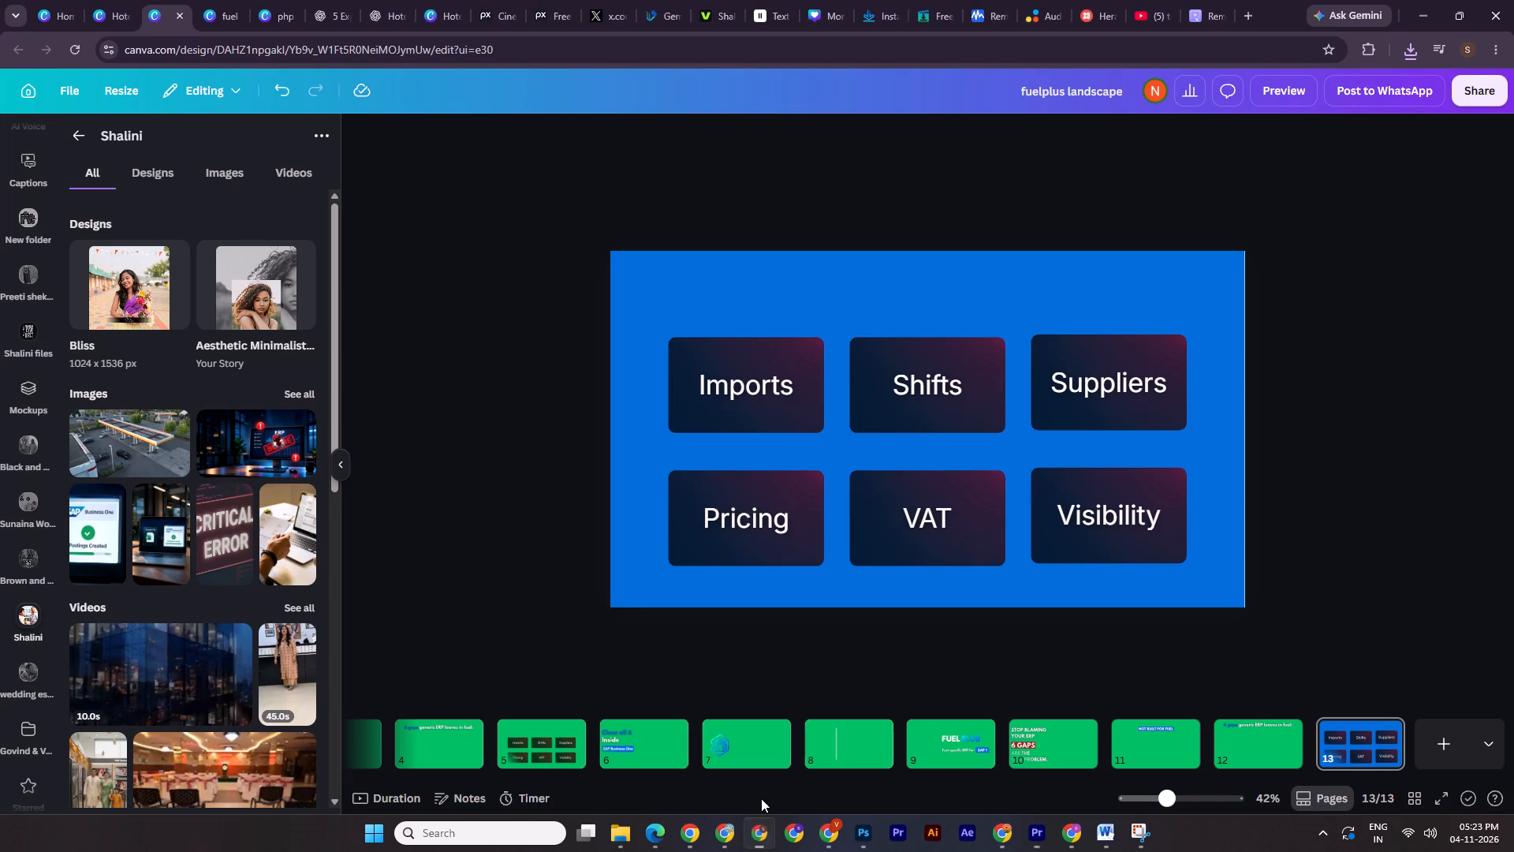
pyautogui.doubleClick(1490, 518)
pyautogui.rightClick(1348, 734)
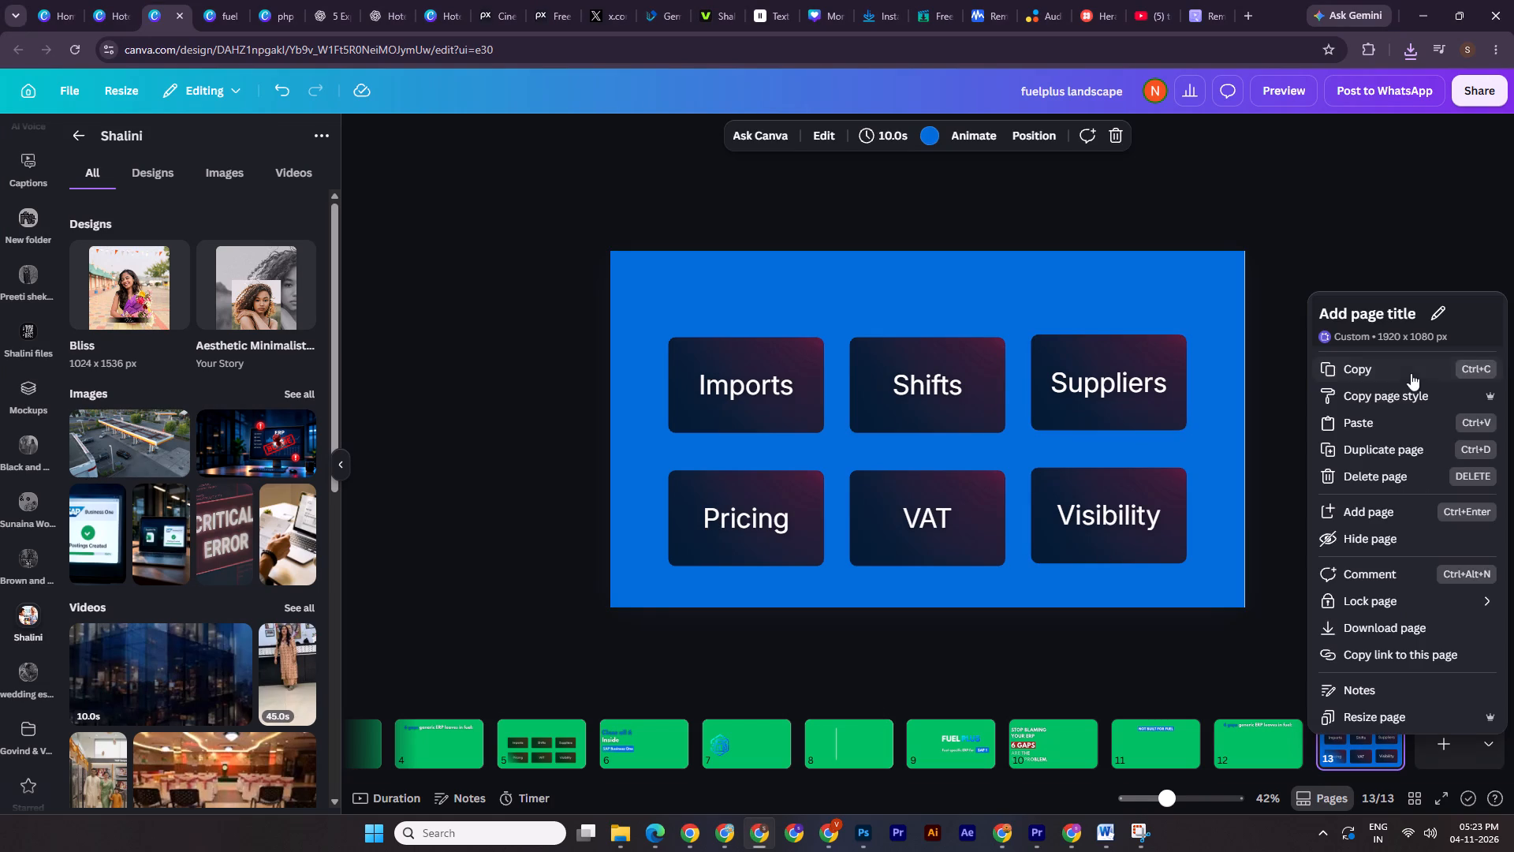
pyautogui.click(1363, 441)
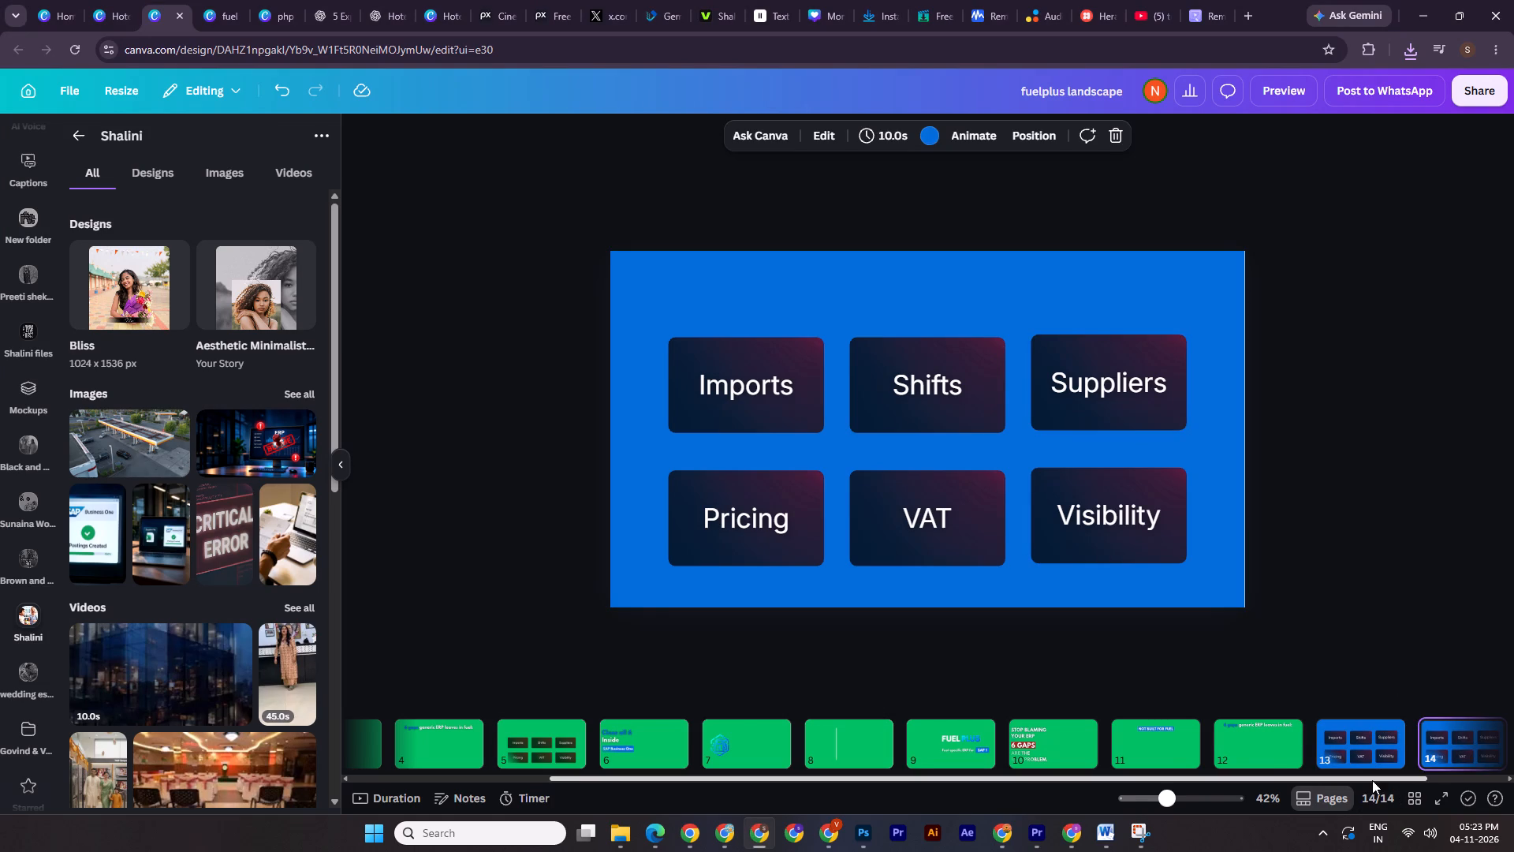
pyautogui.moveTo(1372, 780); pyautogui.dragTo(1474, 773)
pyautogui.rightClick(1374, 753)
pyautogui.click(1396, 472)
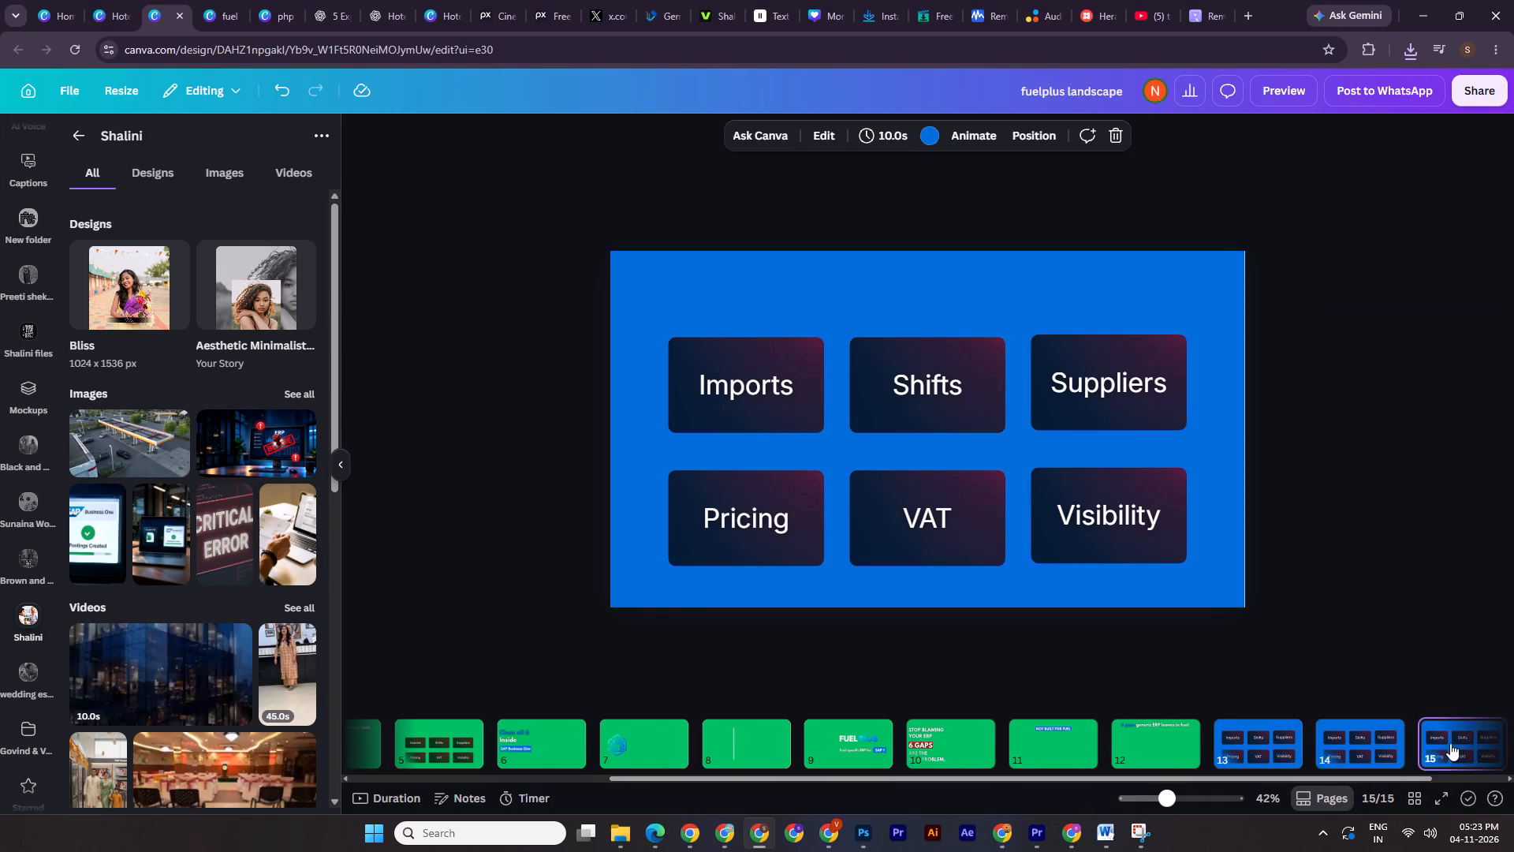
pyautogui.rightClick(1450, 743)
pyautogui.click(1388, 463)
pyautogui.rightClick(1387, 744)
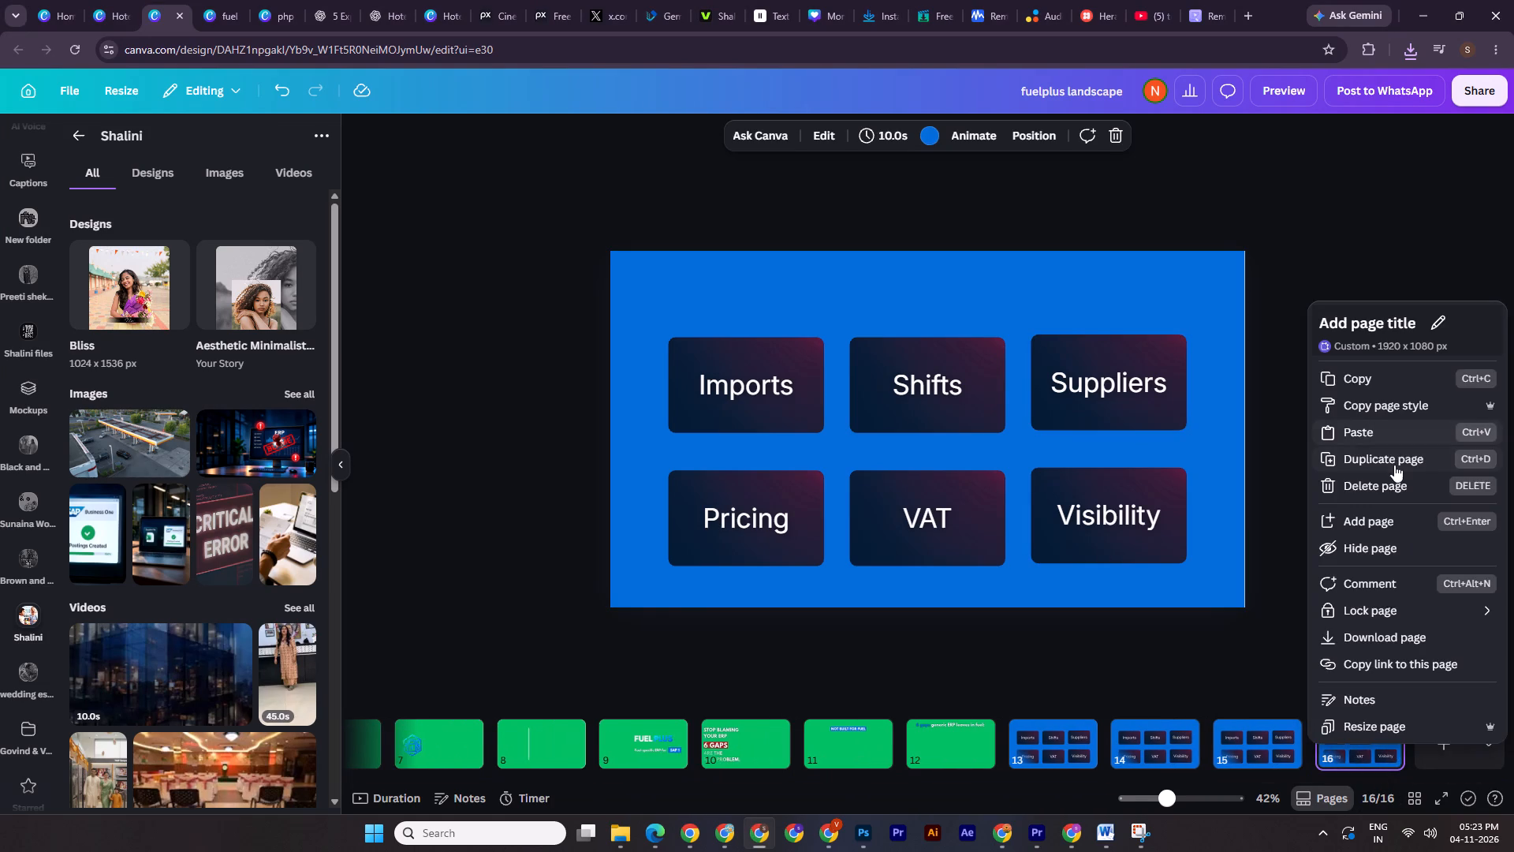
pyautogui.click(1394, 465)
pyautogui.rightClick(1435, 740)
pyautogui.click(1400, 458)
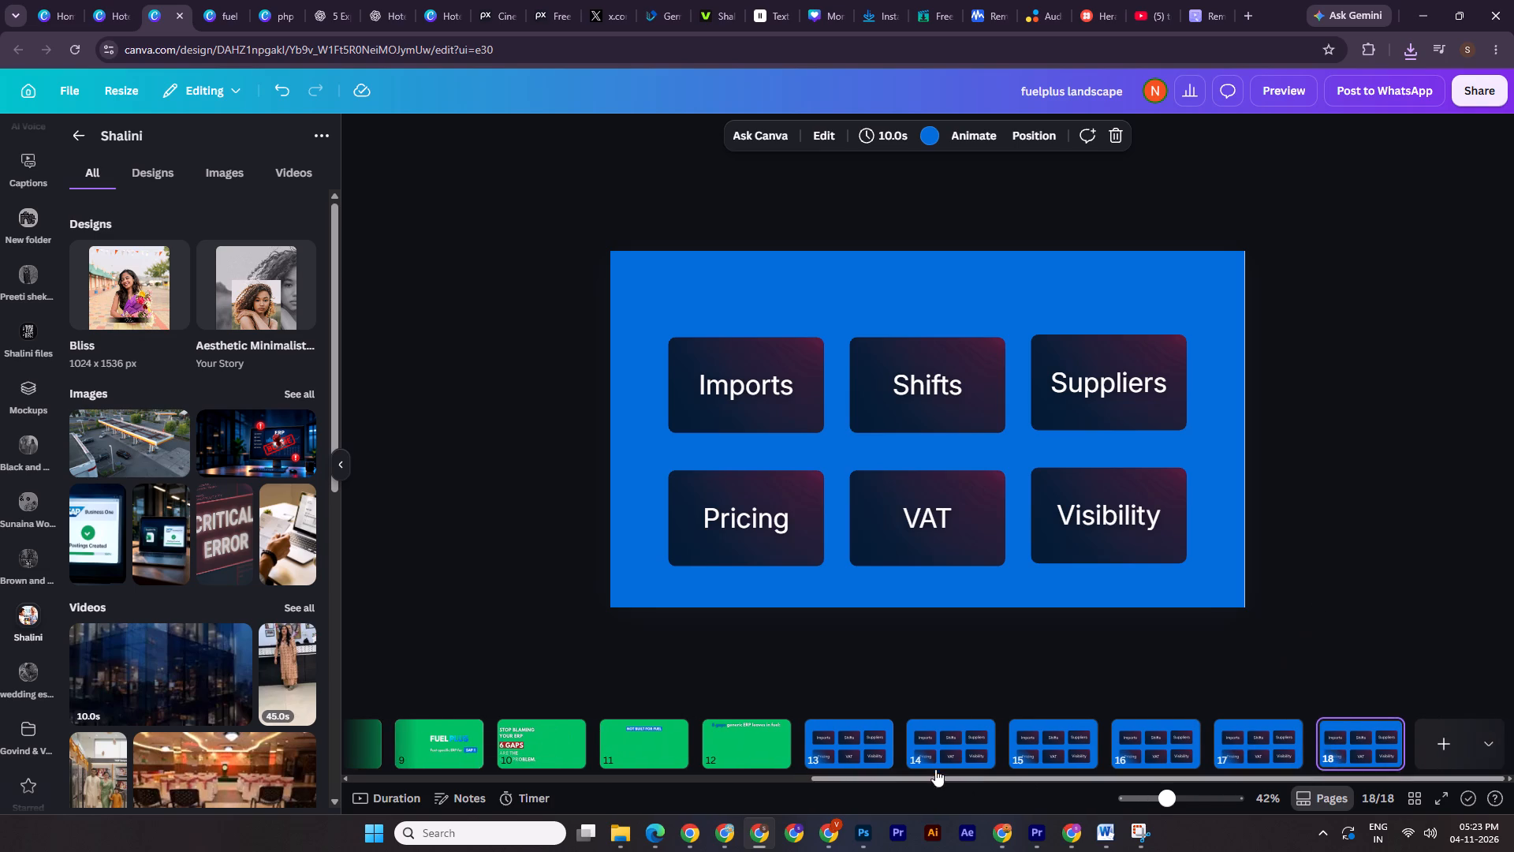
# Move every card except Imports off the canvas on page 14.
pyautogui.click(951, 732)
pyautogui.moveTo(1318, 301); pyautogui.dragTo(860, 537)
pyautogui.moveTo(878, 514); pyautogui.dragTo(1482, 492)
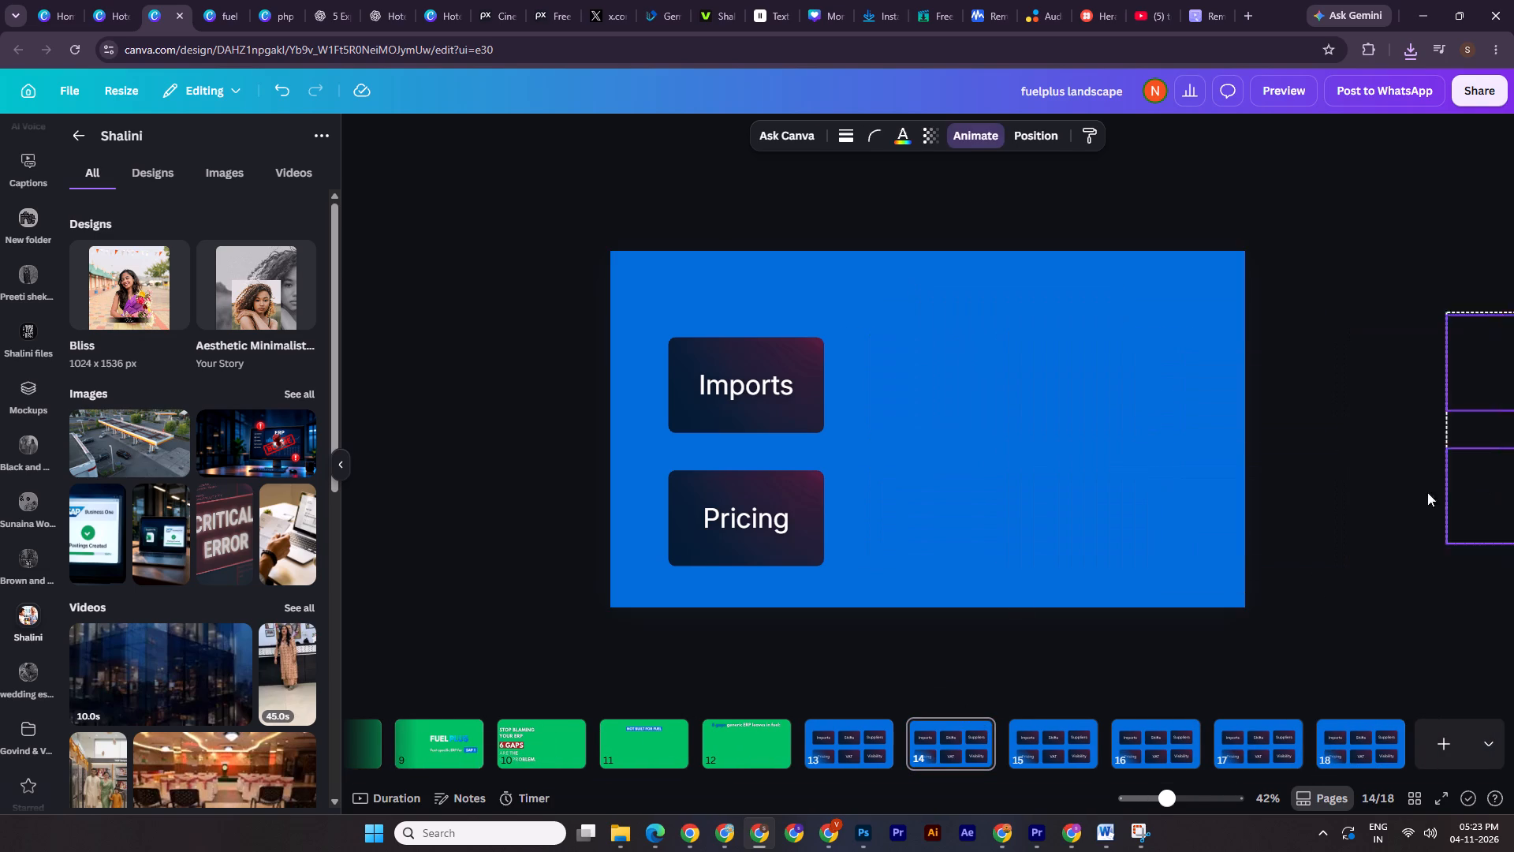
pyautogui.moveTo(703, 521); pyautogui.dragTo(1513, 495)
pyautogui.click(944, 745)
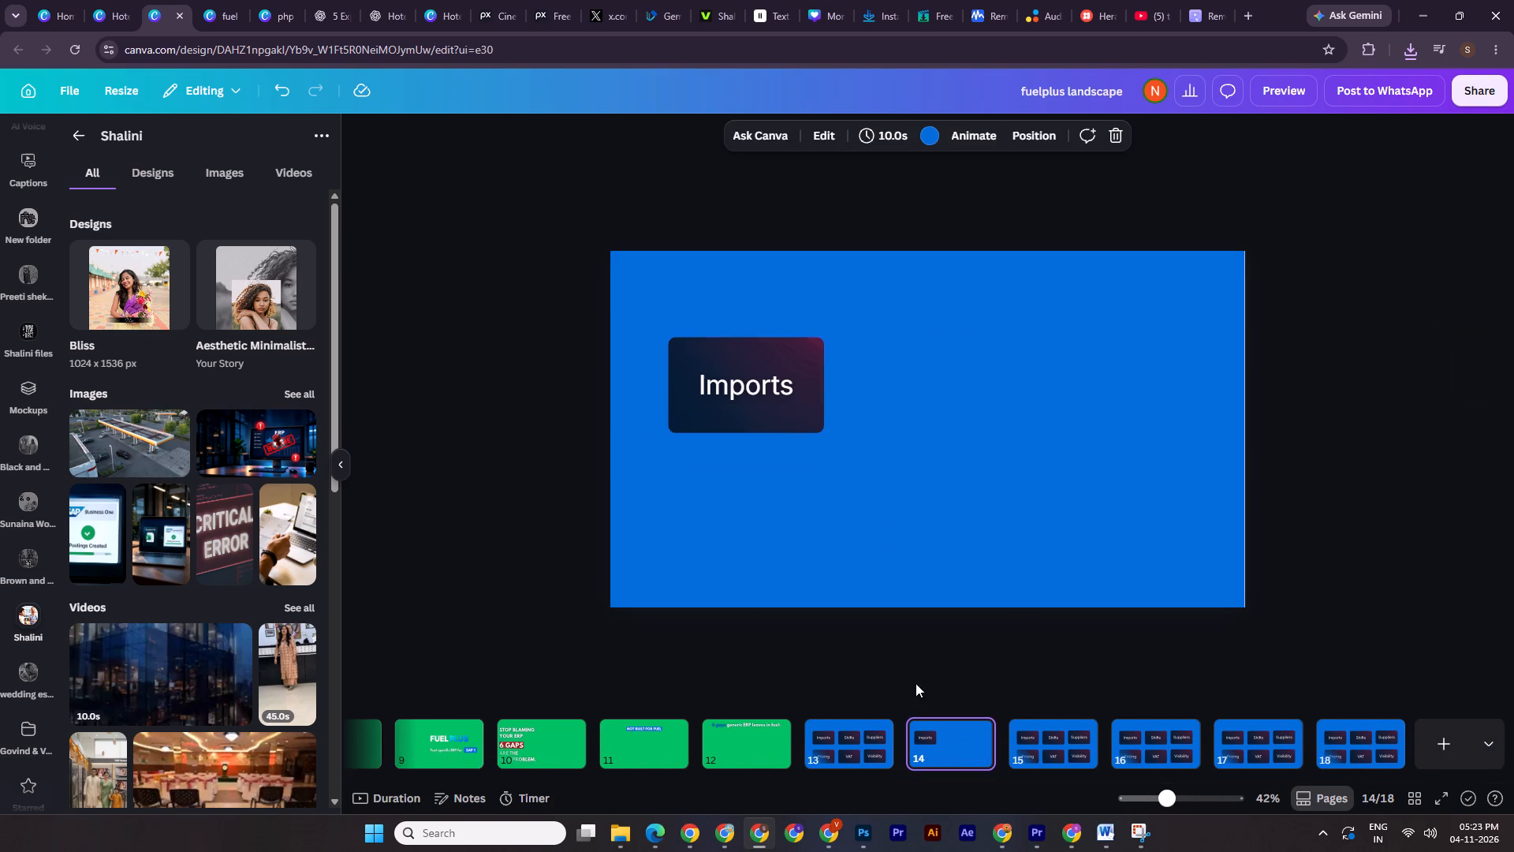
# Reorder the pages so the full six-card page 13 comes directly after the Imports-only page.
pyautogui.moveTo(837, 746); pyautogui.dragTo(999, 752)
pyautogui.moveTo(915, 745); pyautogui.dragTo(922, 748)
# Move every card except Shifts off the canvas on page 14.
pyautogui.click(949, 746)
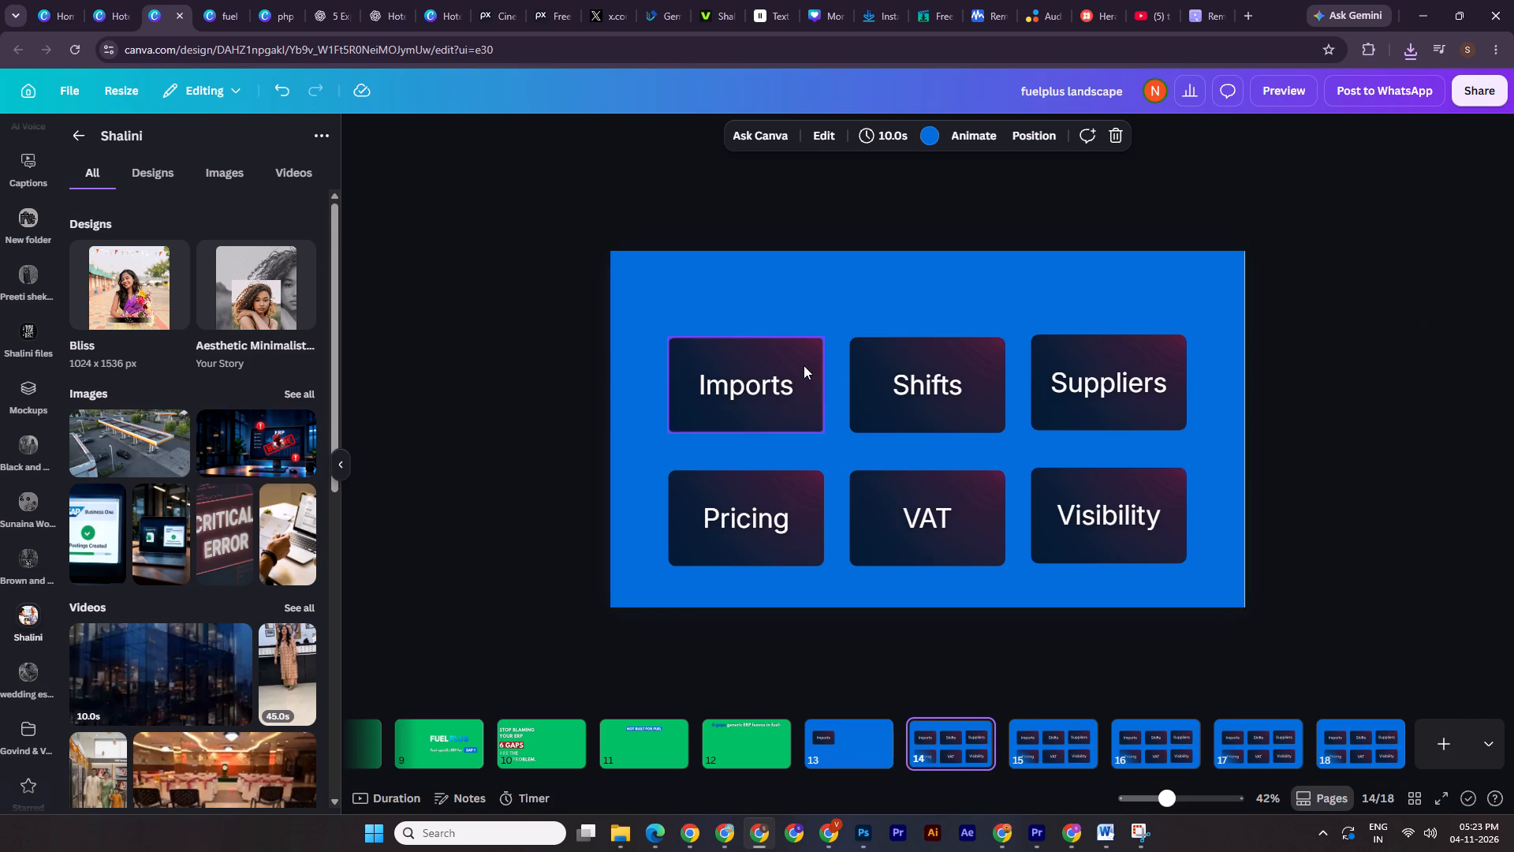
pyautogui.moveTo(802, 364); pyautogui.dragTo(360, 358)
pyautogui.moveTo(1302, 326); pyautogui.dragTo(1057, 555)
pyautogui.moveTo(1101, 518); pyautogui.dragTo(1512, 472)
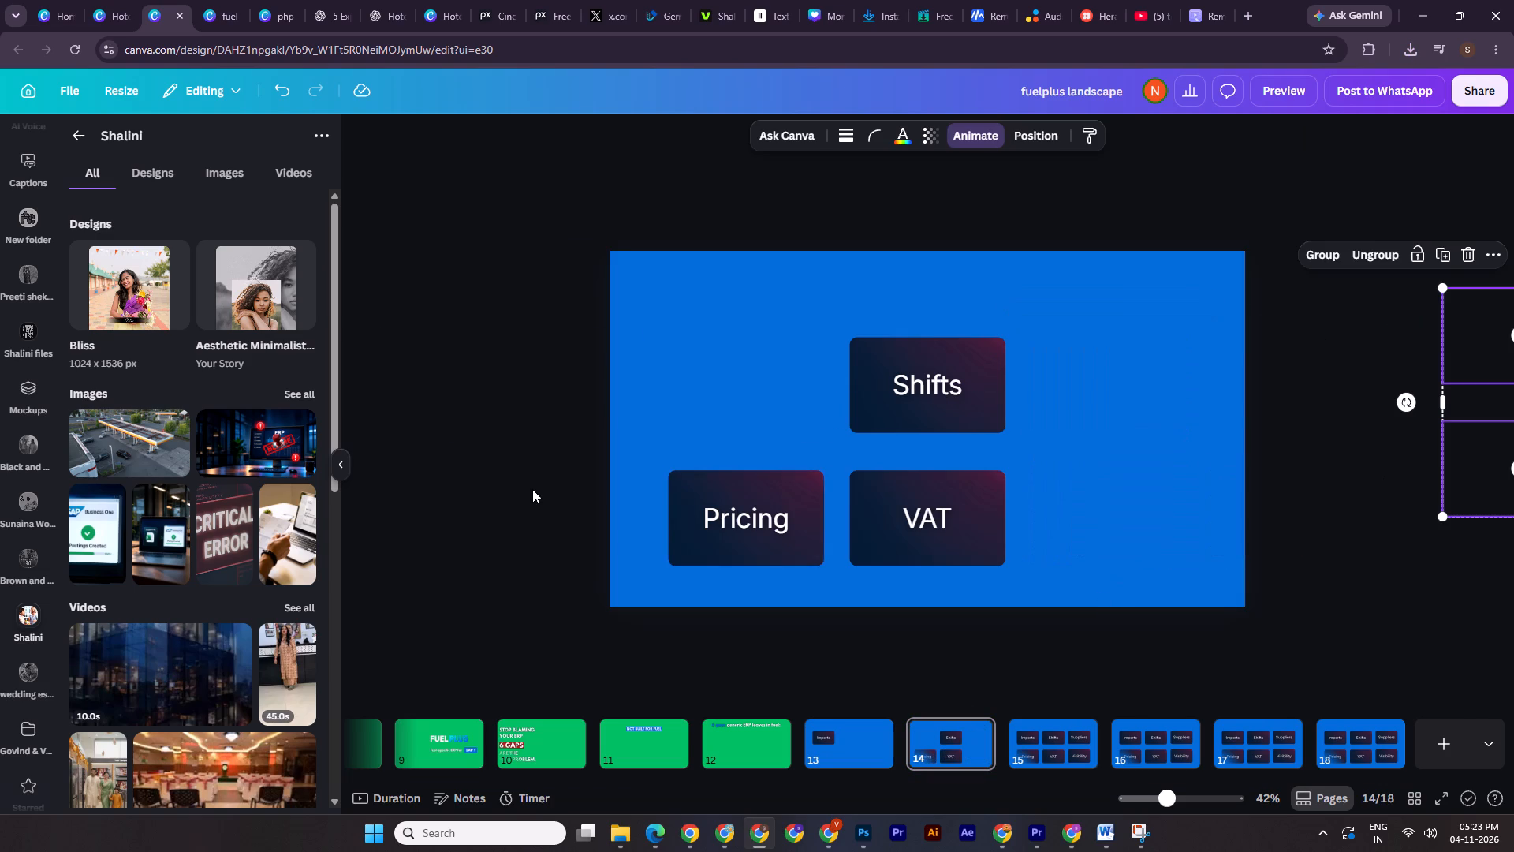
pyautogui.moveTo(557, 487); pyautogui.dragTo(1016, 581)
pyautogui.moveTo(872, 542); pyautogui.dragTo(1513, 565)
# Move every card except Suppliers off the canvas on page 15.
pyautogui.click(1082, 755)
pyautogui.moveTo(561, 245); pyautogui.dragTo(930, 592)
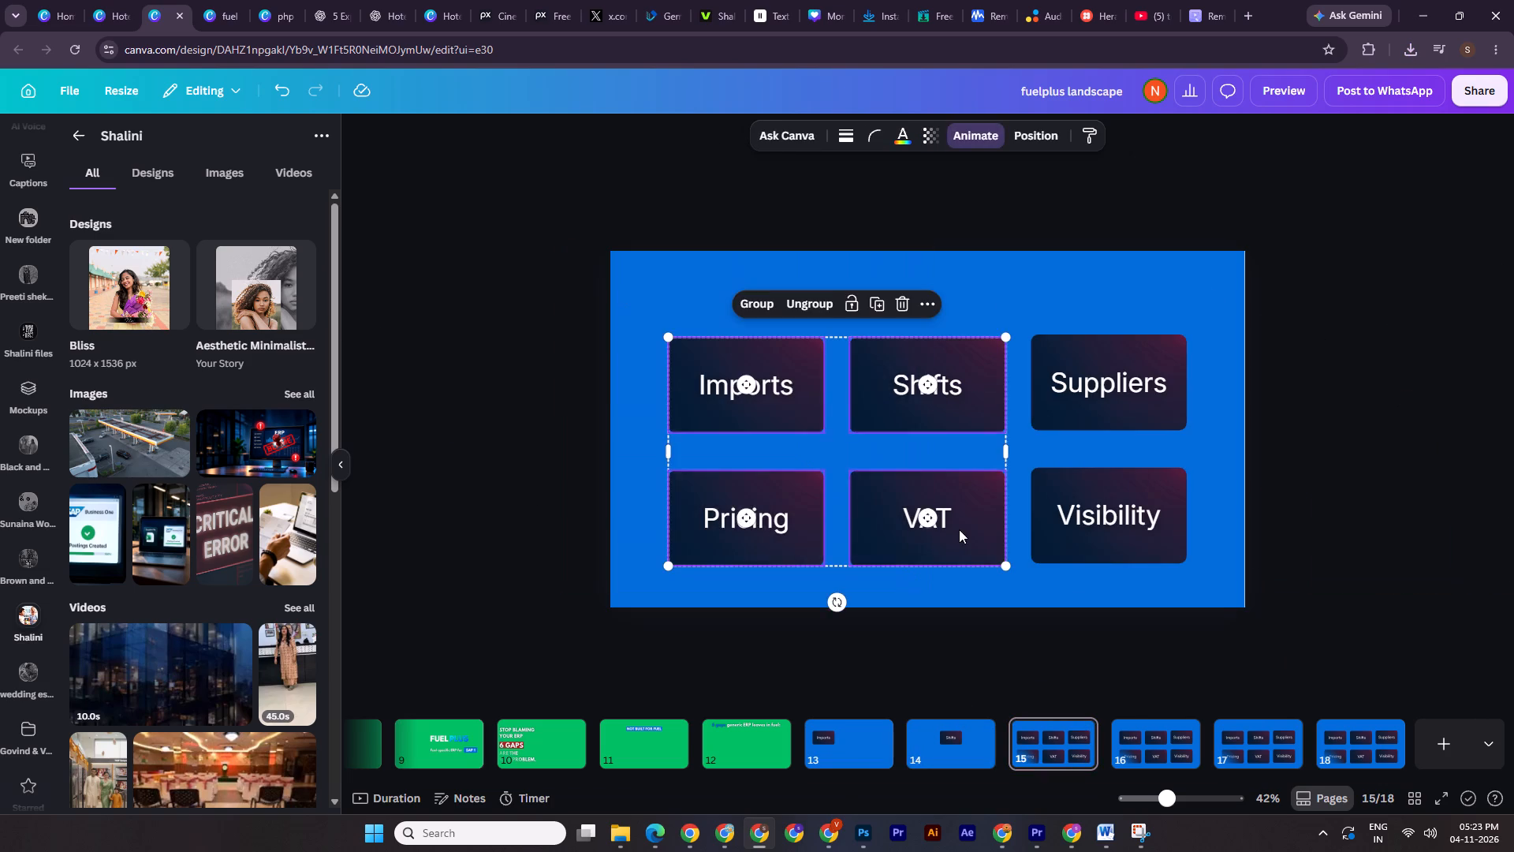
pyautogui.moveTo(962, 531); pyautogui.dragTo(461, 477)
pyautogui.moveTo(1058, 532); pyautogui.dragTo(1513, 485)
# Move every card except Pricing off the canvas on page 16.
pyautogui.click(1139, 754)
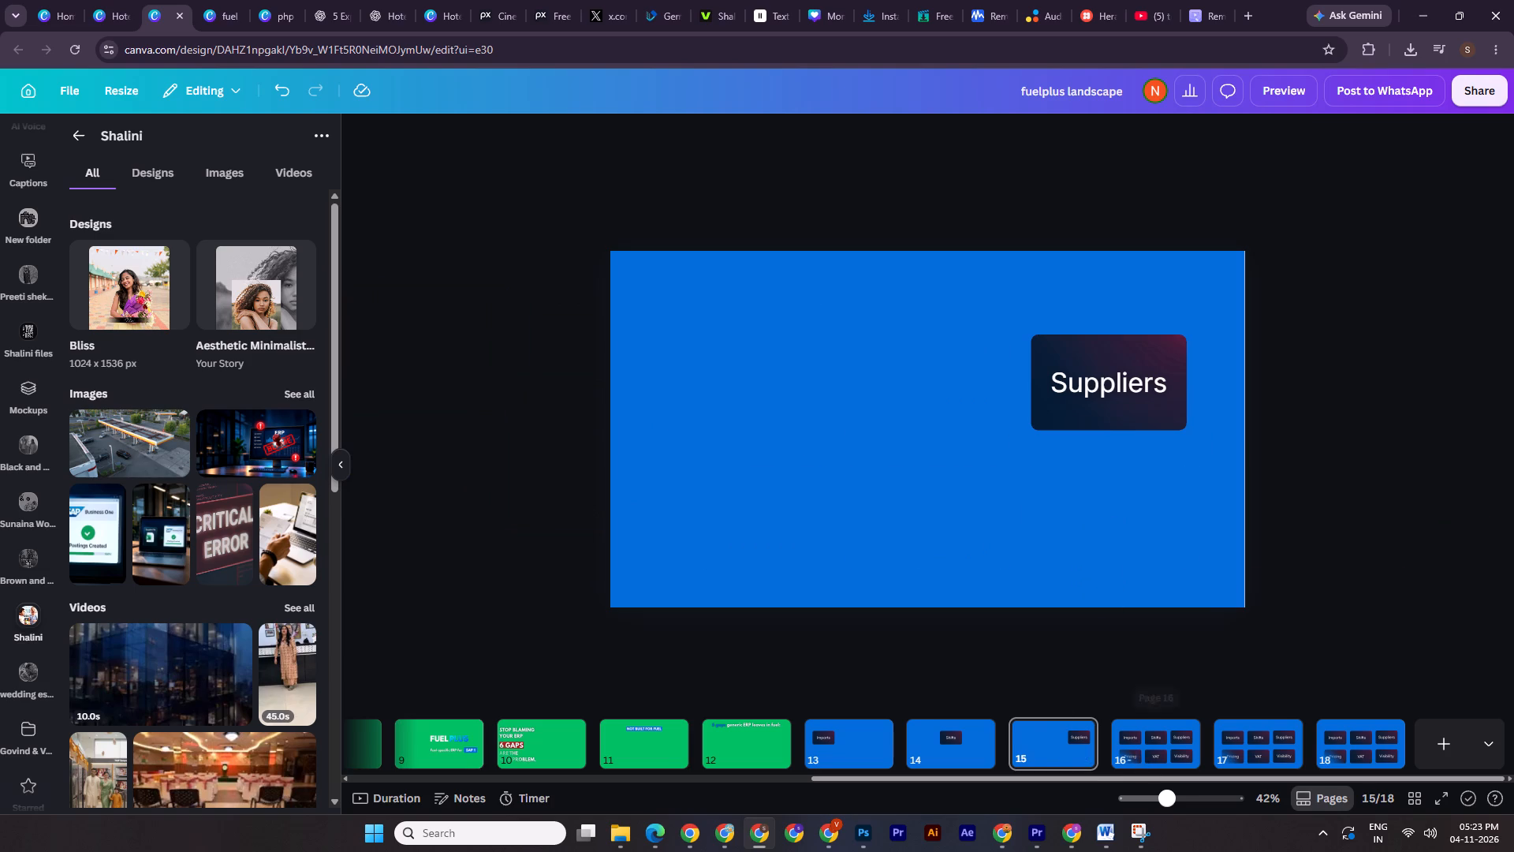
pyautogui.moveTo(1373, 312); pyautogui.dragTo(648, 422)
pyautogui.moveTo(688, 411); pyautogui.dragTo(1391, 417)
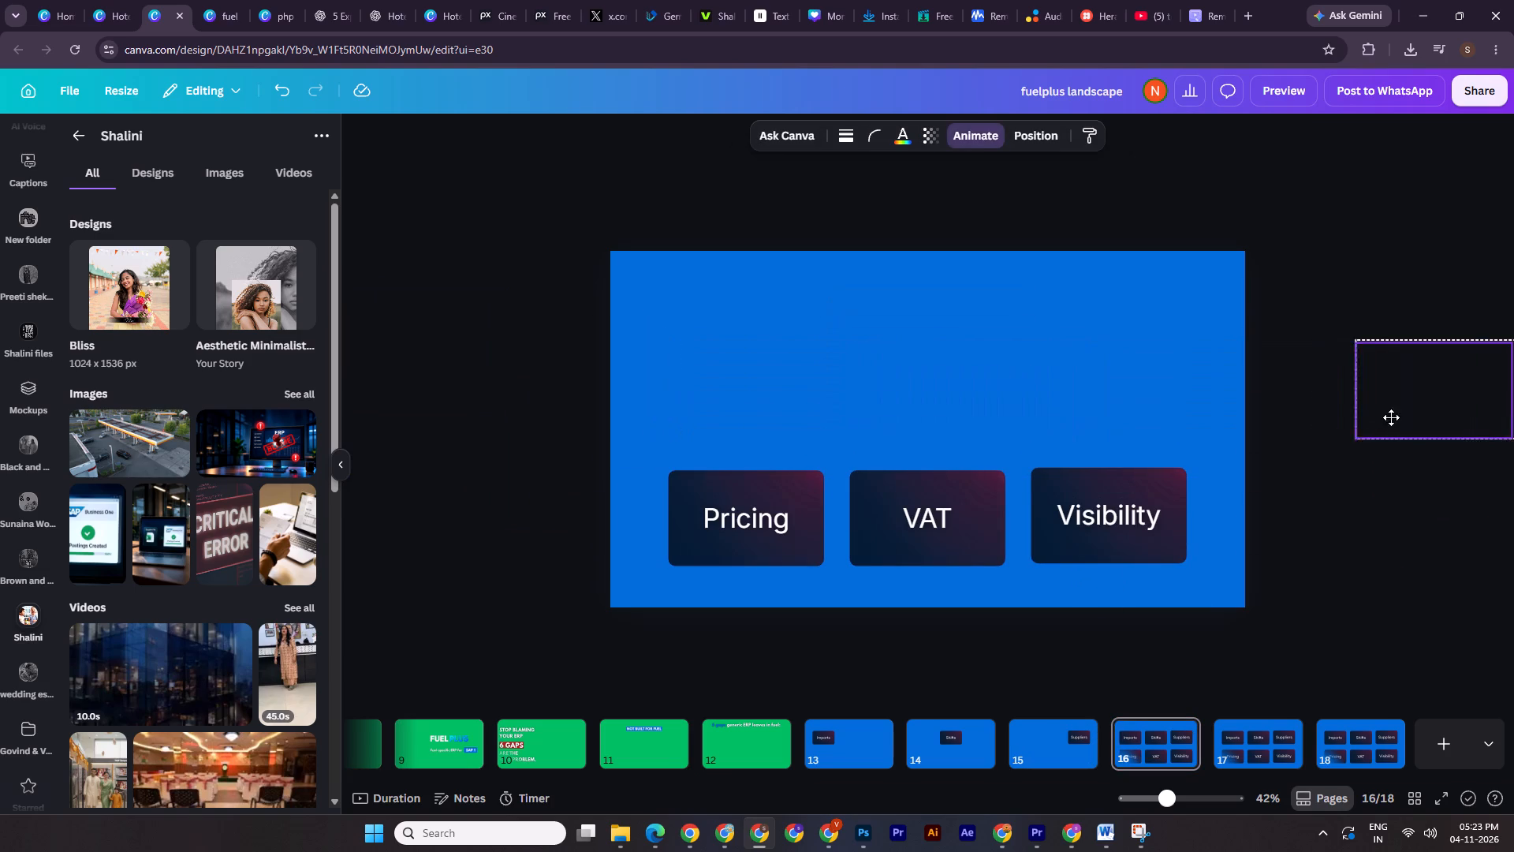
pyautogui.moveTo(1391, 417); pyautogui.dragTo(1416, 421)
pyautogui.moveTo(1392, 499); pyautogui.dragTo(933, 559)
pyautogui.moveTo(882, 551); pyautogui.dragTo(1513, 554)
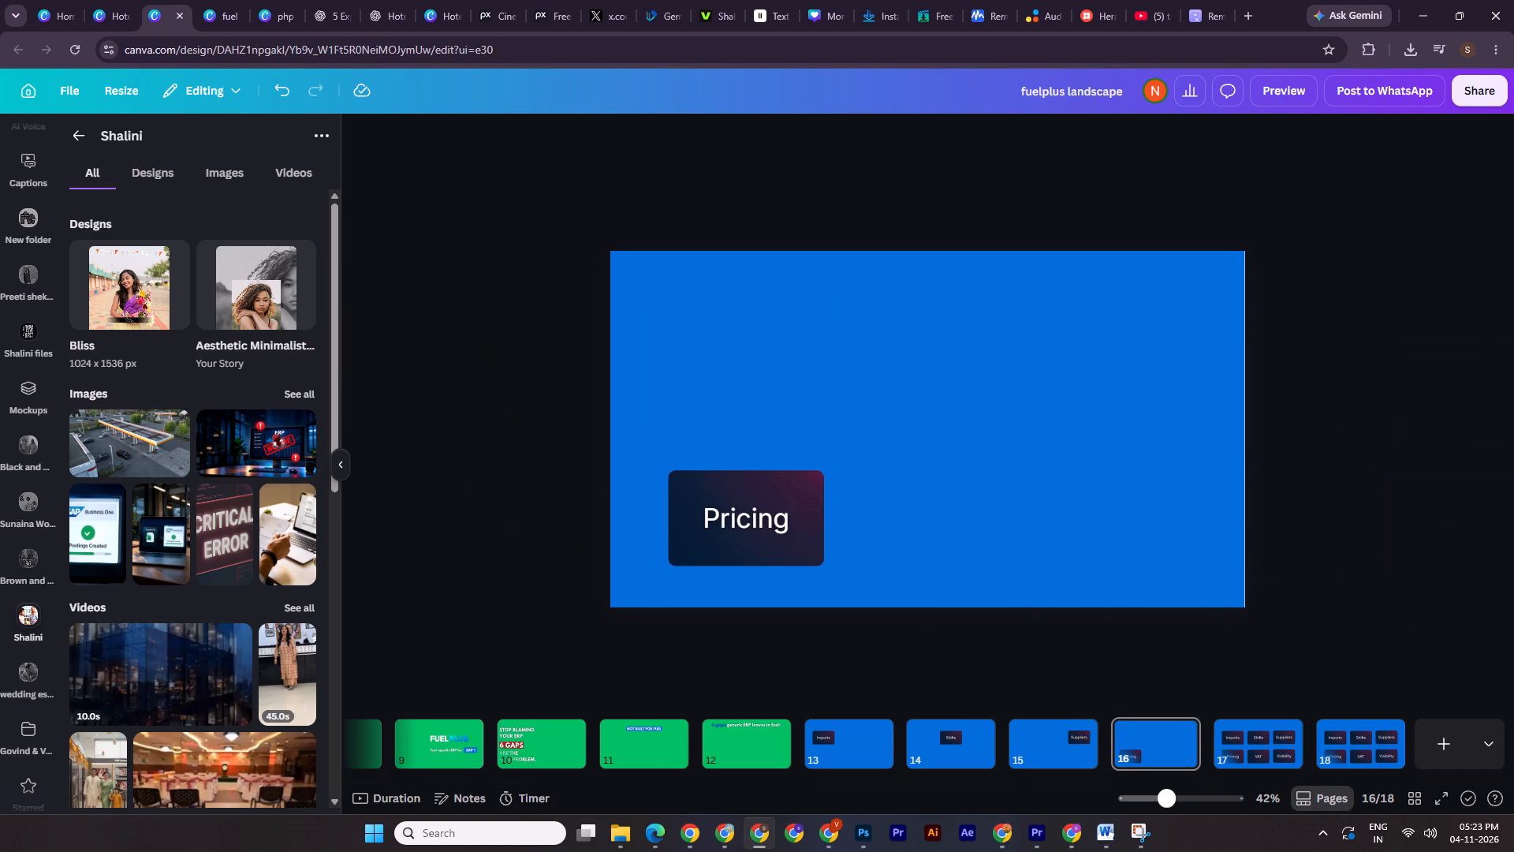
# Move every card except VAT off the canvas on page 17.
pyautogui.click(1245, 763)
pyautogui.moveTo(1369, 395); pyautogui.dragTo(676, 386)
pyautogui.moveTo(699, 412); pyautogui.dragTo(1513, 408)
pyautogui.doubleClick(758, 573)
pyautogui.moveTo(750, 548); pyautogui.dragTo(345, 548)
pyautogui.moveTo(1083, 538); pyautogui.dragTo(1513, 549)
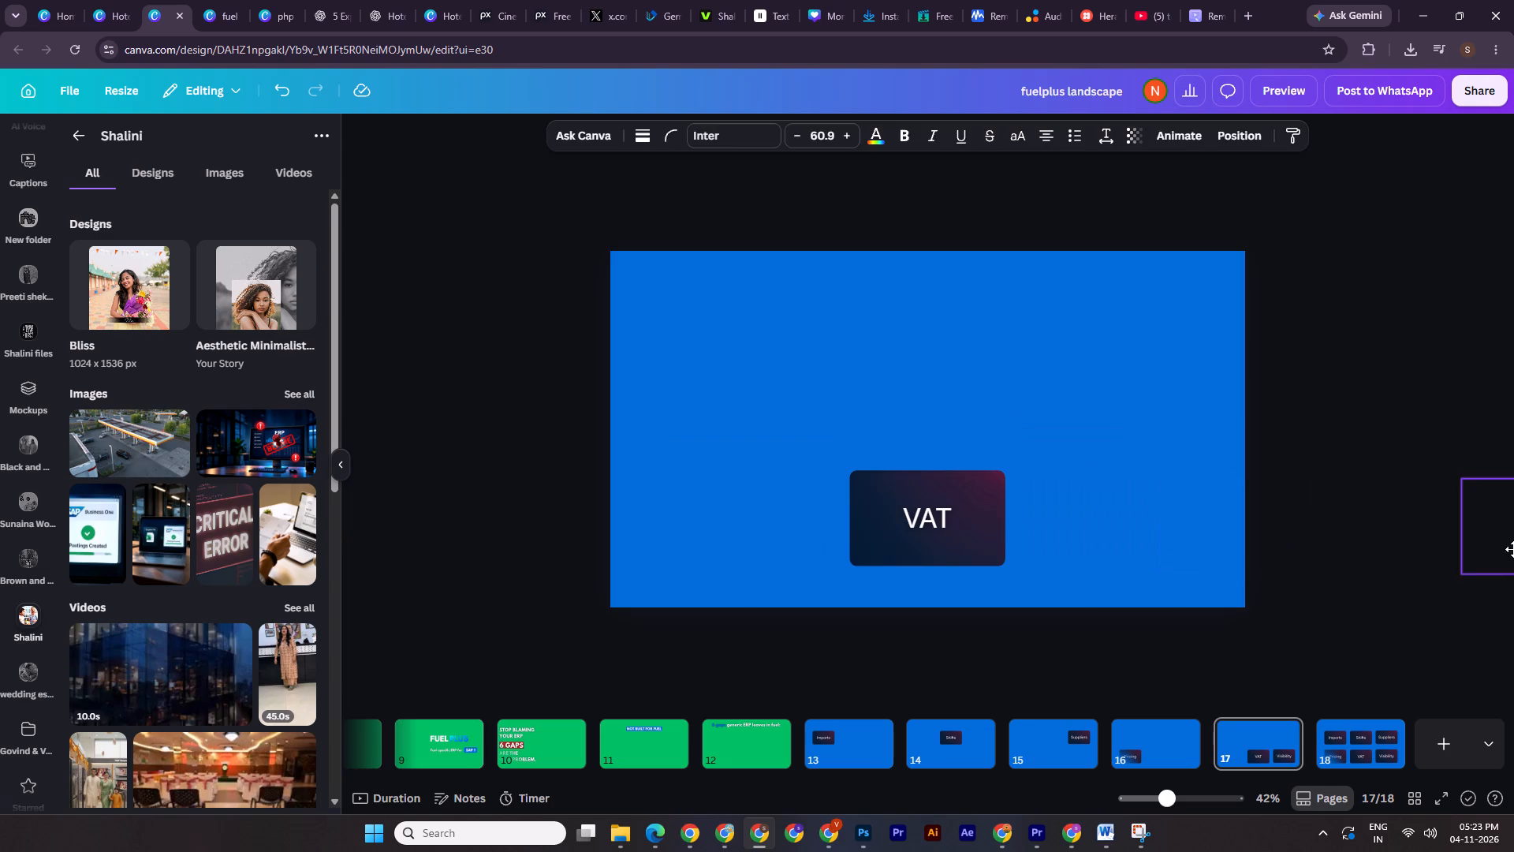
# Move every card except Visibility off the canvas on page 18.
pyautogui.click(1360, 755)
pyautogui.moveTo(616, 285); pyautogui.dragTo(946, 593)
pyautogui.moveTo(990, 537); pyautogui.dragTo(322, 532)
pyautogui.moveTo(1095, 389); pyautogui.dragTo(463, 425)
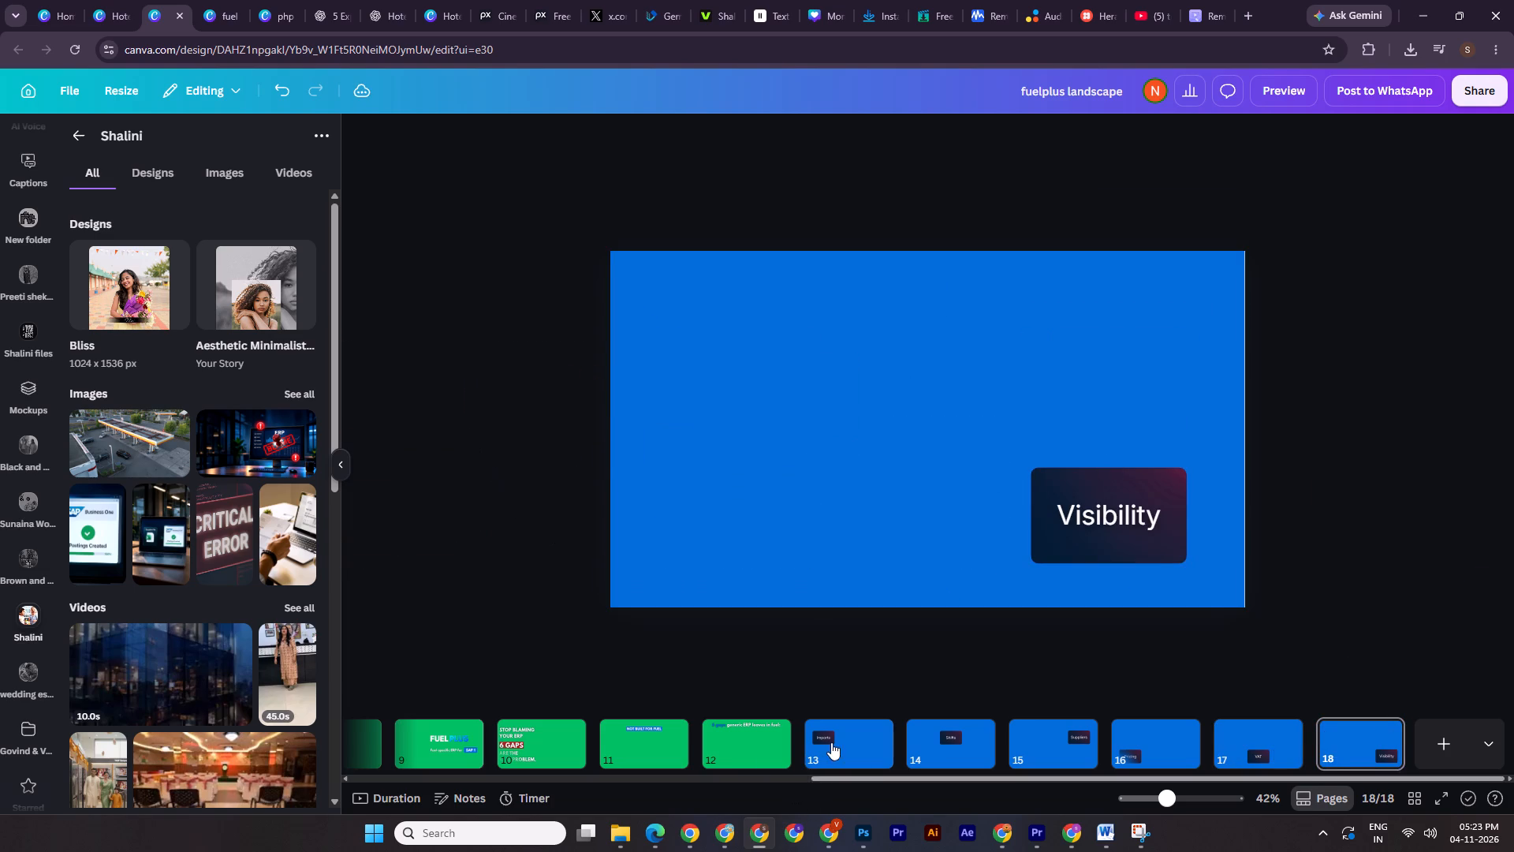
# Download only page 13, the Imports card, as a 1080p MP4 video.
pyautogui.click(831, 742)
pyautogui.click(1485, 77)
pyautogui.click(1246, 471)
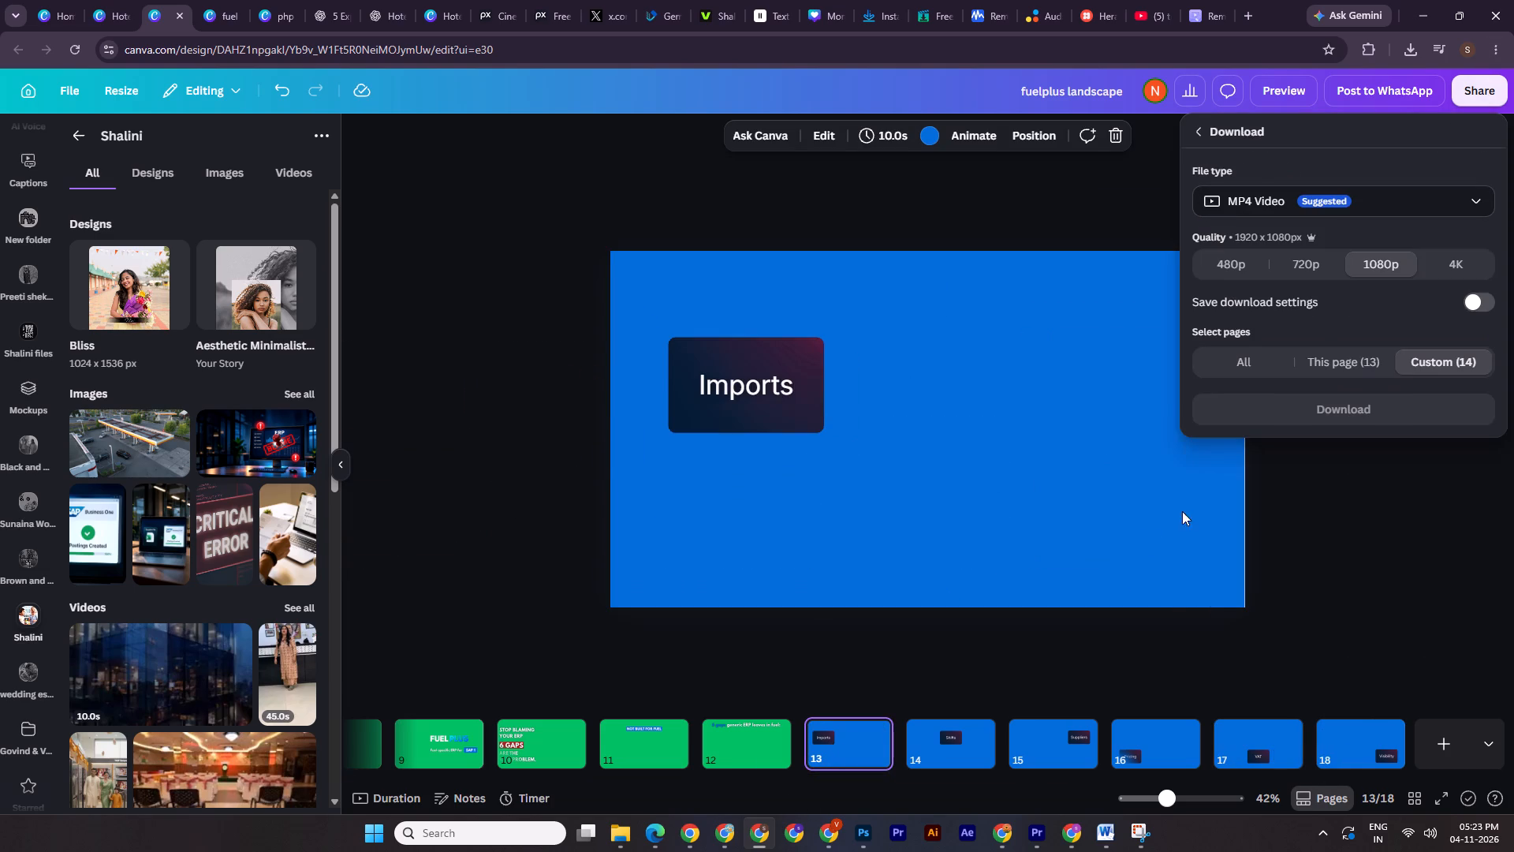
pyautogui.click(1330, 364)
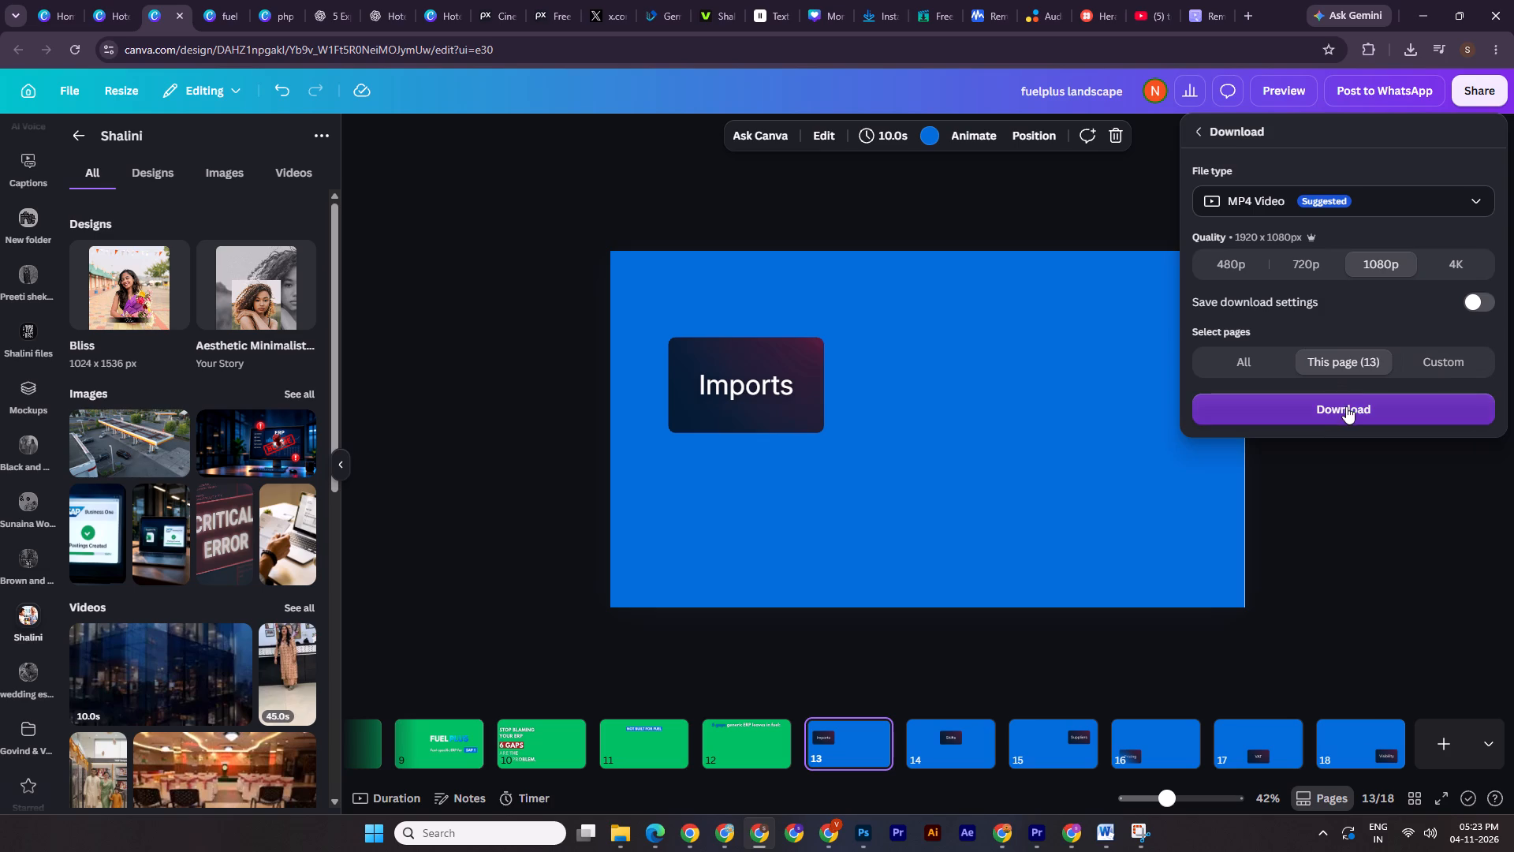
pyautogui.click(1347, 407)
# Download only page 14, the Shifts card, as a 1080p MP4 video.
pyautogui.click(940, 745)
pyautogui.click(1471, 88)
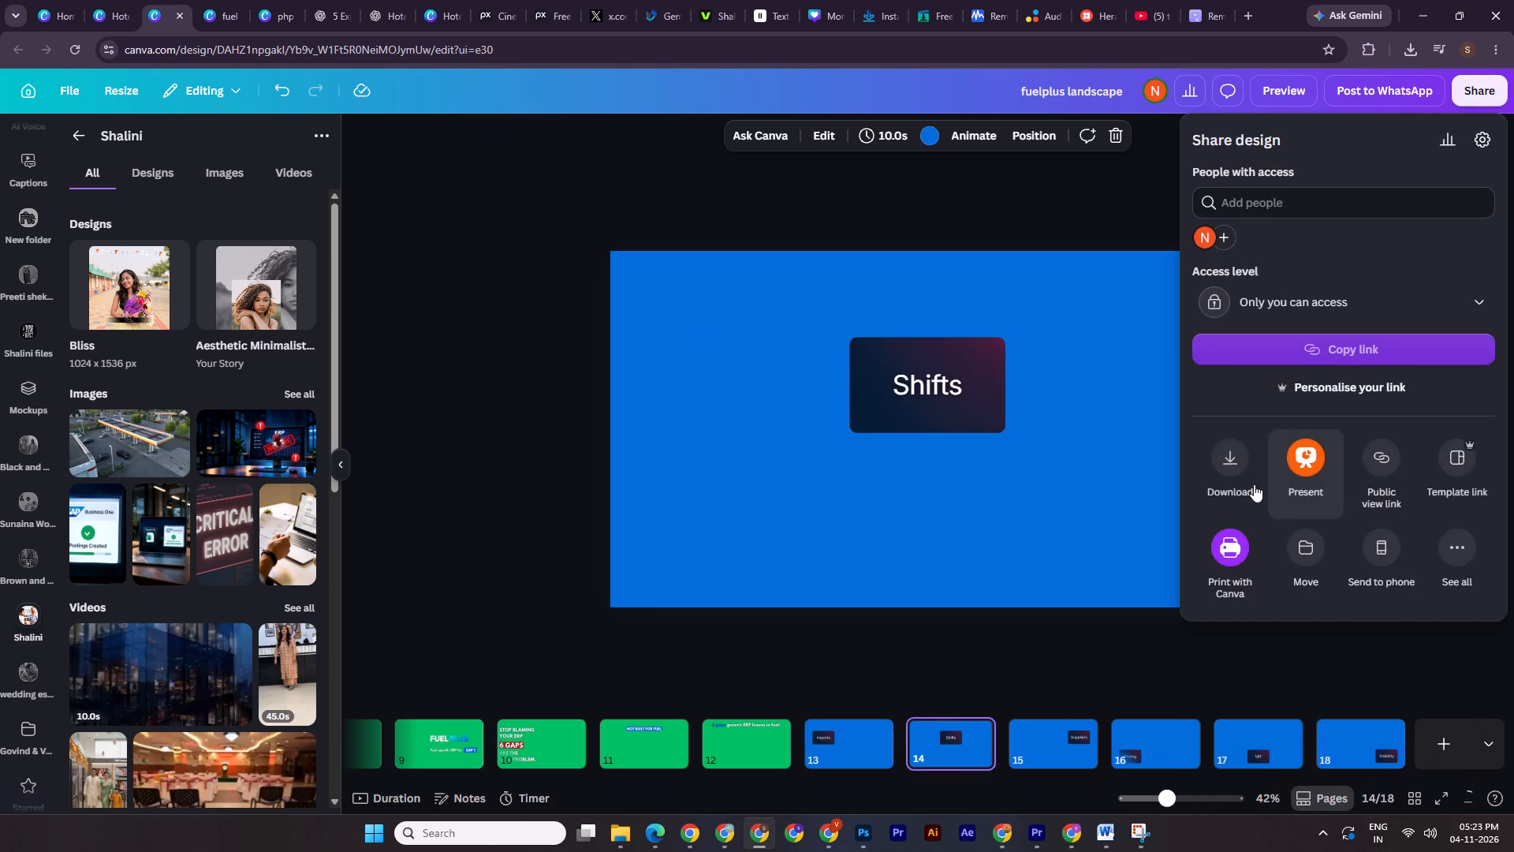
pyautogui.click(1226, 470)
pyautogui.click(1359, 360)
pyautogui.click(1299, 409)
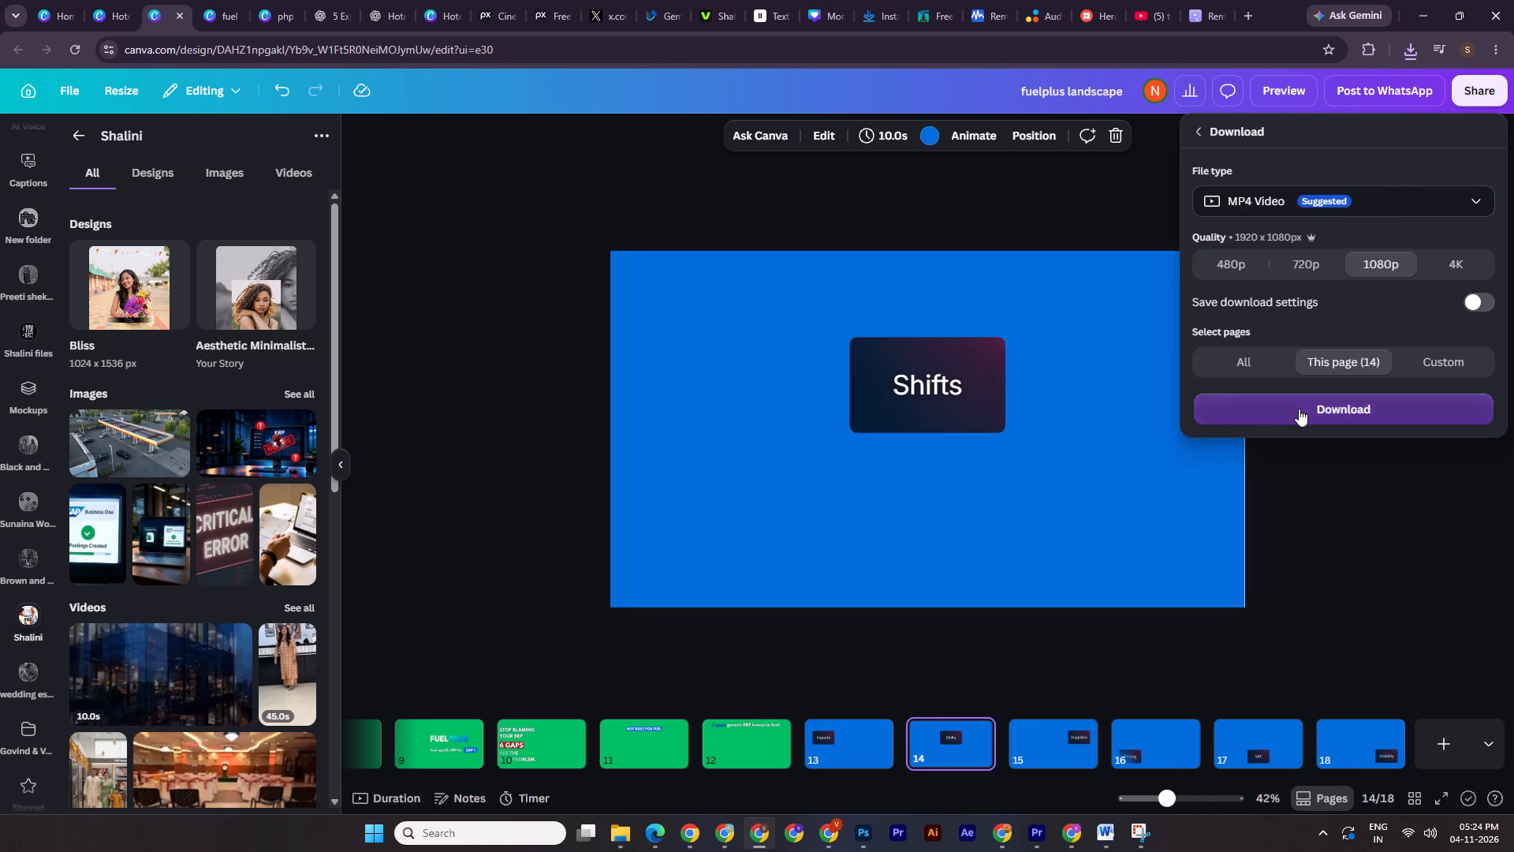
# Download only page 15, the Suppliers card, as a 1080p MP4 video.
pyautogui.click(1078, 722)
pyautogui.click(1485, 91)
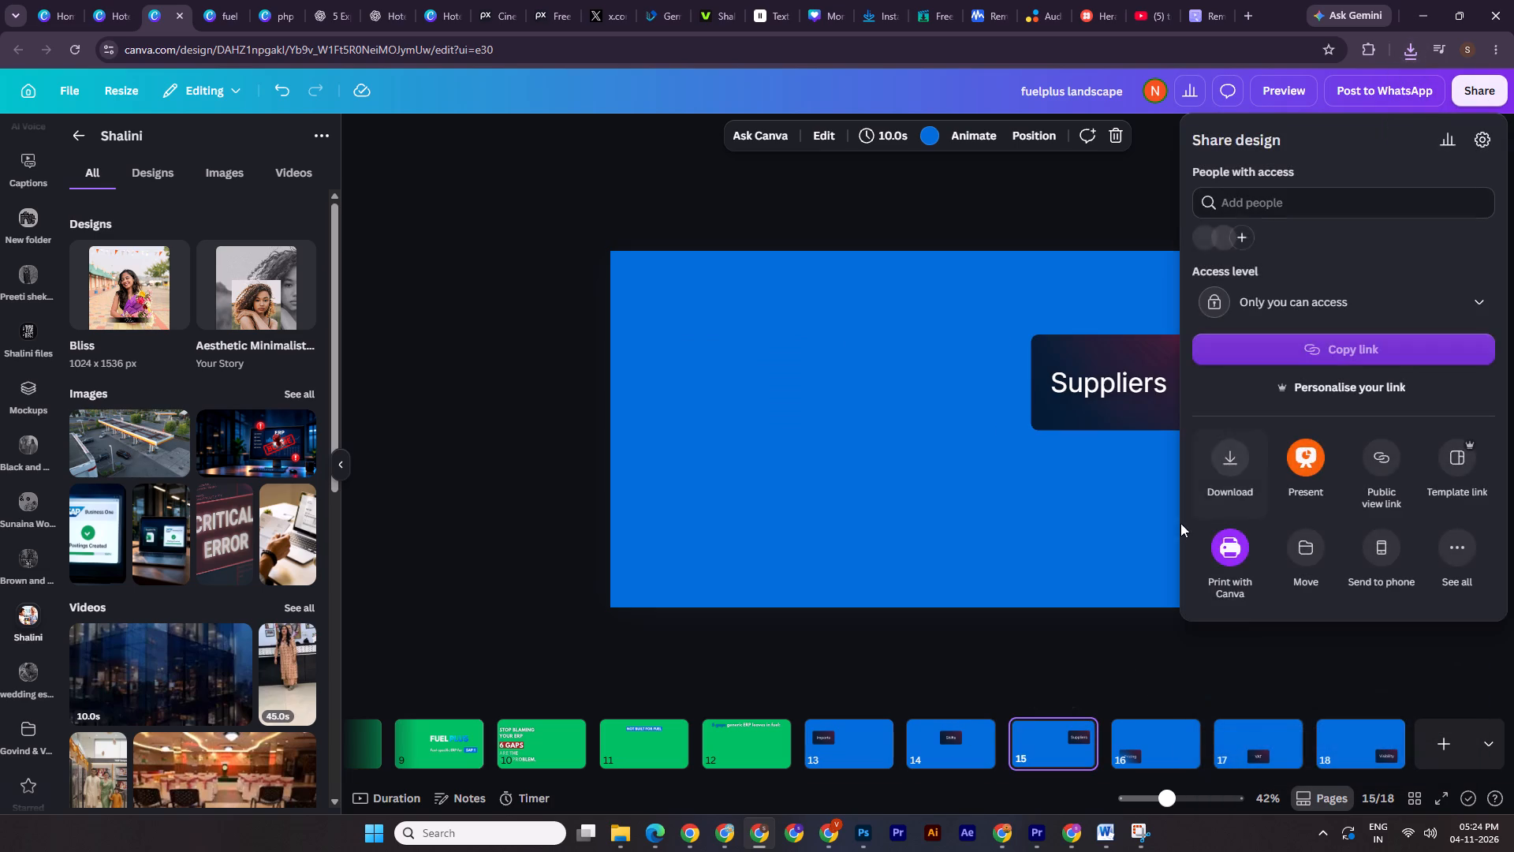
pyautogui.click(1237, 452)
pyautogui.click(1337, 363)
pyautogui.click(1318, 415)
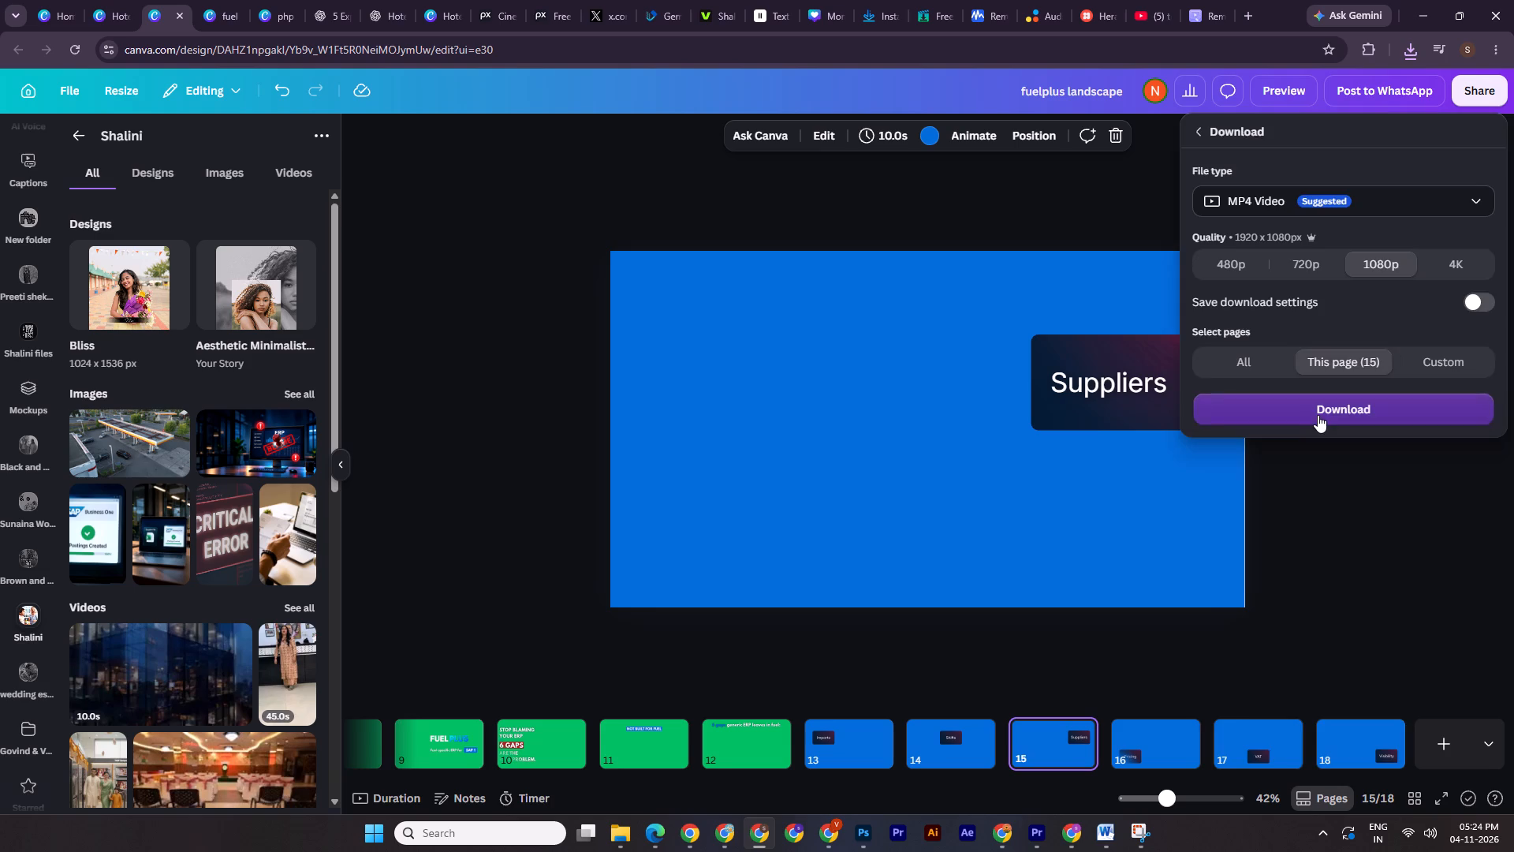
pyautogui.click(1150, 685)
# Download only page 16, the Pricing card, as a 1080p MP4 video.
pyautogui.click(1160, 756)
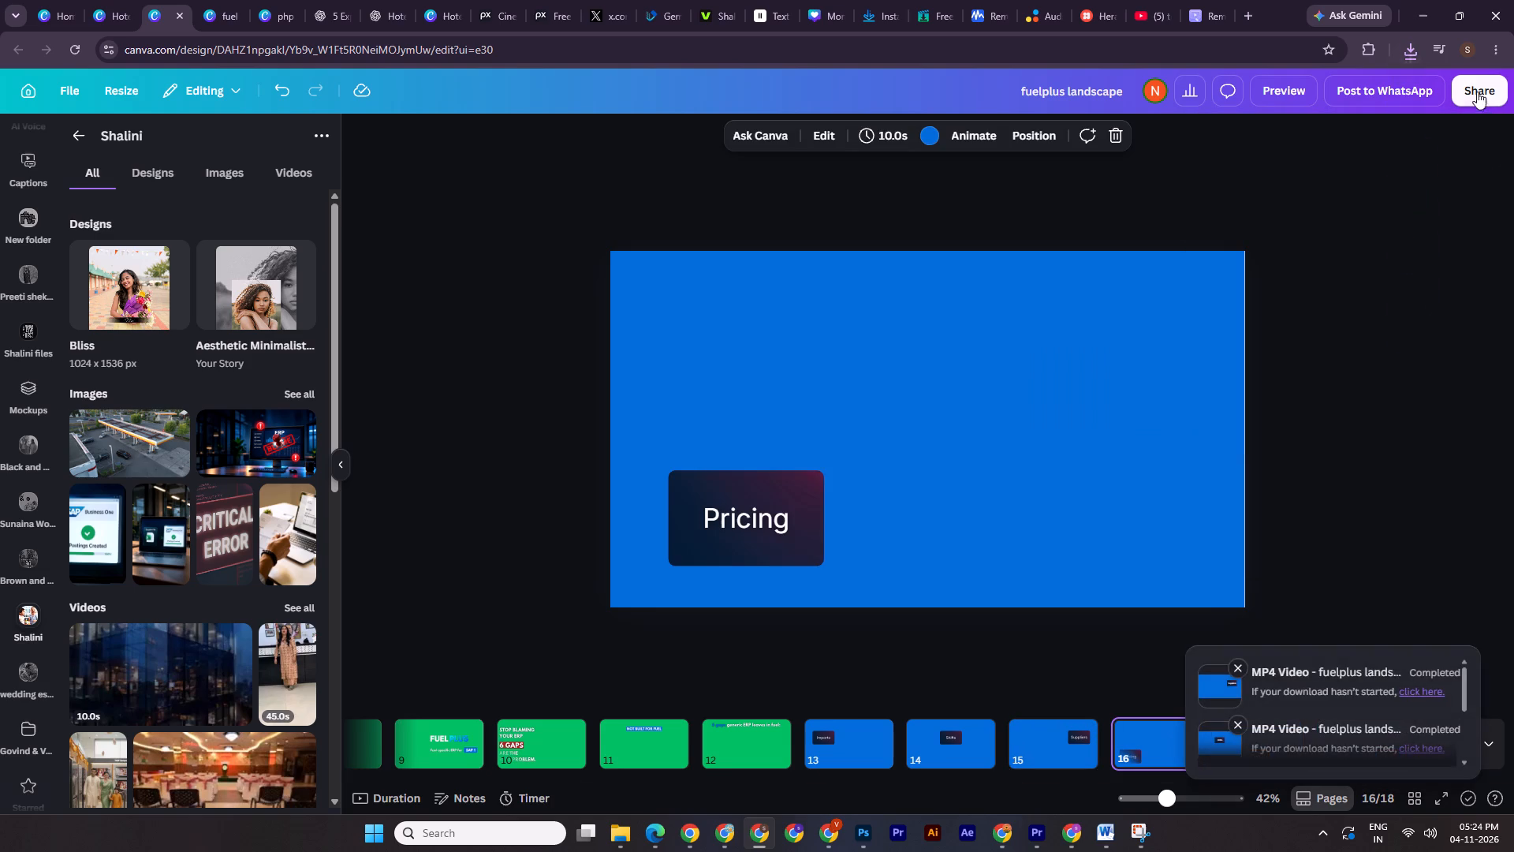
pyautogui.click(1475, 95)
pyautogui.click(1220, 457)
pyautogui.click(1354, 363)
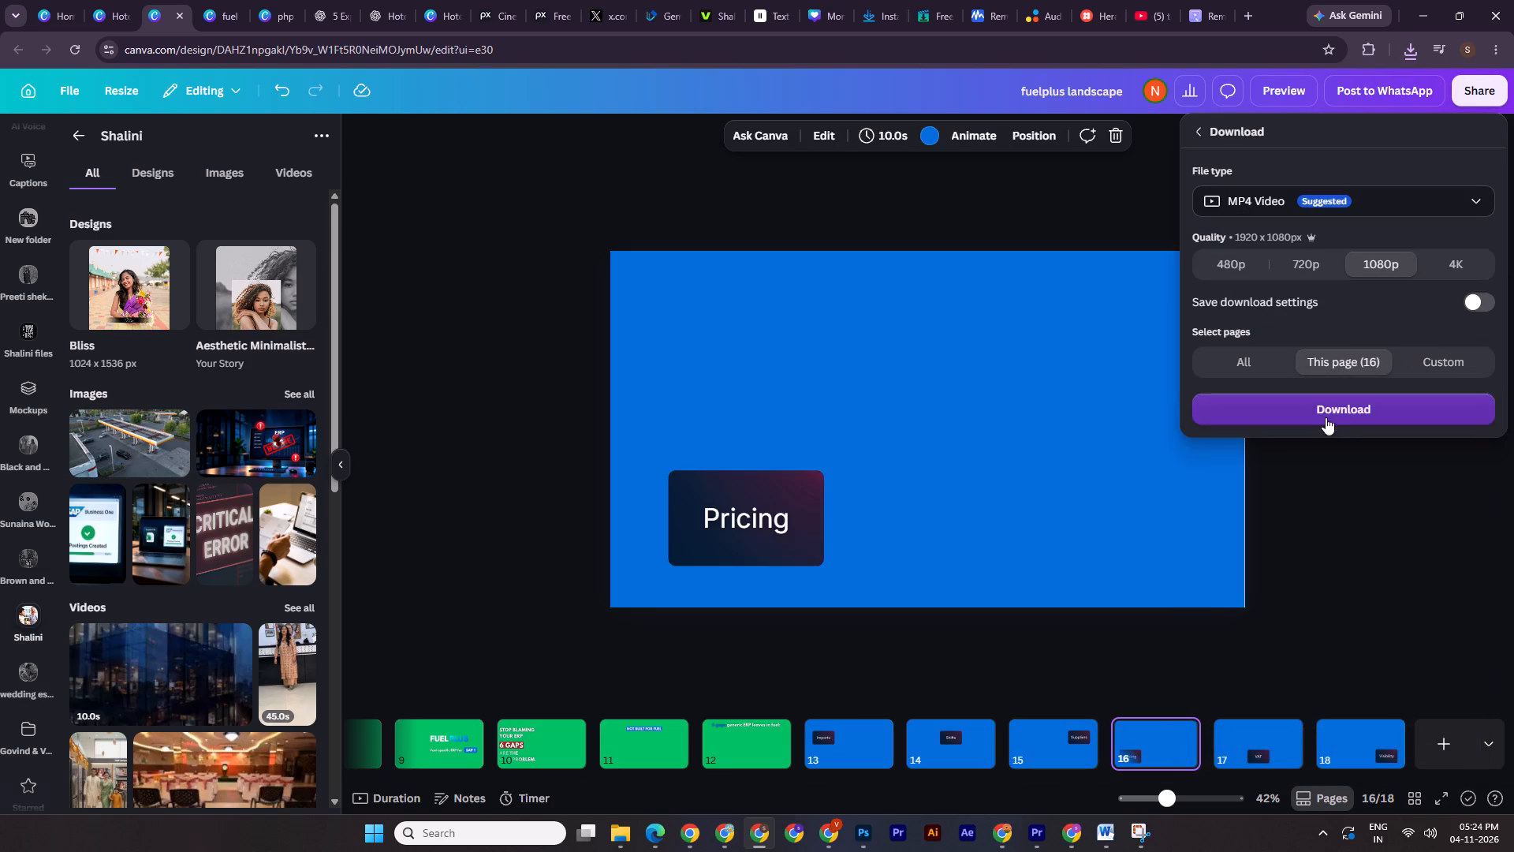
pyautogui.click(1326, 417)
pyautogui.click(1300, 591)
# Download only page 17, the VAT card, as a 1080p MP4 video.
pyautogui.click(1222, 744)
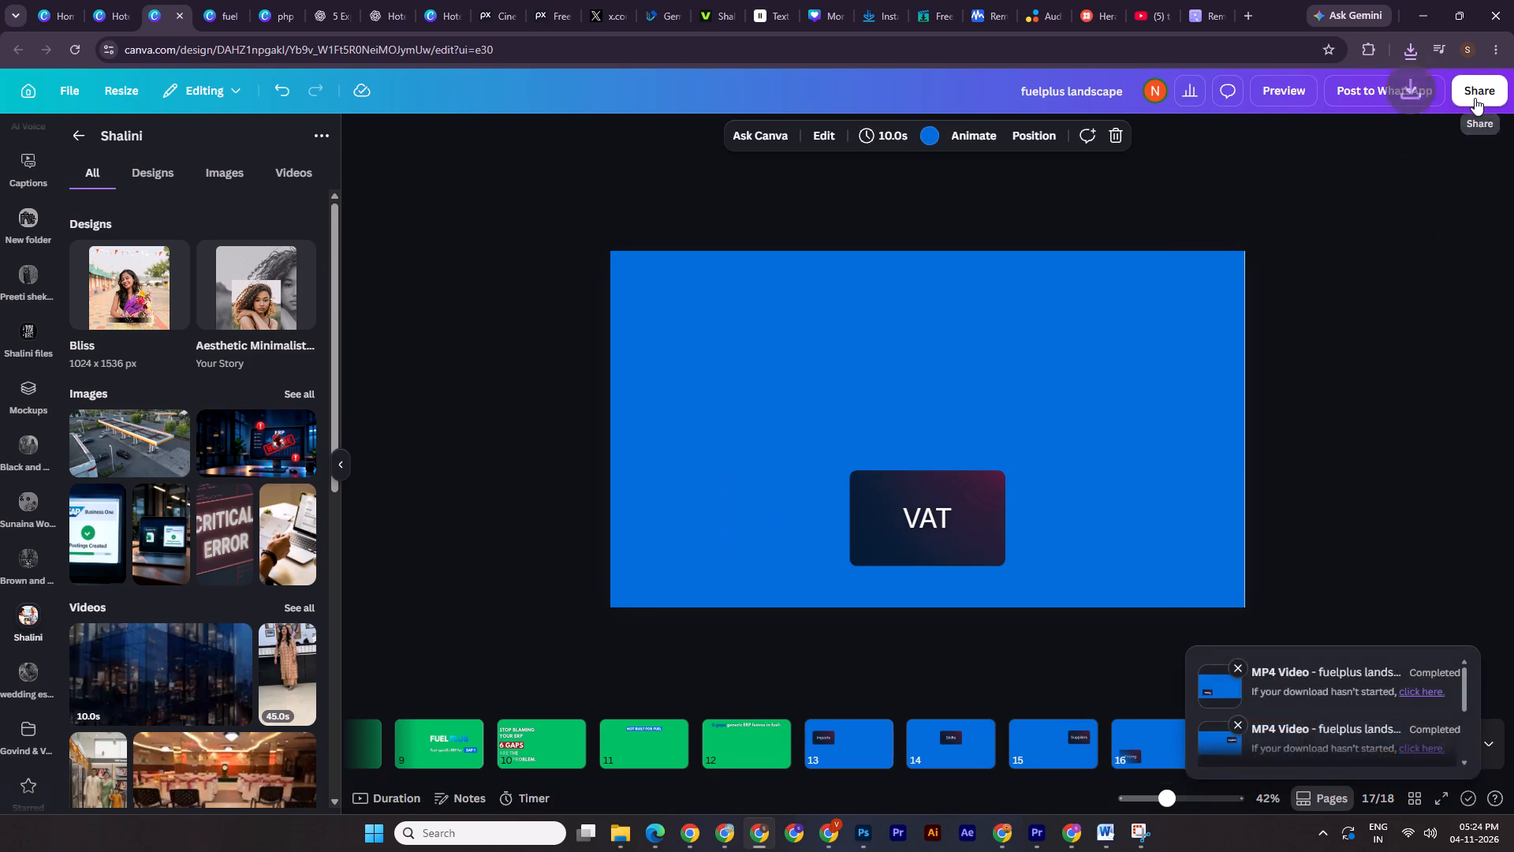
pyautogui.click(1475, 98)
pyautogui.click(1232, 474)
pyautogui.click(1341, 357)
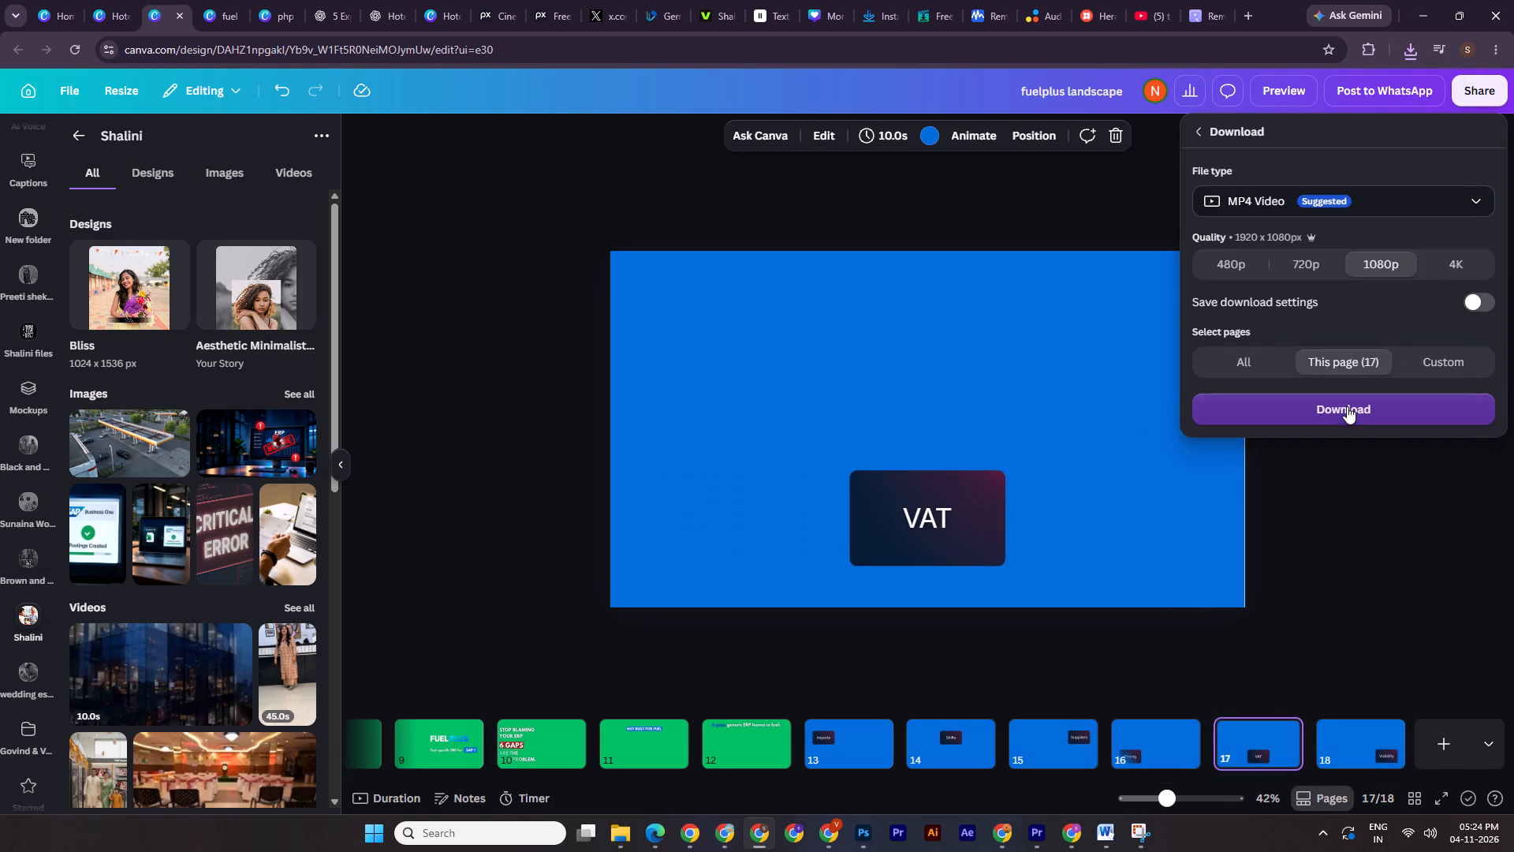
pyautogui.click(1347, 406)
pyautogui.click(1388, 536)
# Download only page 18, the Visibility card, as a 1080p MP4 video.
pyautogui.click(1358, 743)
pyautogui.click(1478, 90)
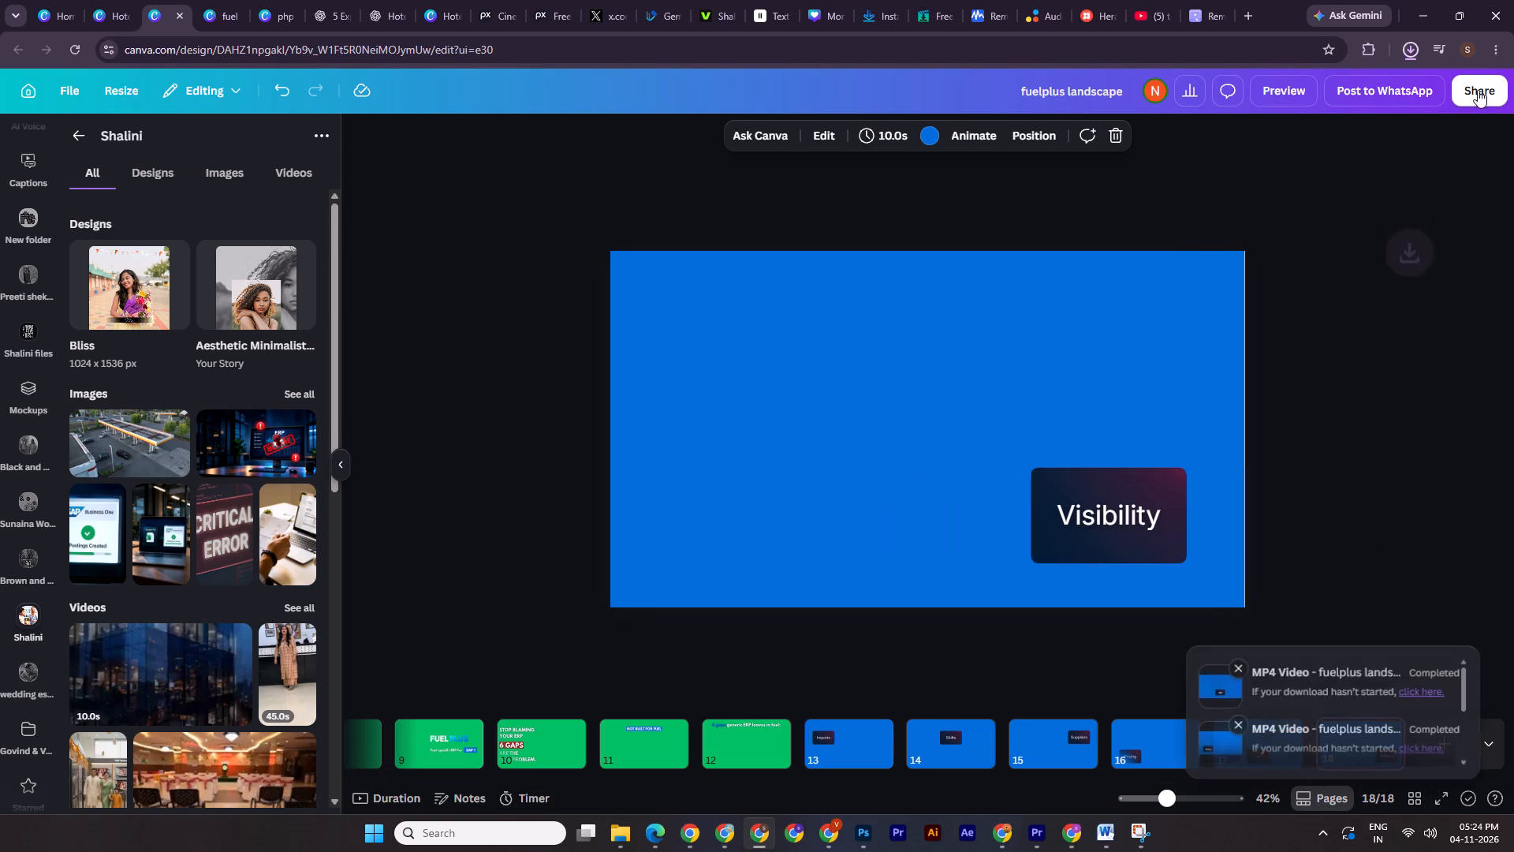
pyautogui.click(1219, 464)
pyautogui.click(1348, 370)
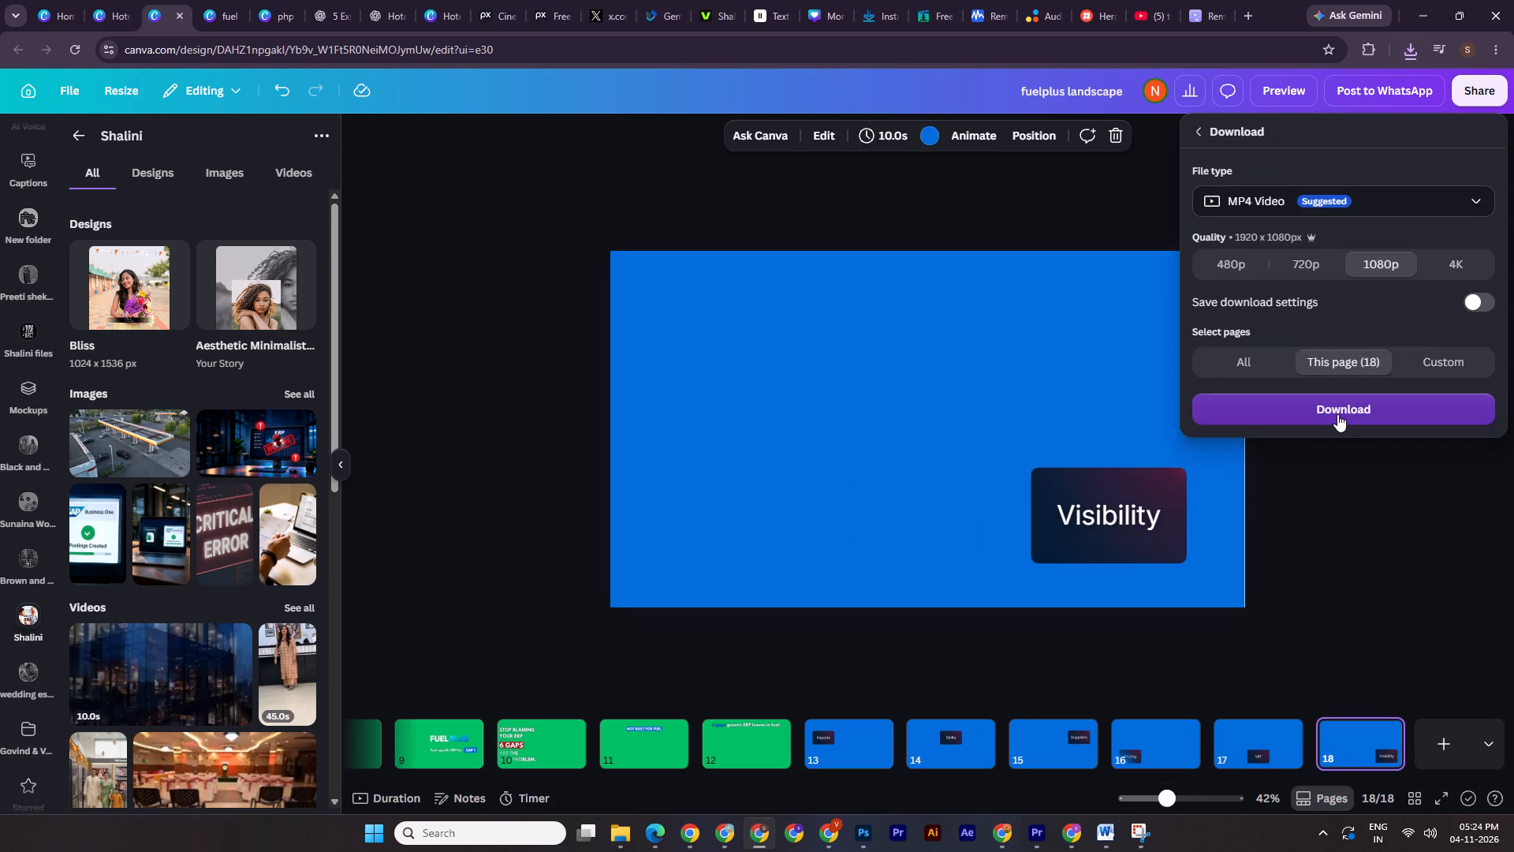
pyautogui.click(1337, 414)
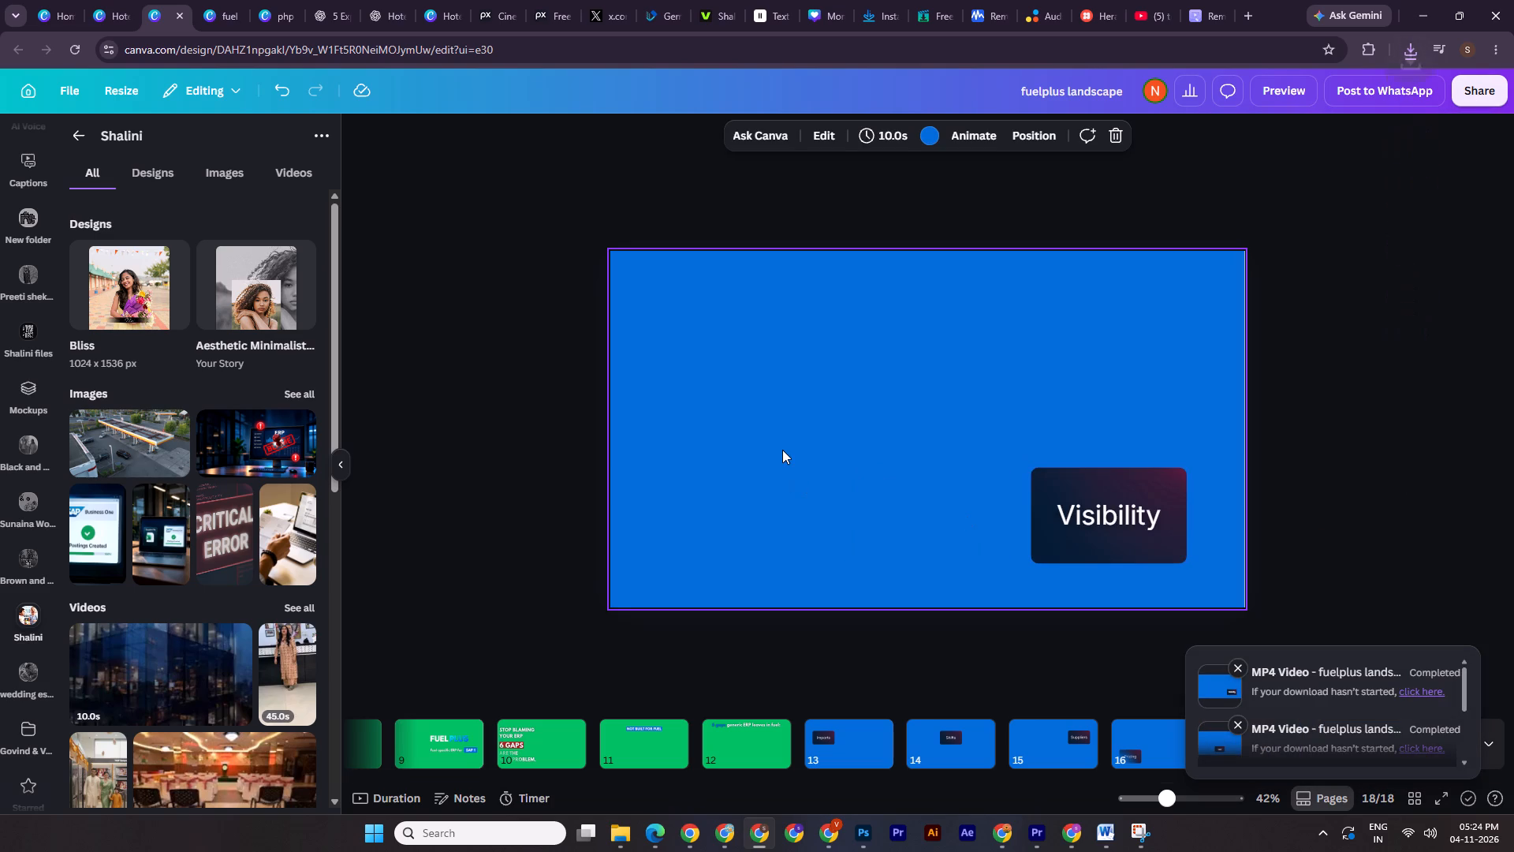
pyautogui.click(1449, 400)
# In File Explorer's Downloads folder, batch-rename the six new fuelplus landscape card videos to fuelplus landscape_4.
pyautogui.click(616, 842)
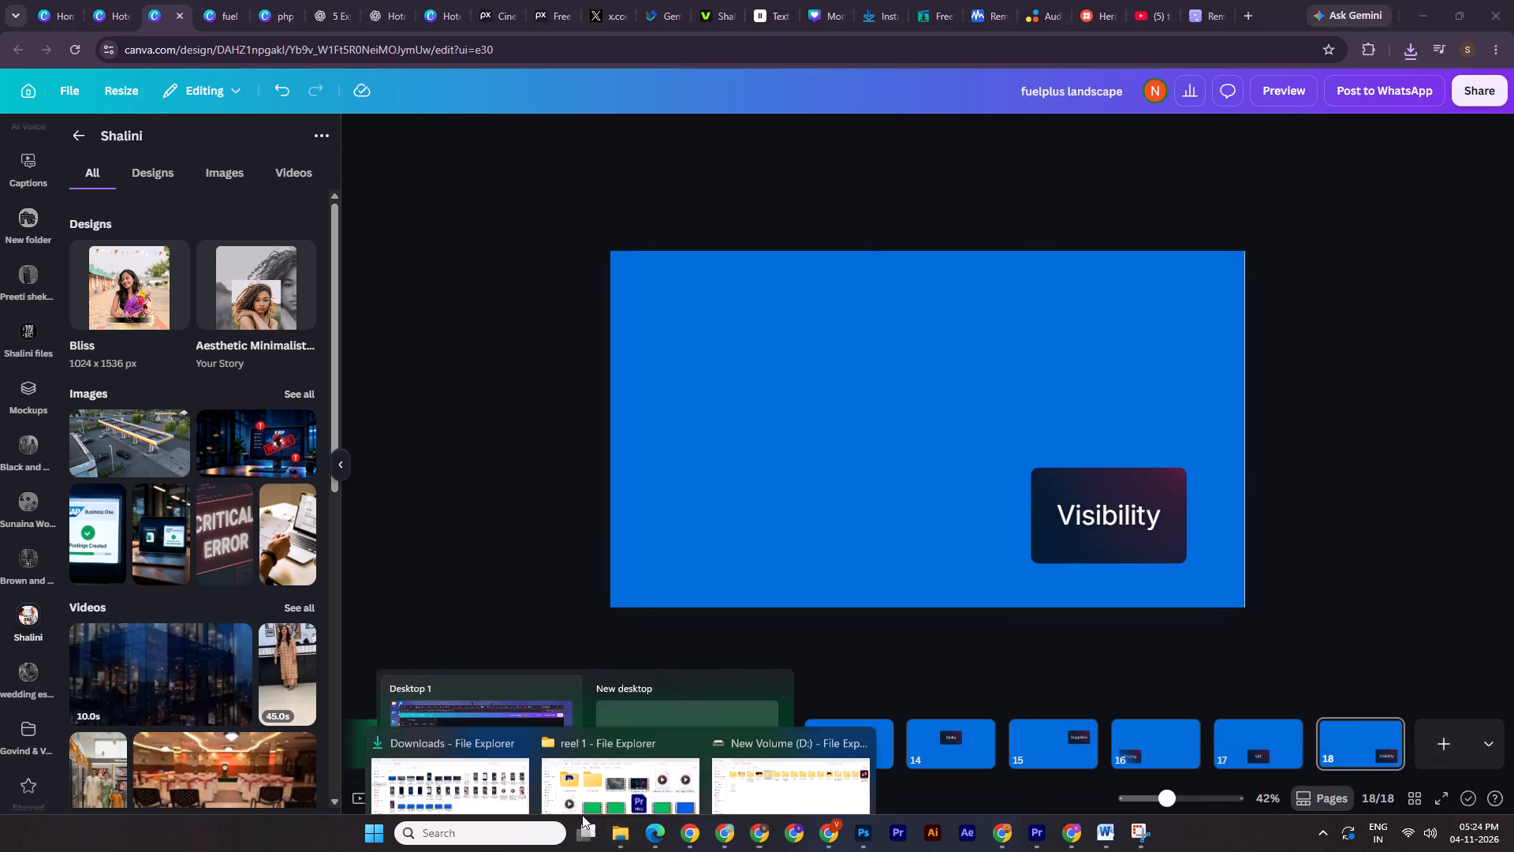
pyautogui.click(513, 760)
pyautogui.click(70, 247)
pyautogui.click(191, 198)
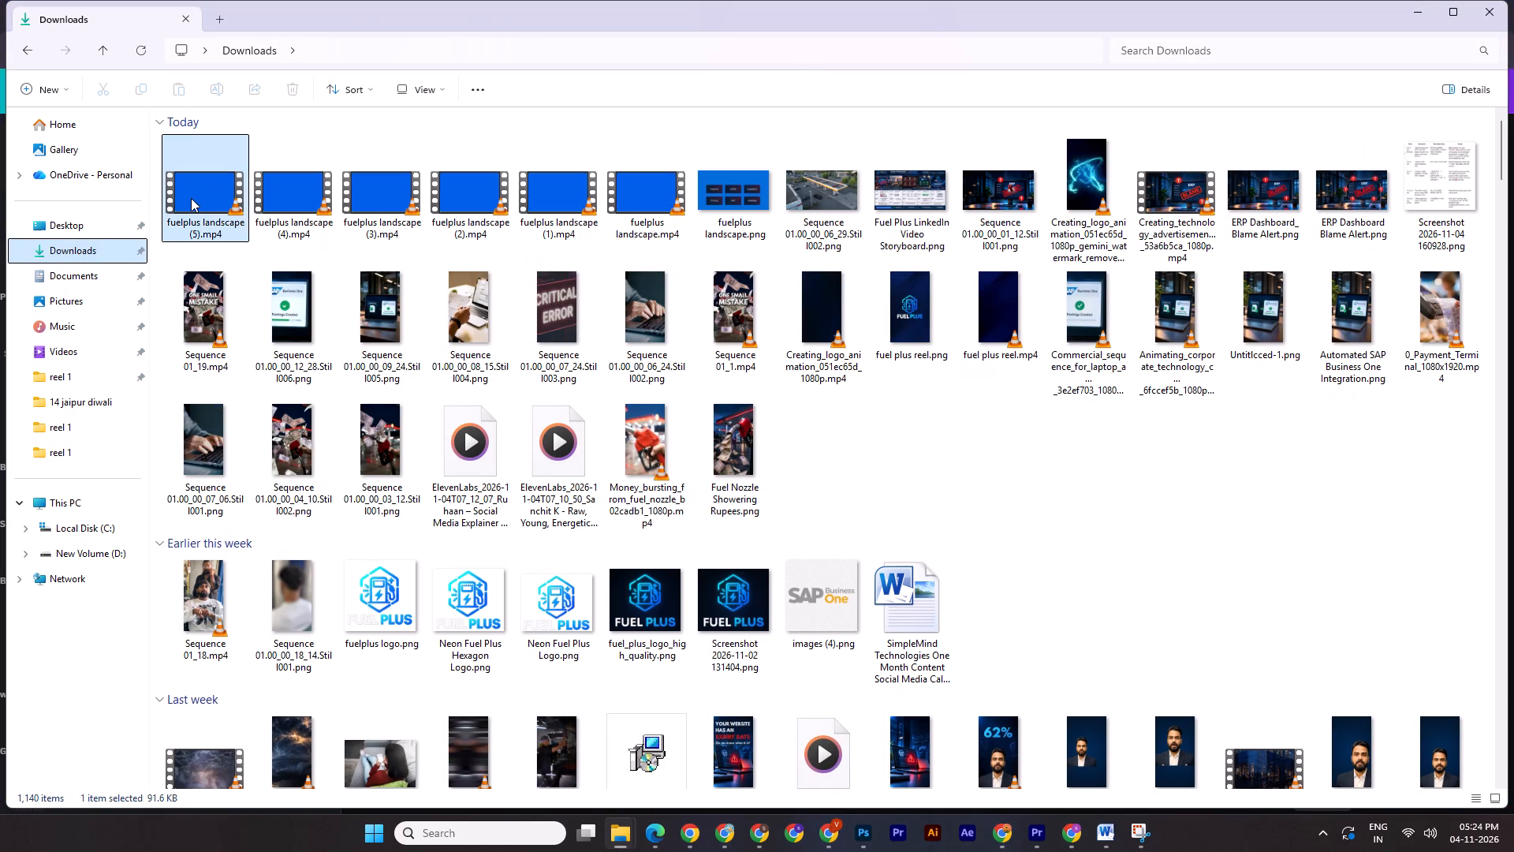
pyautogui.keyDown('shift'); pyautogui.click(610, 210); pyautogui.keyUp('shift')
pyautogui.rightClick(640, 224)
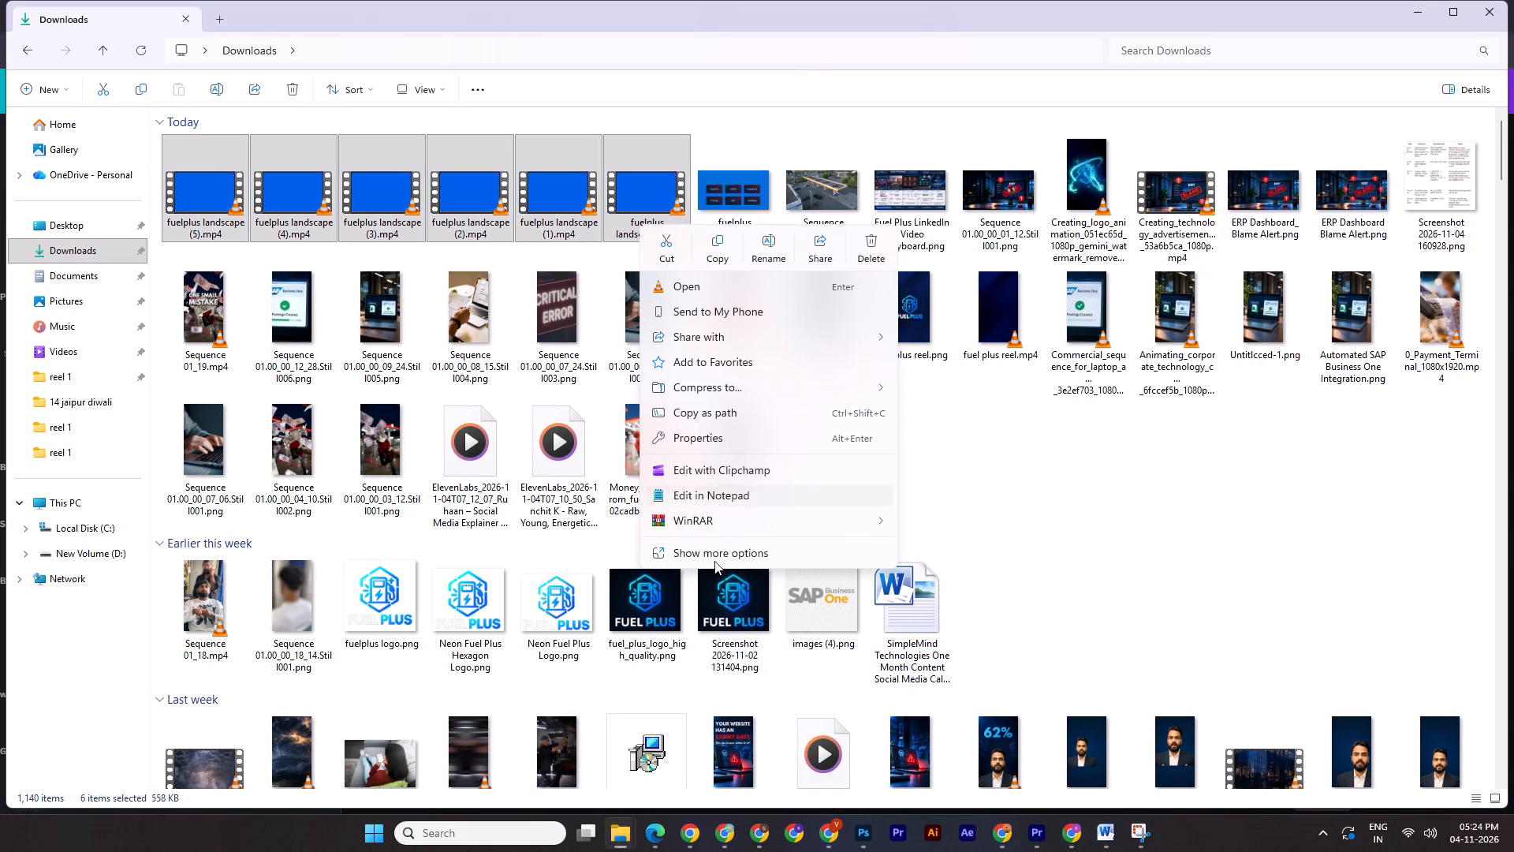
pyautogui.click(714, 557)
pyautogui.click(695, 596)
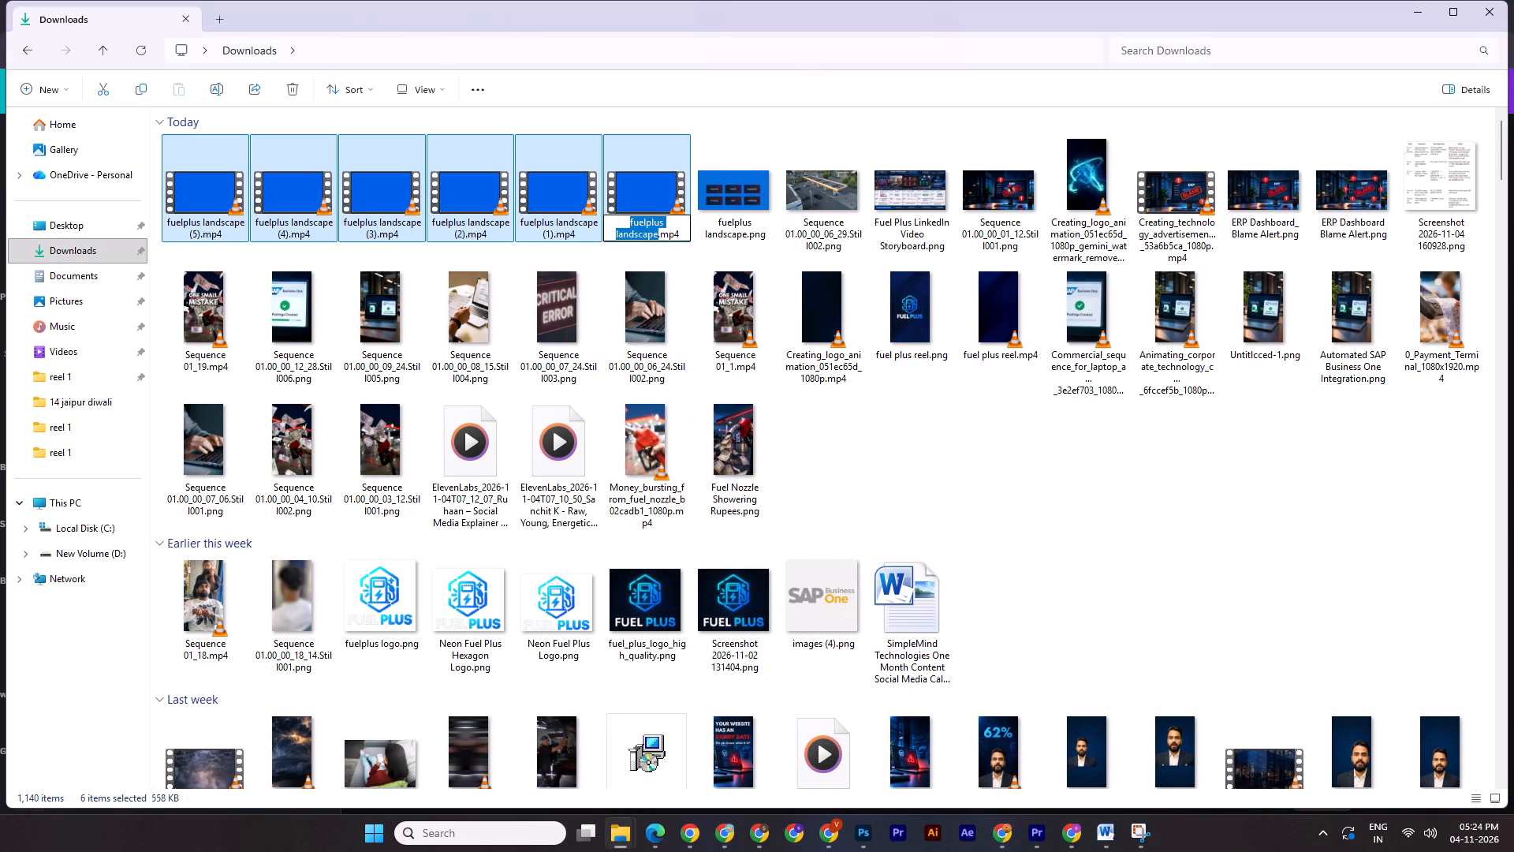
pyautogui.click(651, 234)
pyautogui.press('Right')
pyautogui.write('_4')
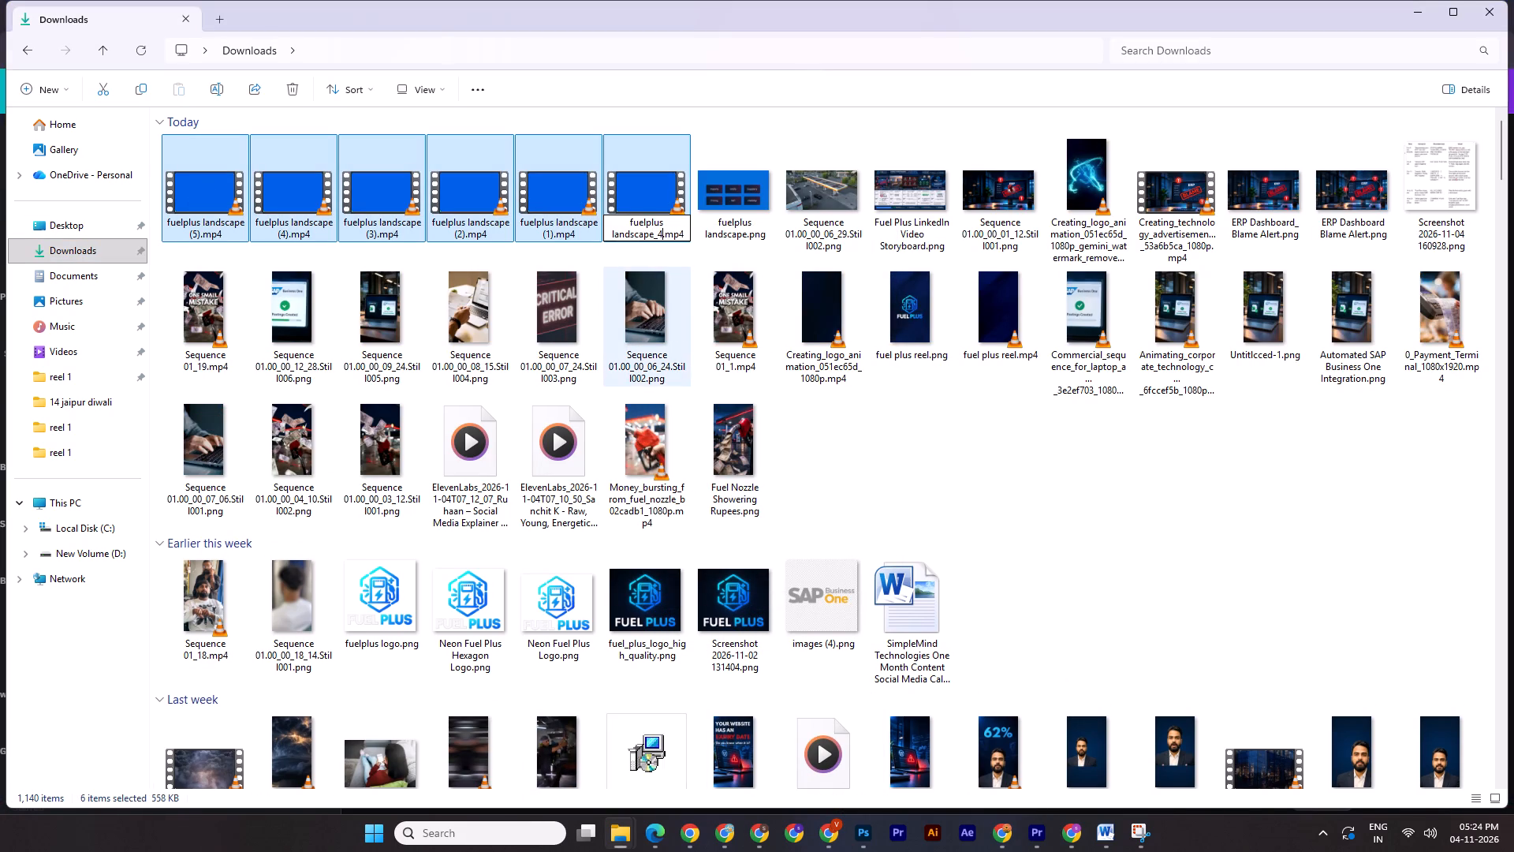
pyautogui.press('Return')
# Move the six renamed fuelplus landscape_4 card videos from Downloads into the LinkedIn reel 1 project folder.
pyautogui.hotkey('ctrl', 'x')
pyautogui.click(618, 845)
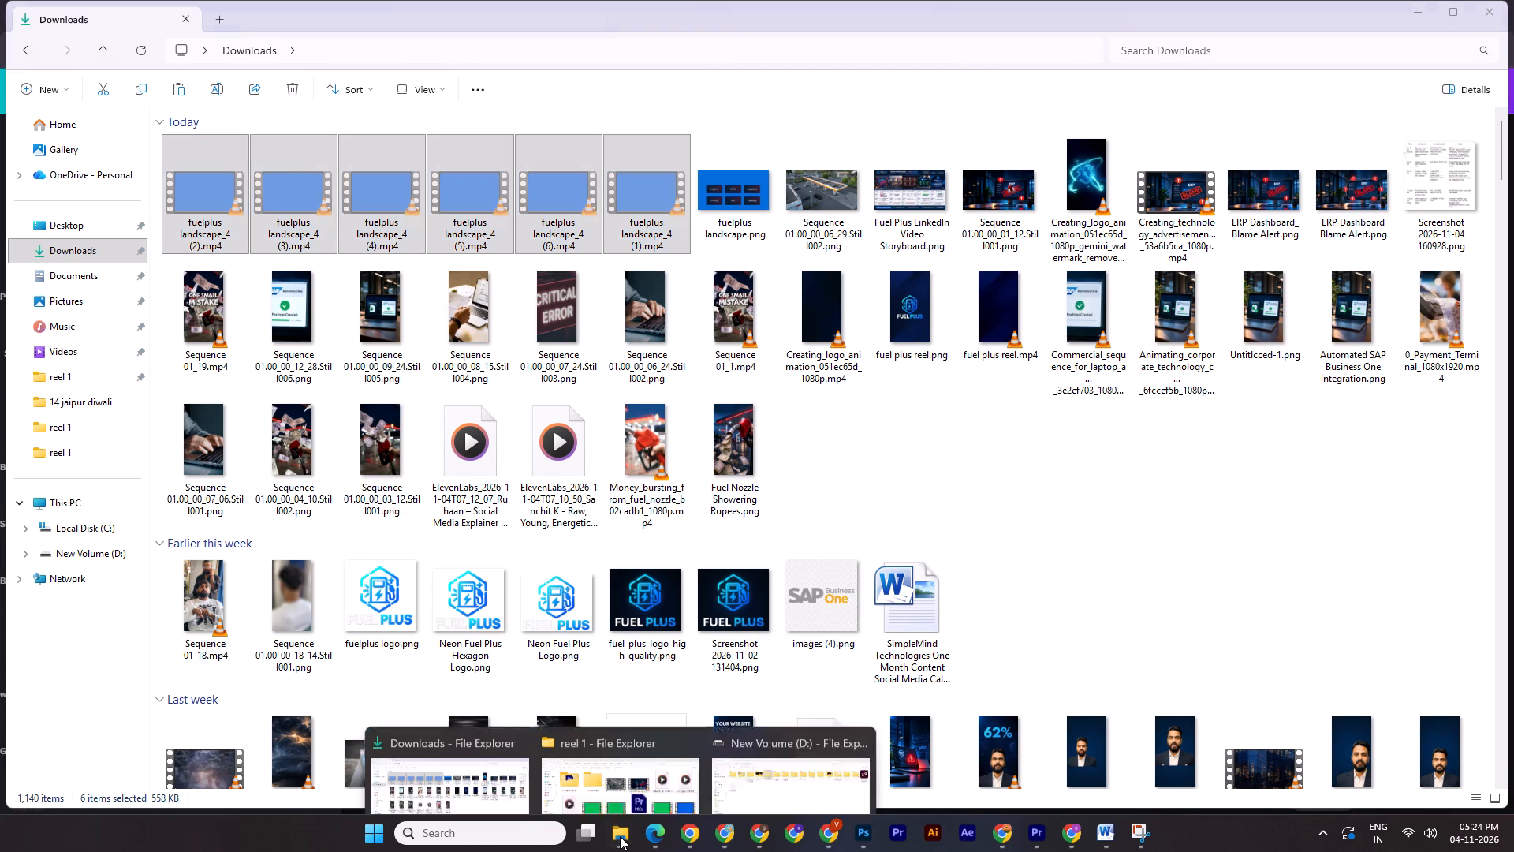
pyautogui.click(651, 771)
pyautogui.click(871, 683)
pyautogui.hotkey('ctrl', 'v')
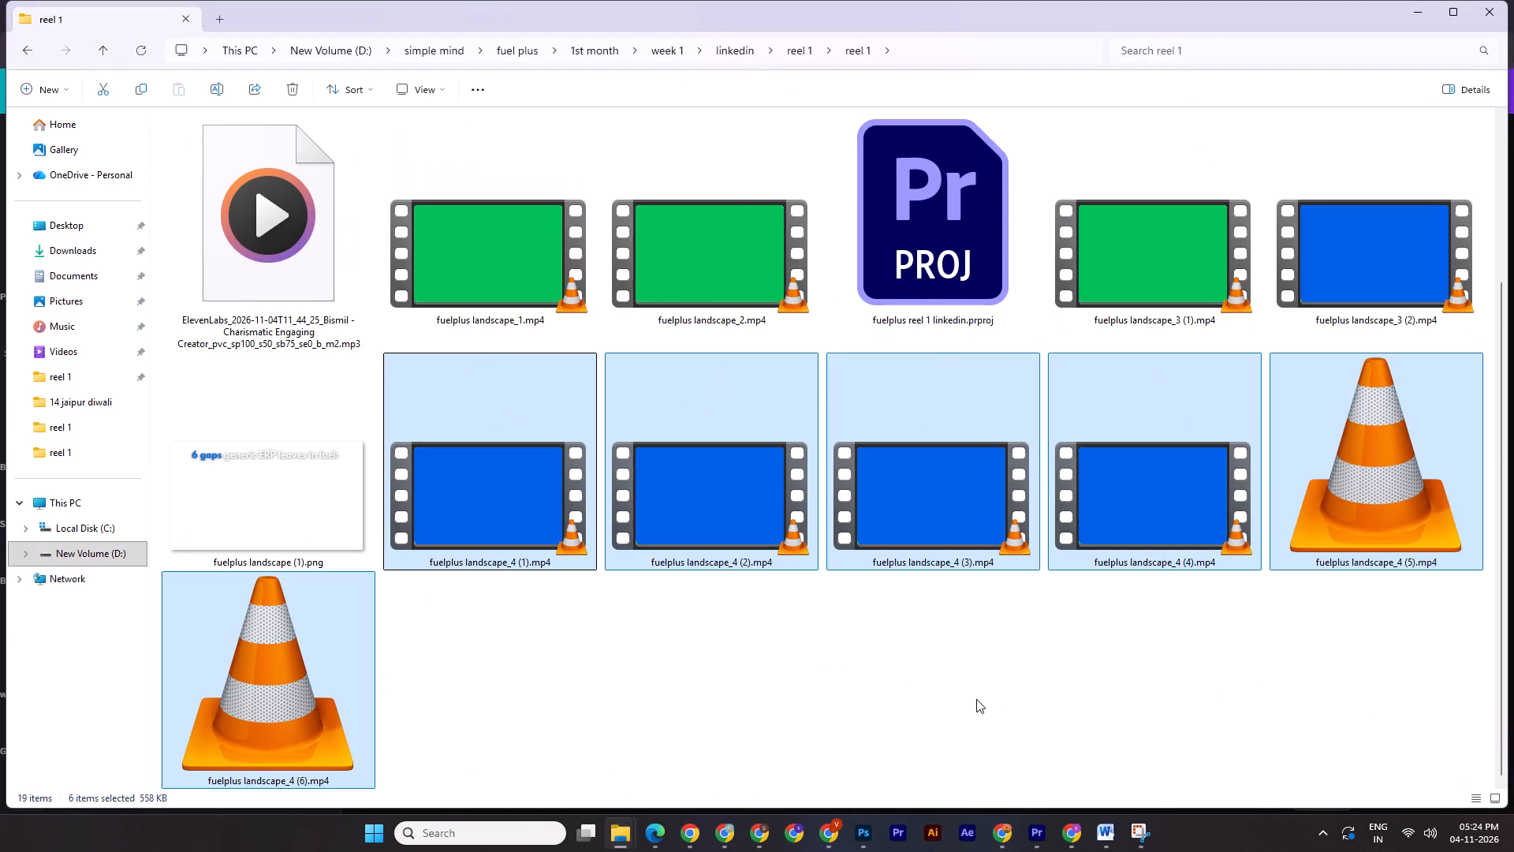
pyautogui.doubleClick(976, 699)
# Preview fuelplus landscape_4 (1).mp4 and (2).mp4 in VLC to identify which gap card each one shows.
pyautogui.doubleClick(460, 543)
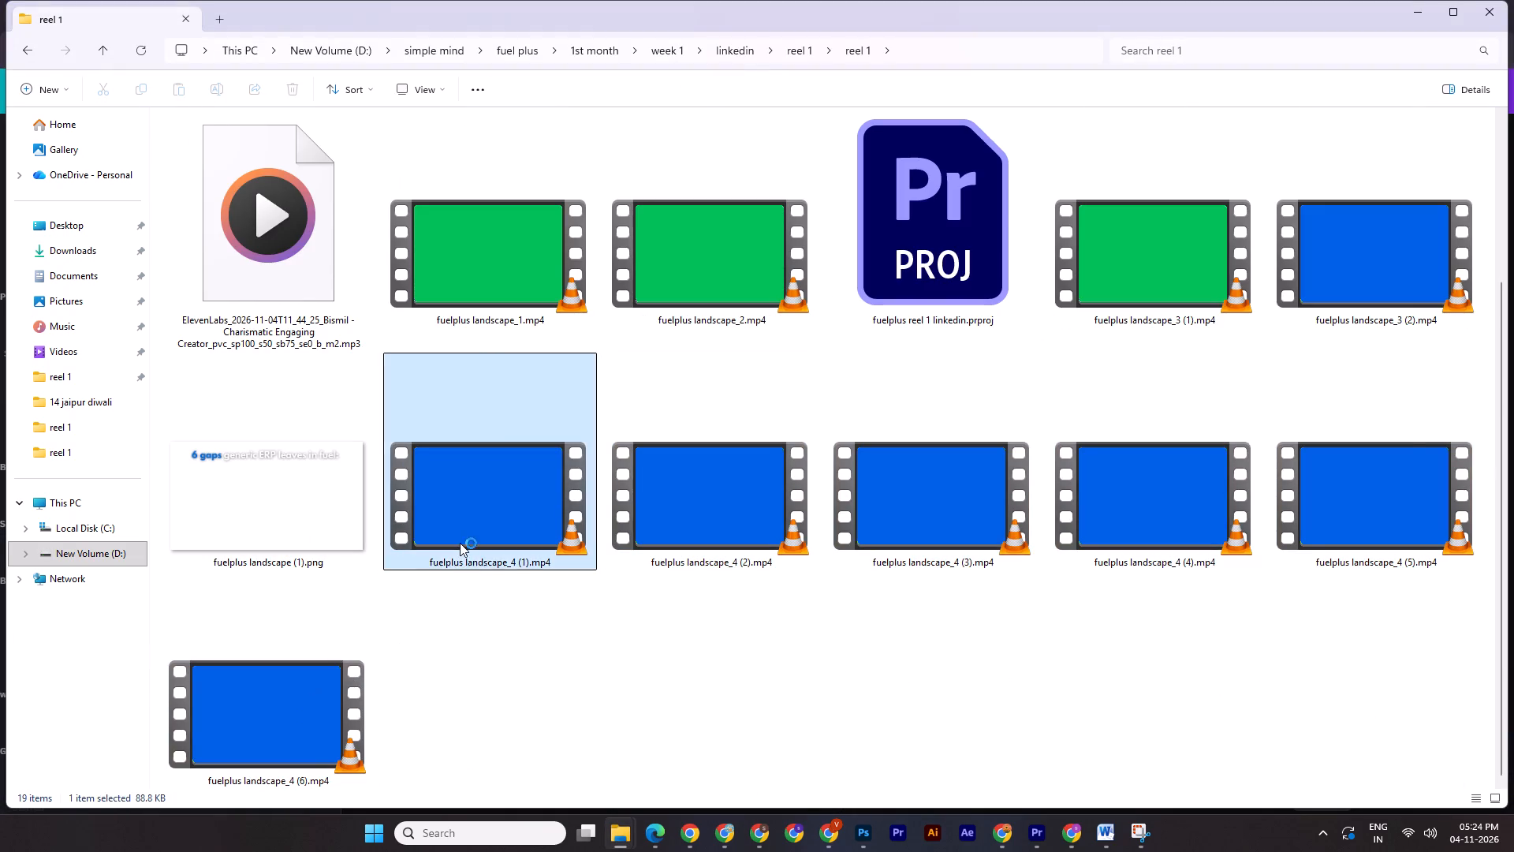
pyautogui.click(1509, 0)
pyautogui.doubleClick(736, 529)
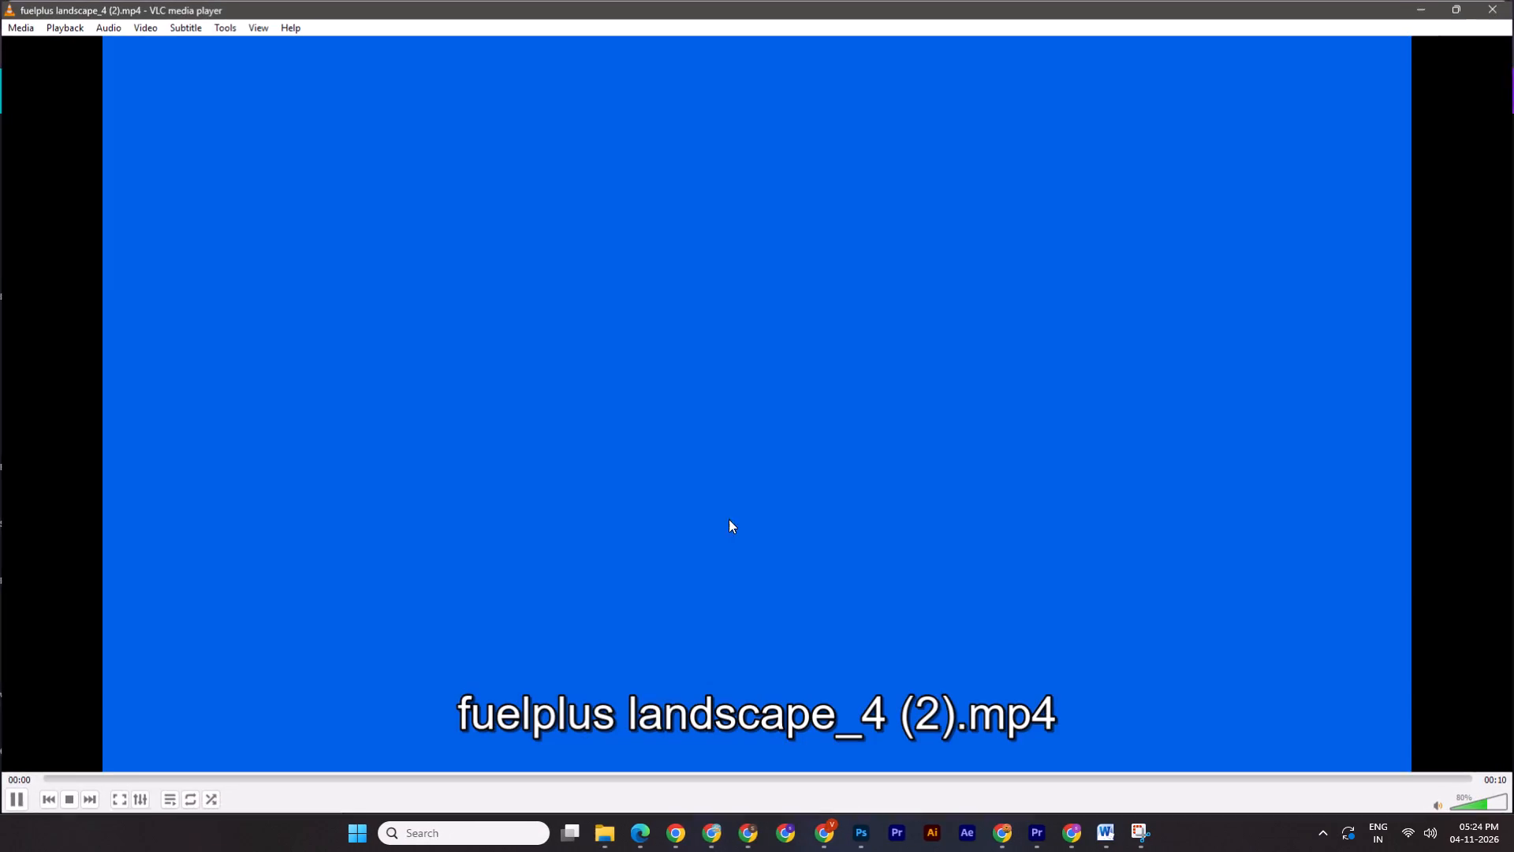
pyautogui.click(1485, 0)
pyautogui.doubleClick(457, 491)
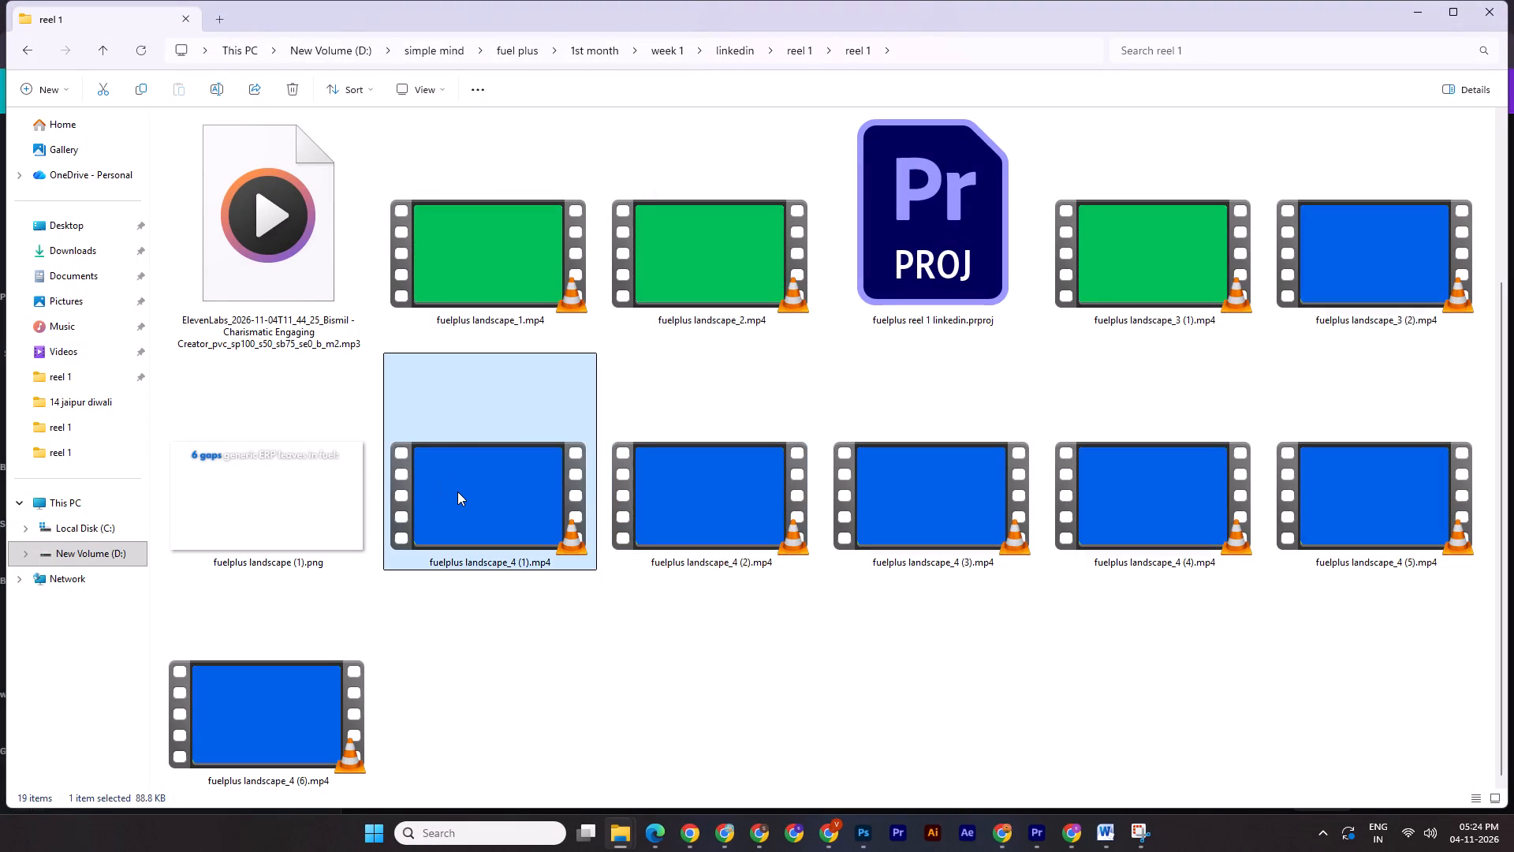
pyautogui.click(1508, 2)
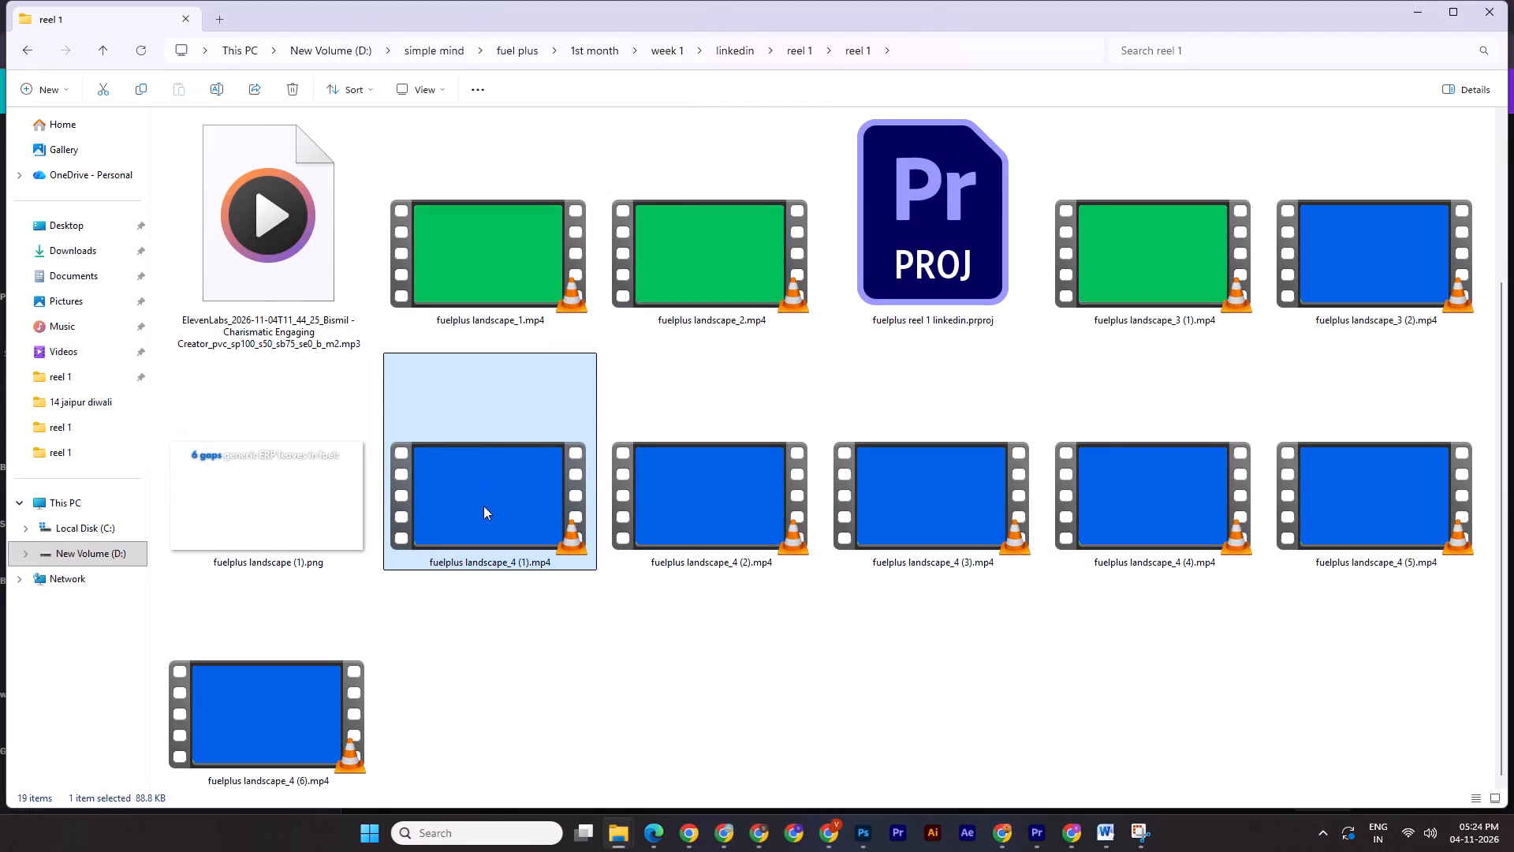
pyautogui.moveTo(483, 506); pyautogui.dragTo(540, 534)
# In Premiere Pro, place fuelplus landscape_4 (1).mp4, the Imports card, on track V3 starting at 00:00:08:04 over the 6 gaps title.
pyautogui.click(1034, 839)
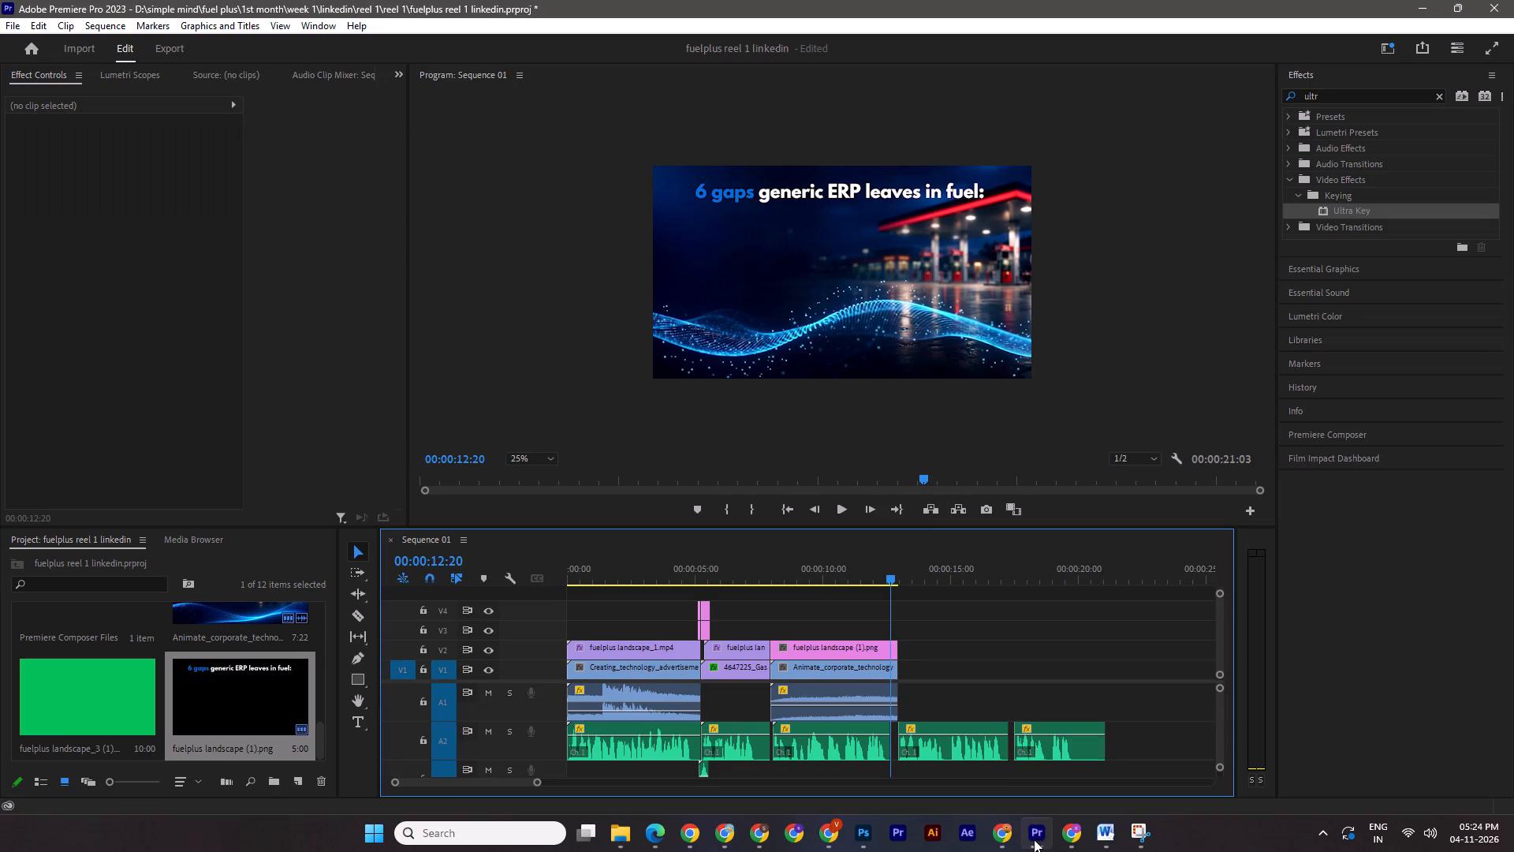
pyautogui.moveTo(897, 577); pyautogui.dragTo(768, 569)
pyautogui.press('space')
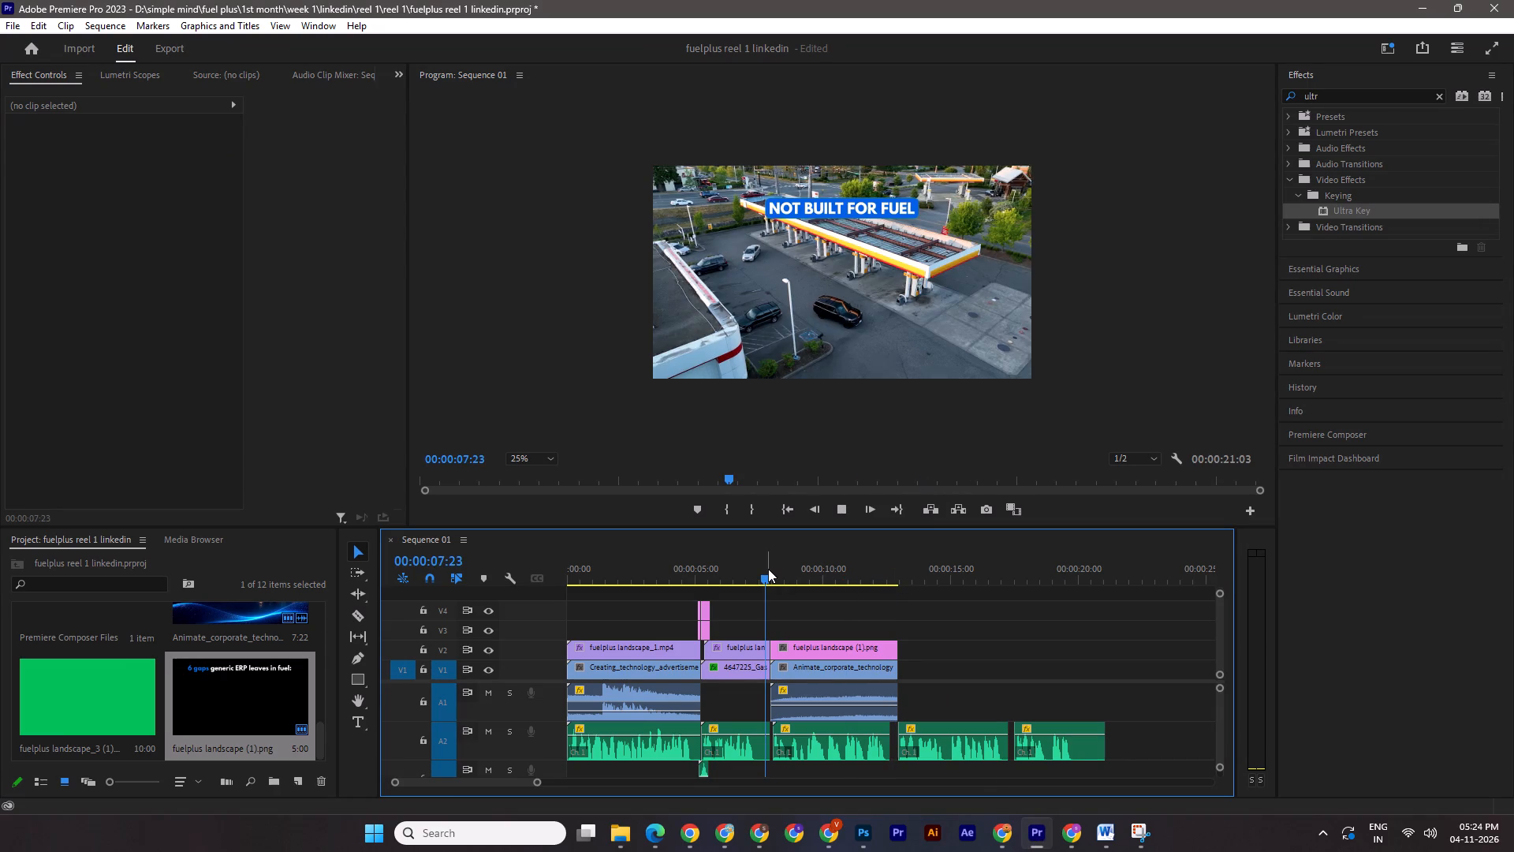
pyautogui.press('space')
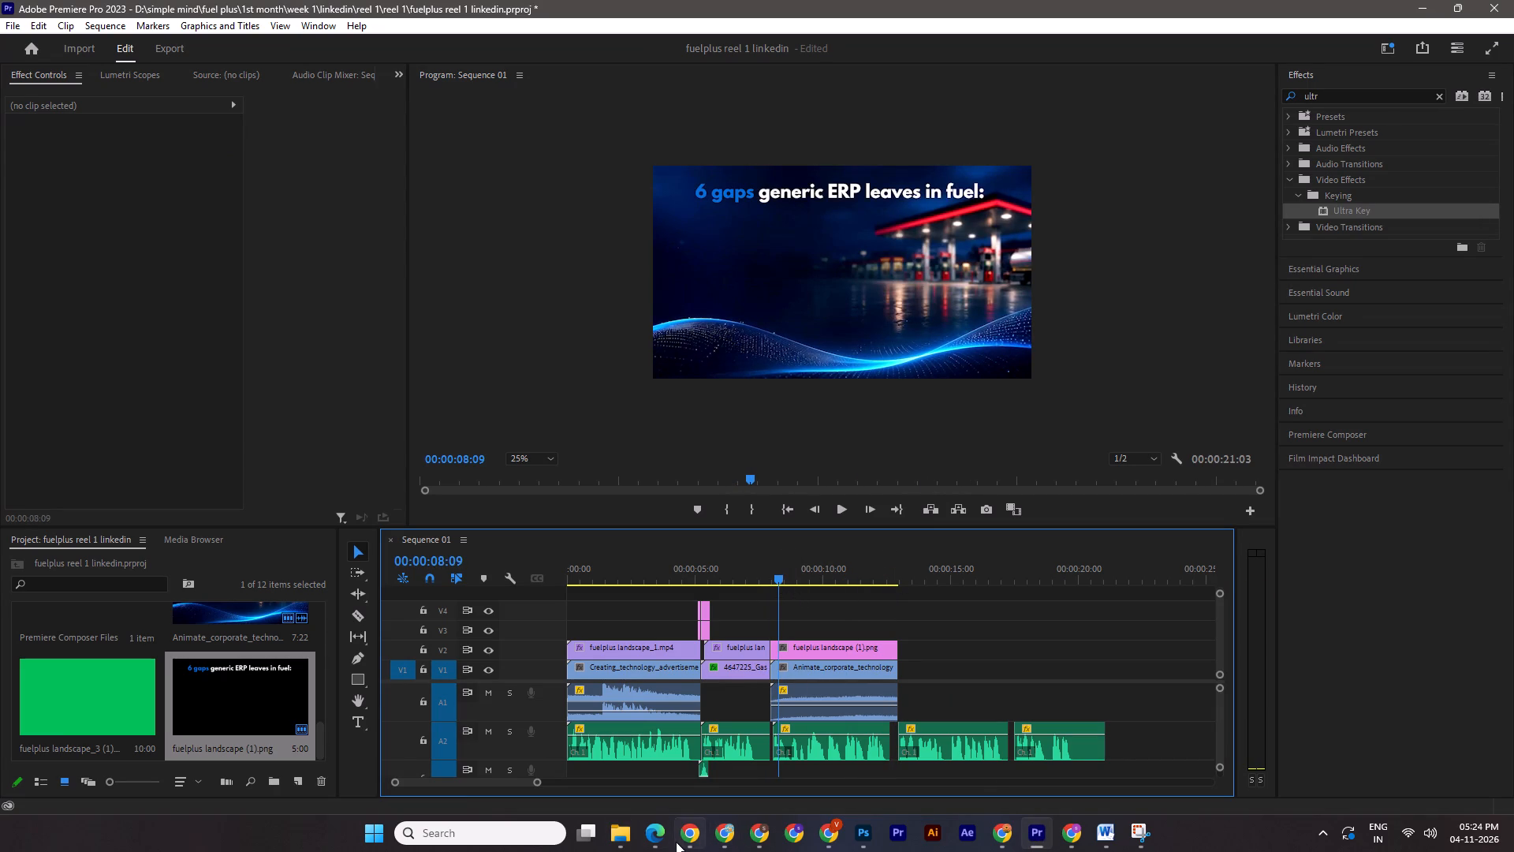
pyautogui.click(613, 827)
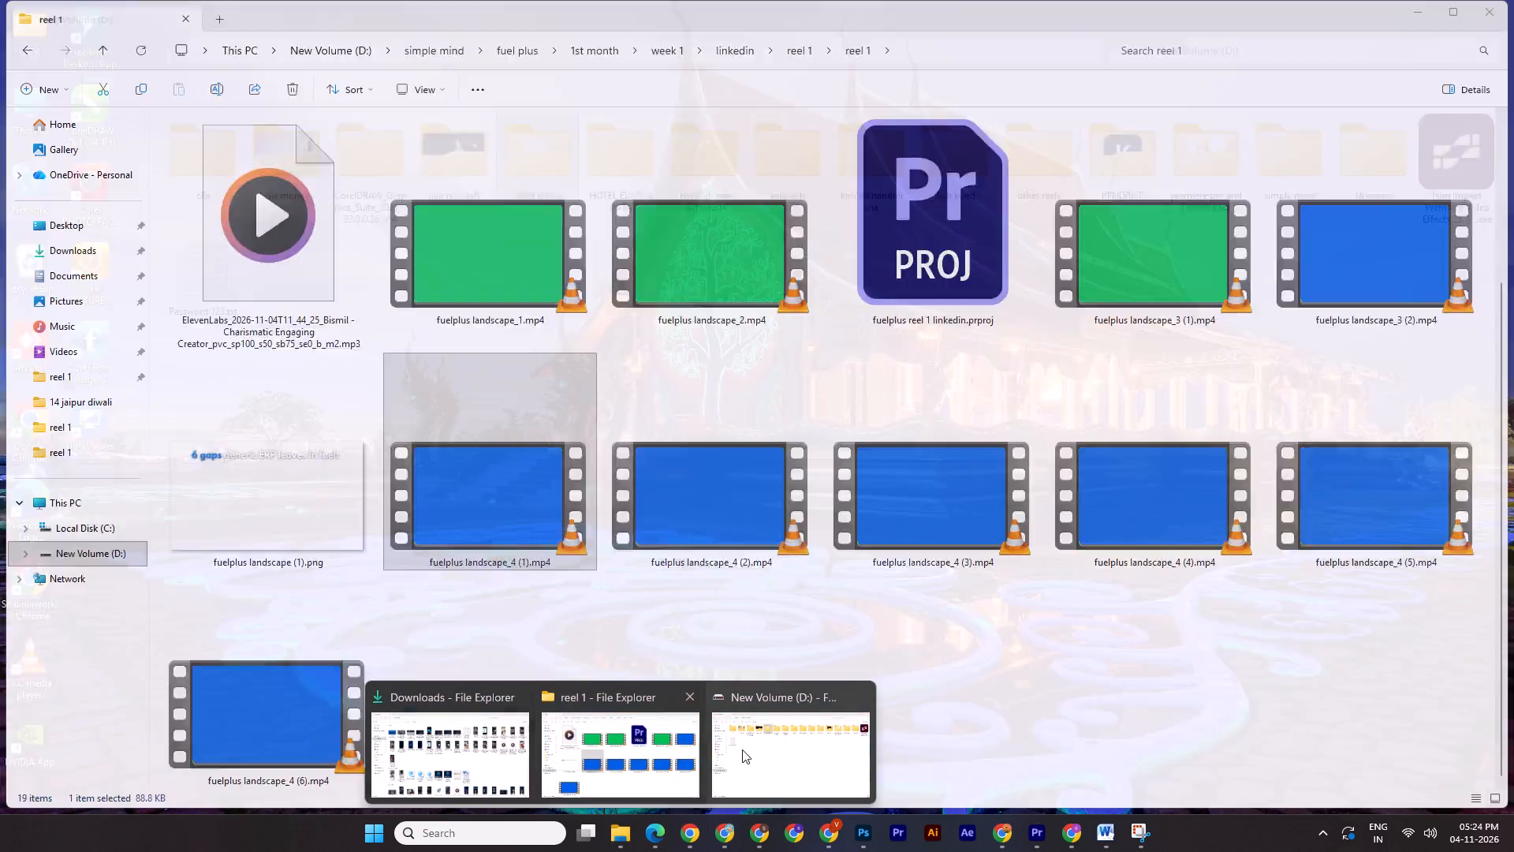
pyautogui.click(667, 745)
pyautogui.moveTo(509, 483); pyautogui.dragTo(895, 693)
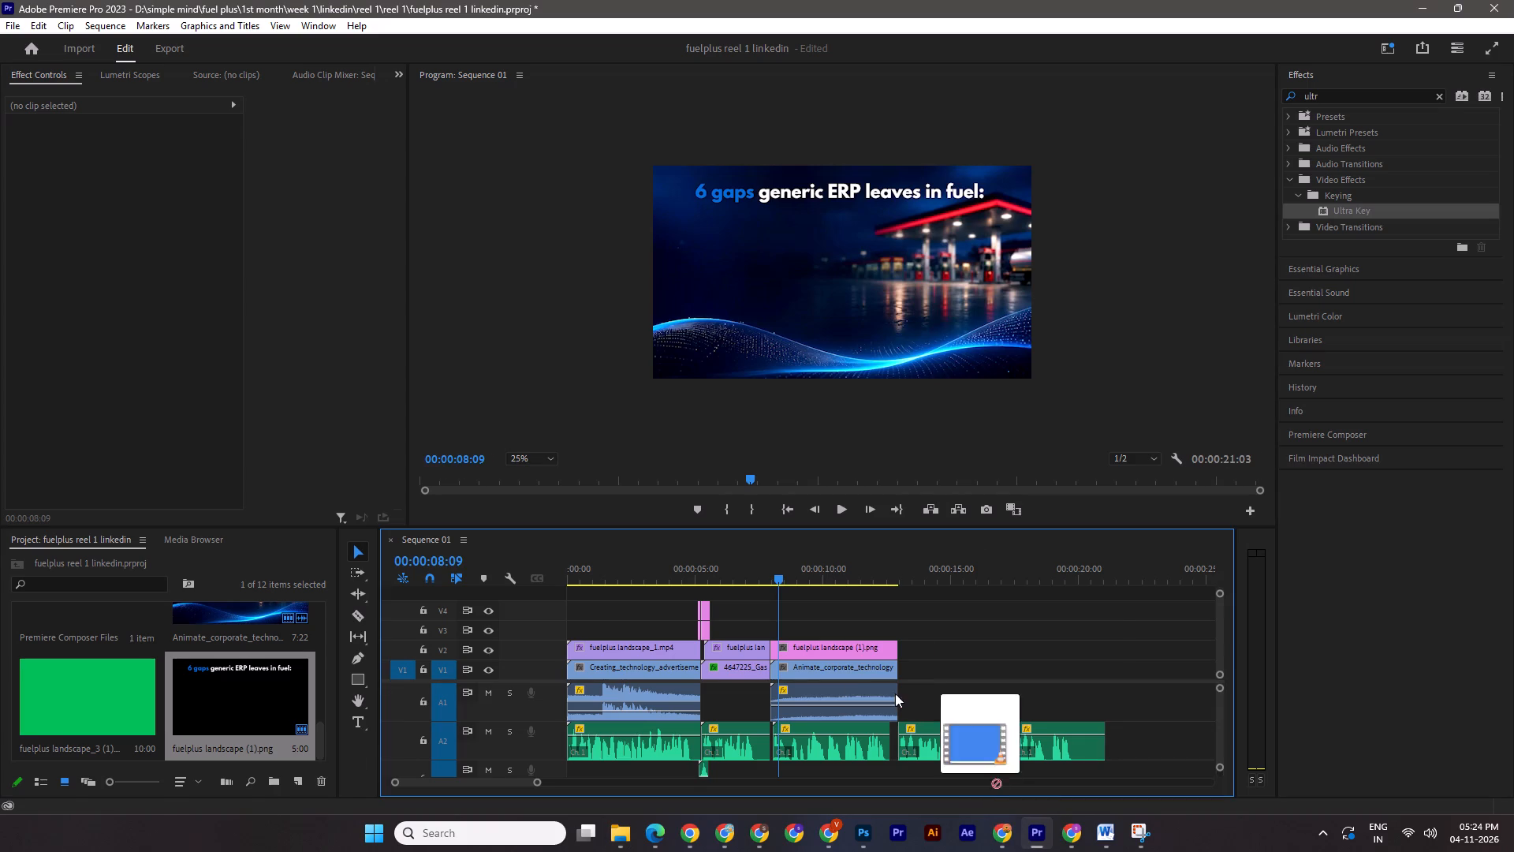
pyautogui.moveTo(895, 693); pyautogui.dragTo(782, 629)
pyautogui.click(779, 581)
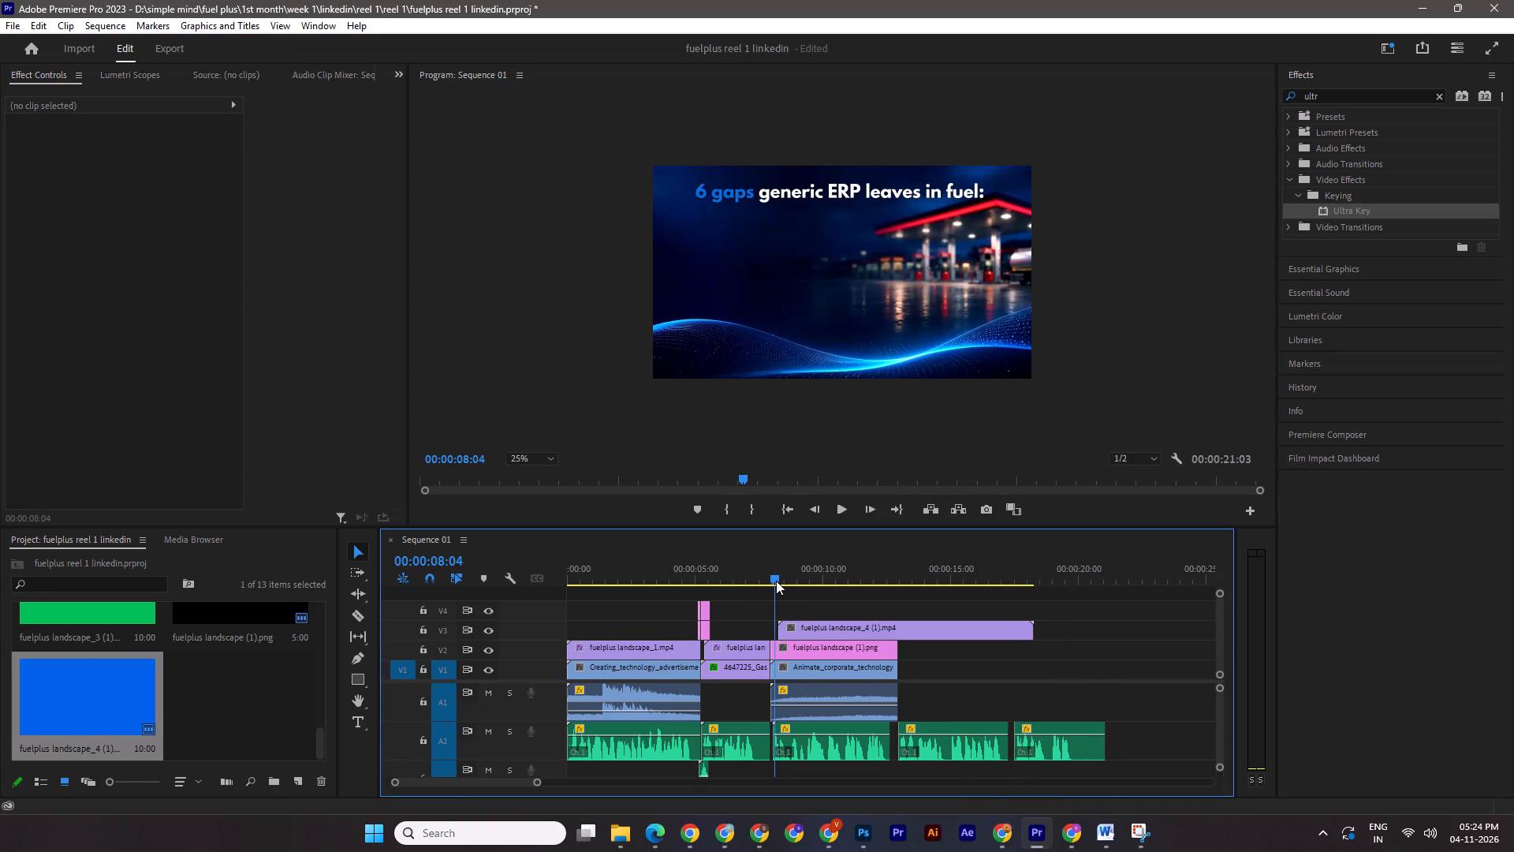
pyautogui.click(795, 626)
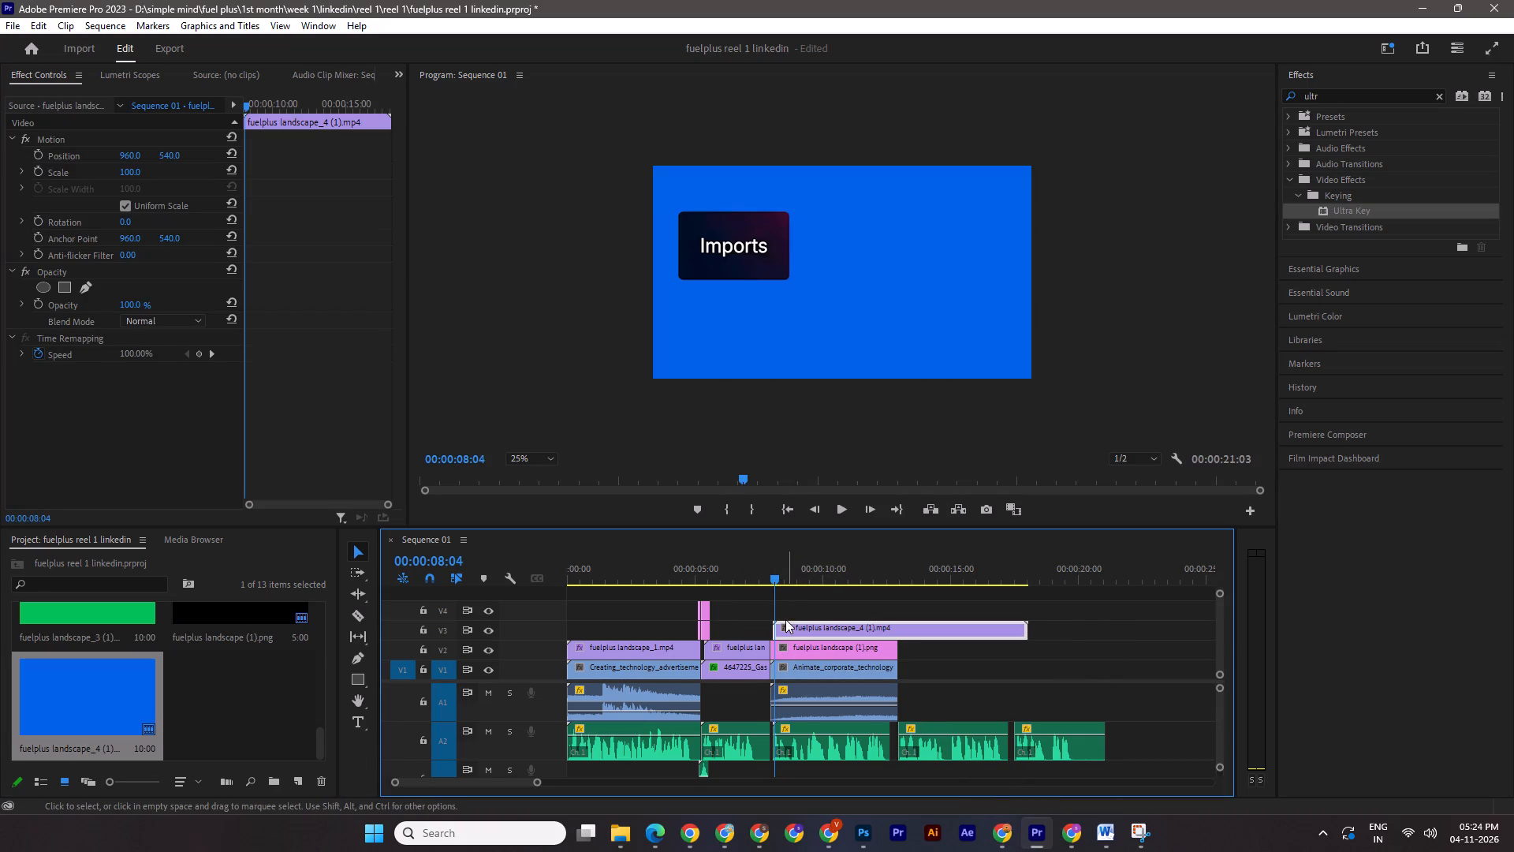
# Play the voiceover from the Imports card's start and park the playhead at the next card's cue, 00:00:08:24.
pyautogui.moveTo(772, 585); pyautogui.dragTo(760, 581)
pyautogui.click(770, 577)
pyautogui.press('space')
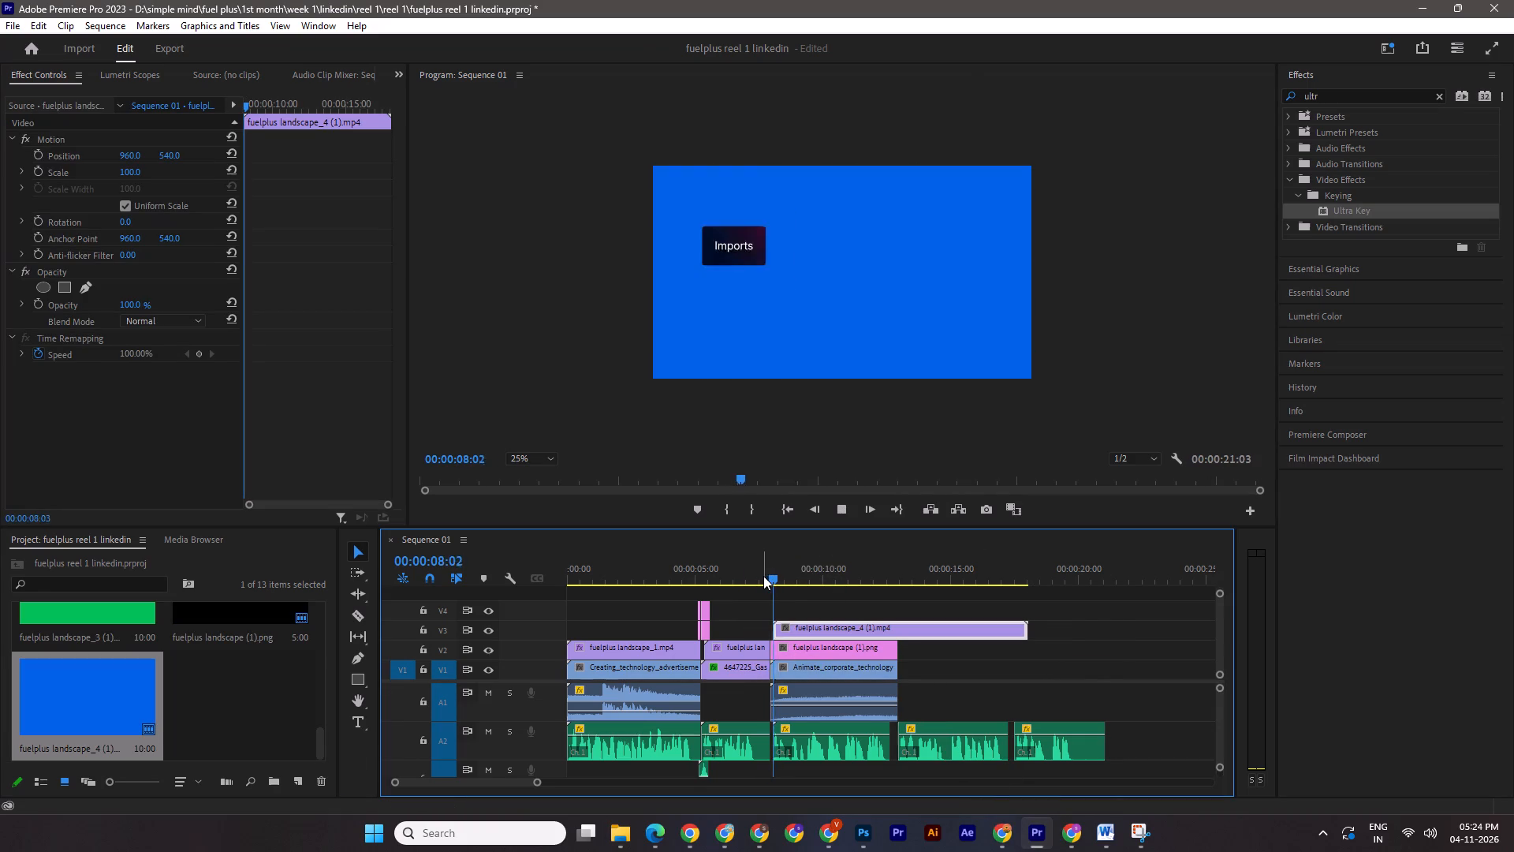
pyautogui.press('space')
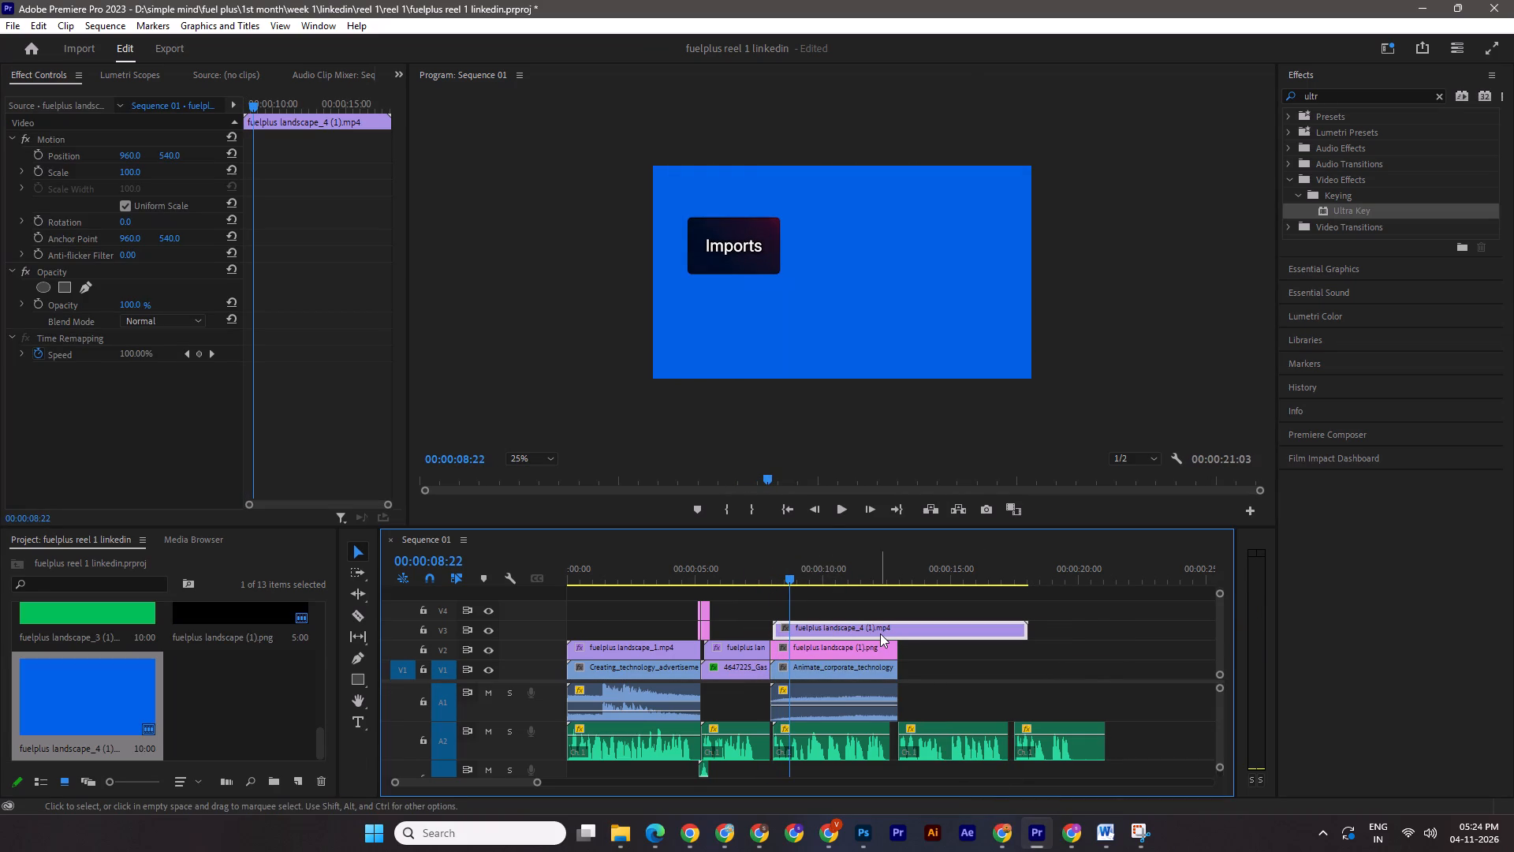
pyautogui.press('space')
pyautogui.press('space')
pyautogui.click(796, 575)
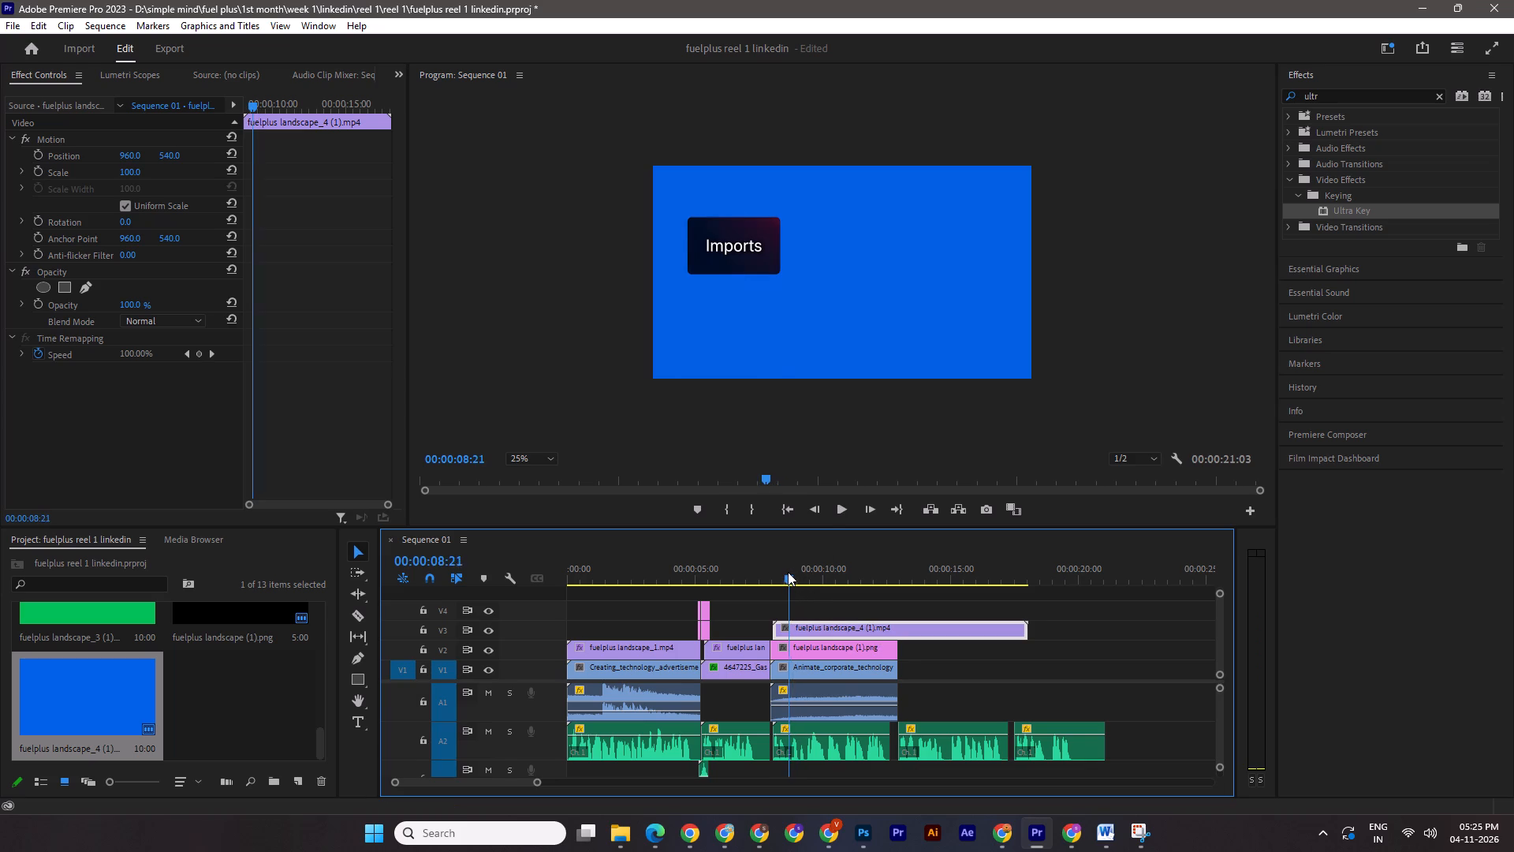
# Preview card videos (3) to (6), and place fuelplus landscape_4 (6).mp4, the Shifts card, on track V4 at 00:00:08:24.
pyautogui.click(621, 832)
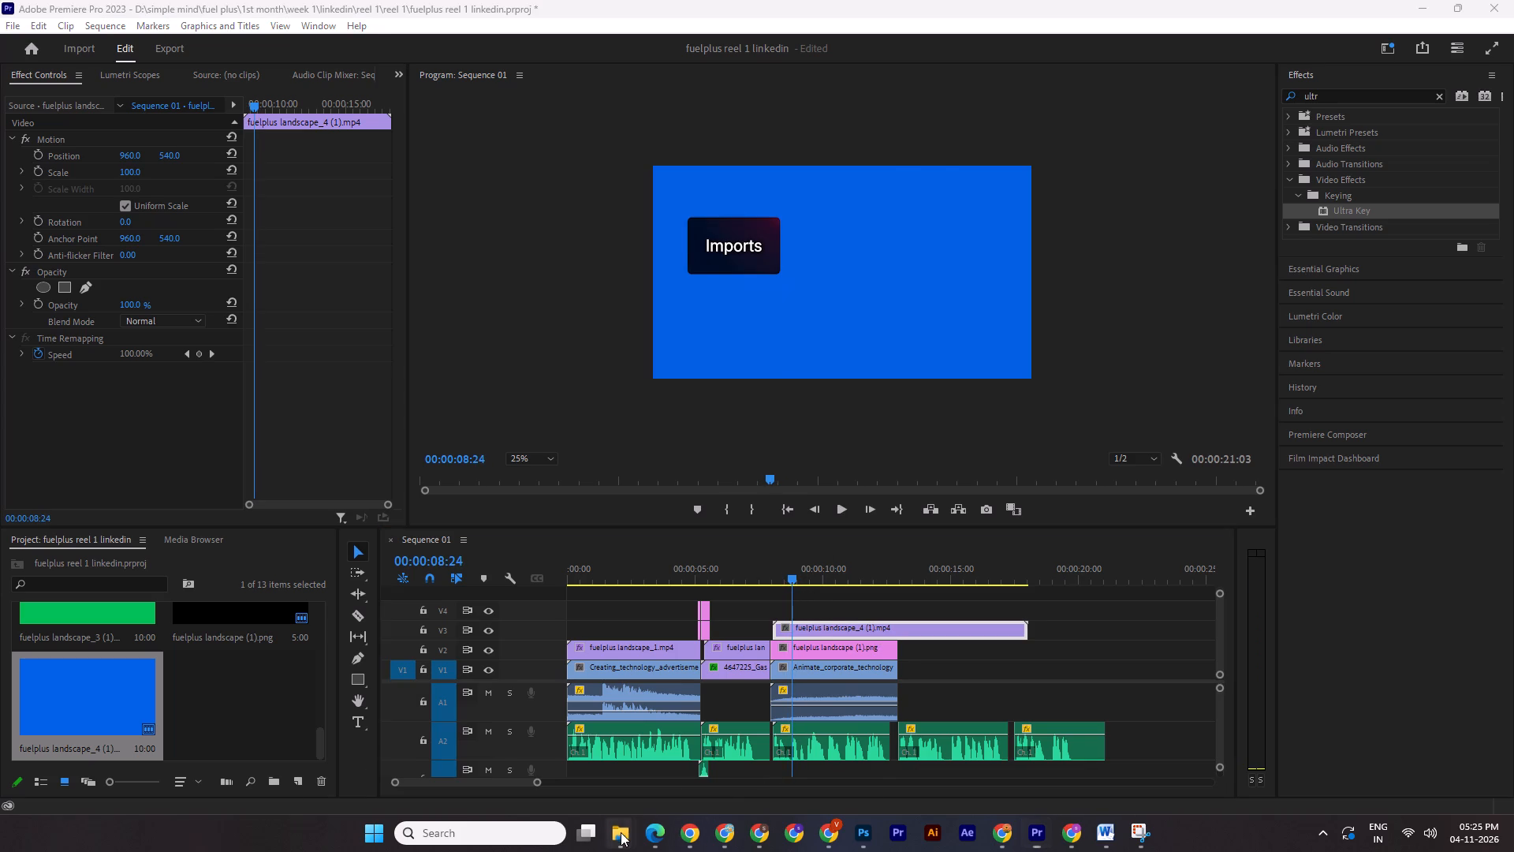
pyautogui.click(668, 756)
pyautogui.doubleClick(879, 525)
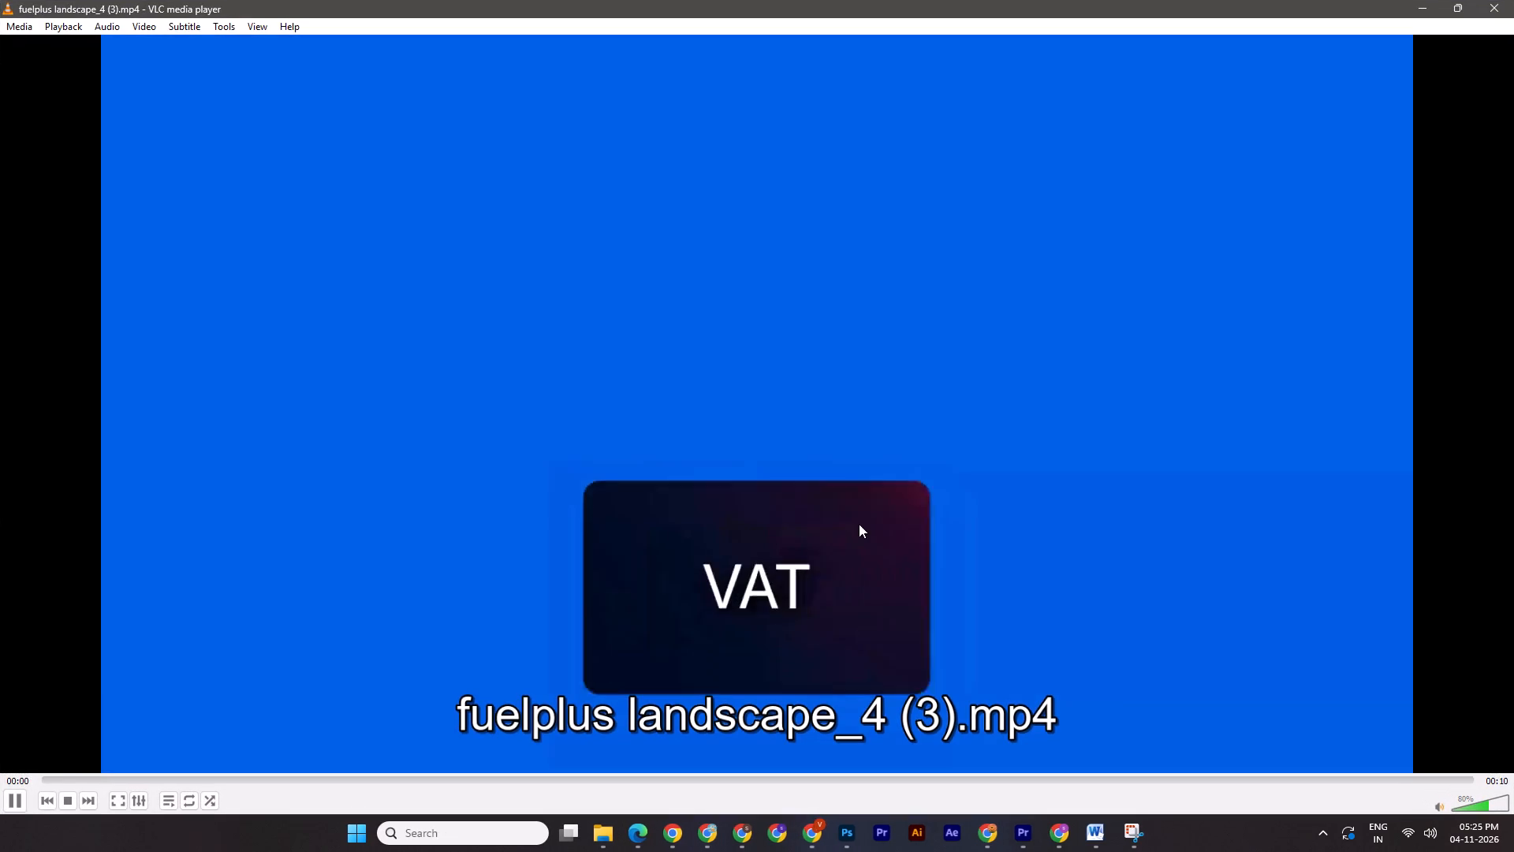
pyautogui.click(1497, 0)
pyautogui.doubleClick(1080, 503)
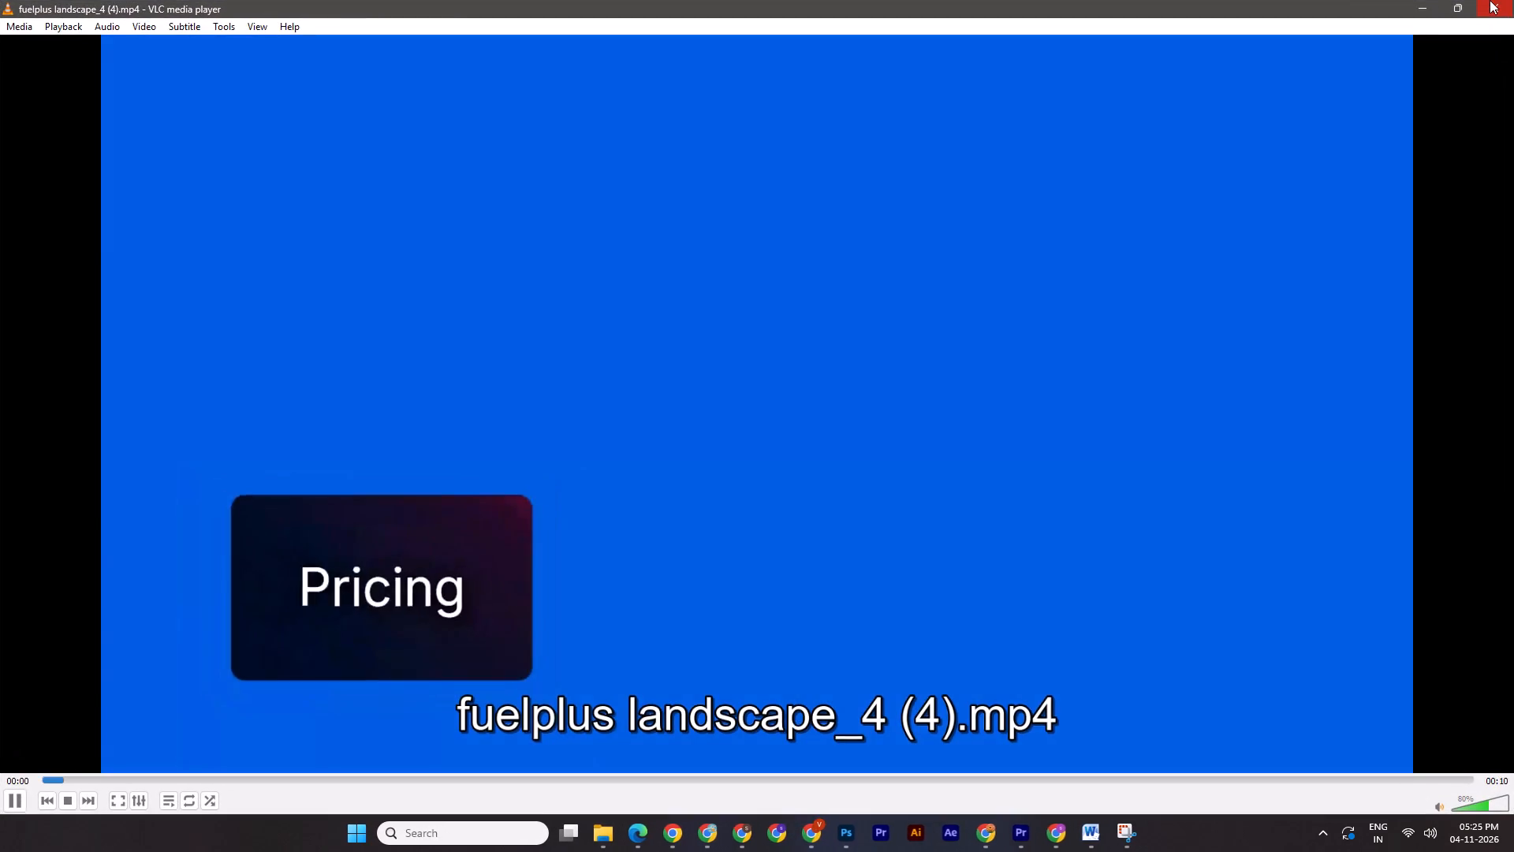
pyautogui.click(1490, 0)
pyautogui.click(1338, 428)
pyautogui.doubleClick(1329, 463)
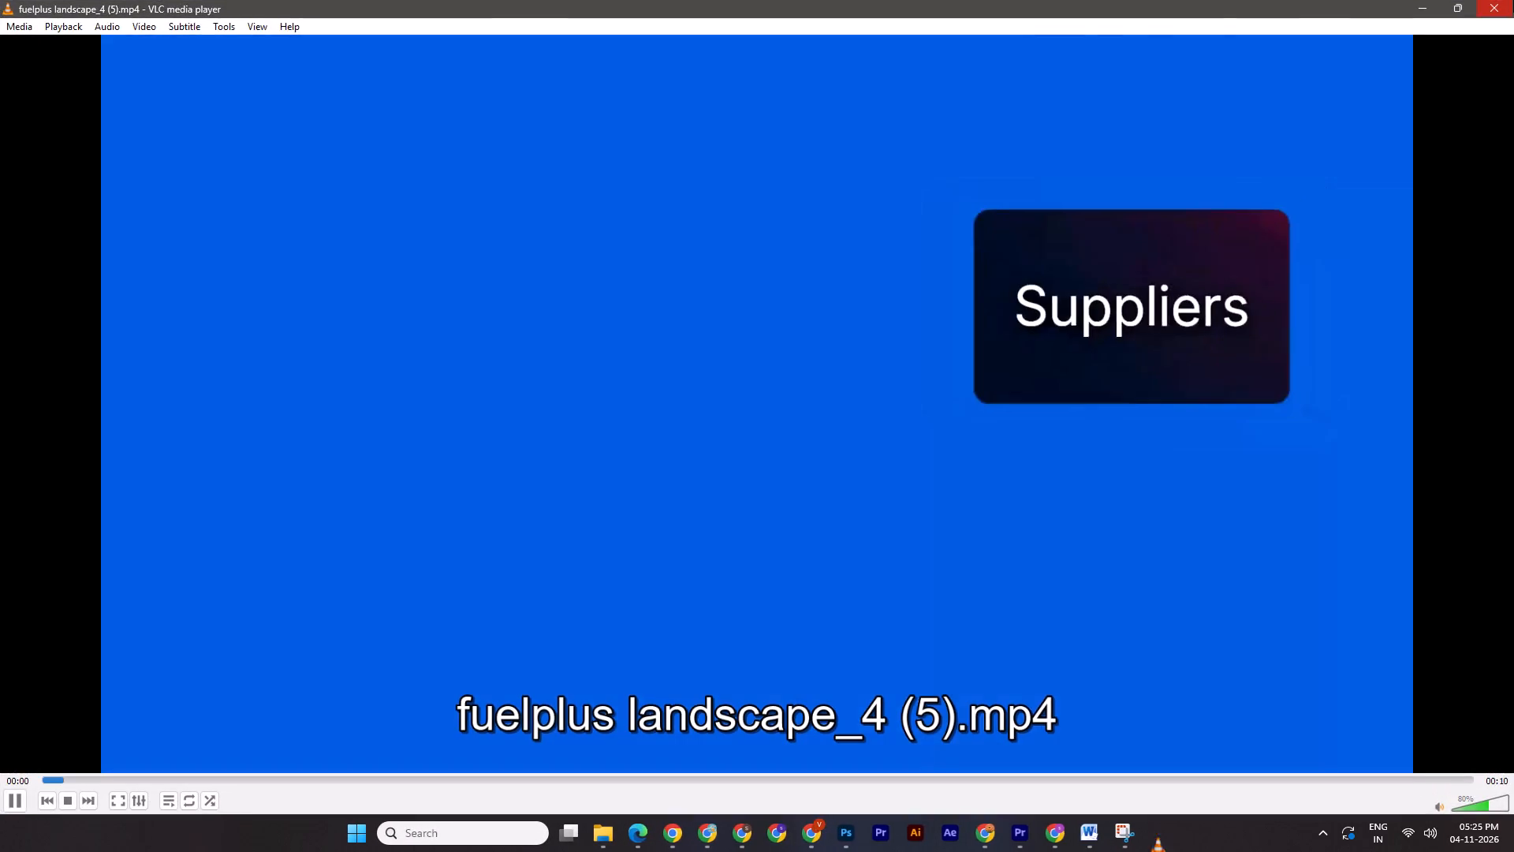
pyautogui.click(1513, 0)
pyautogui.doubleClick(283, 768)
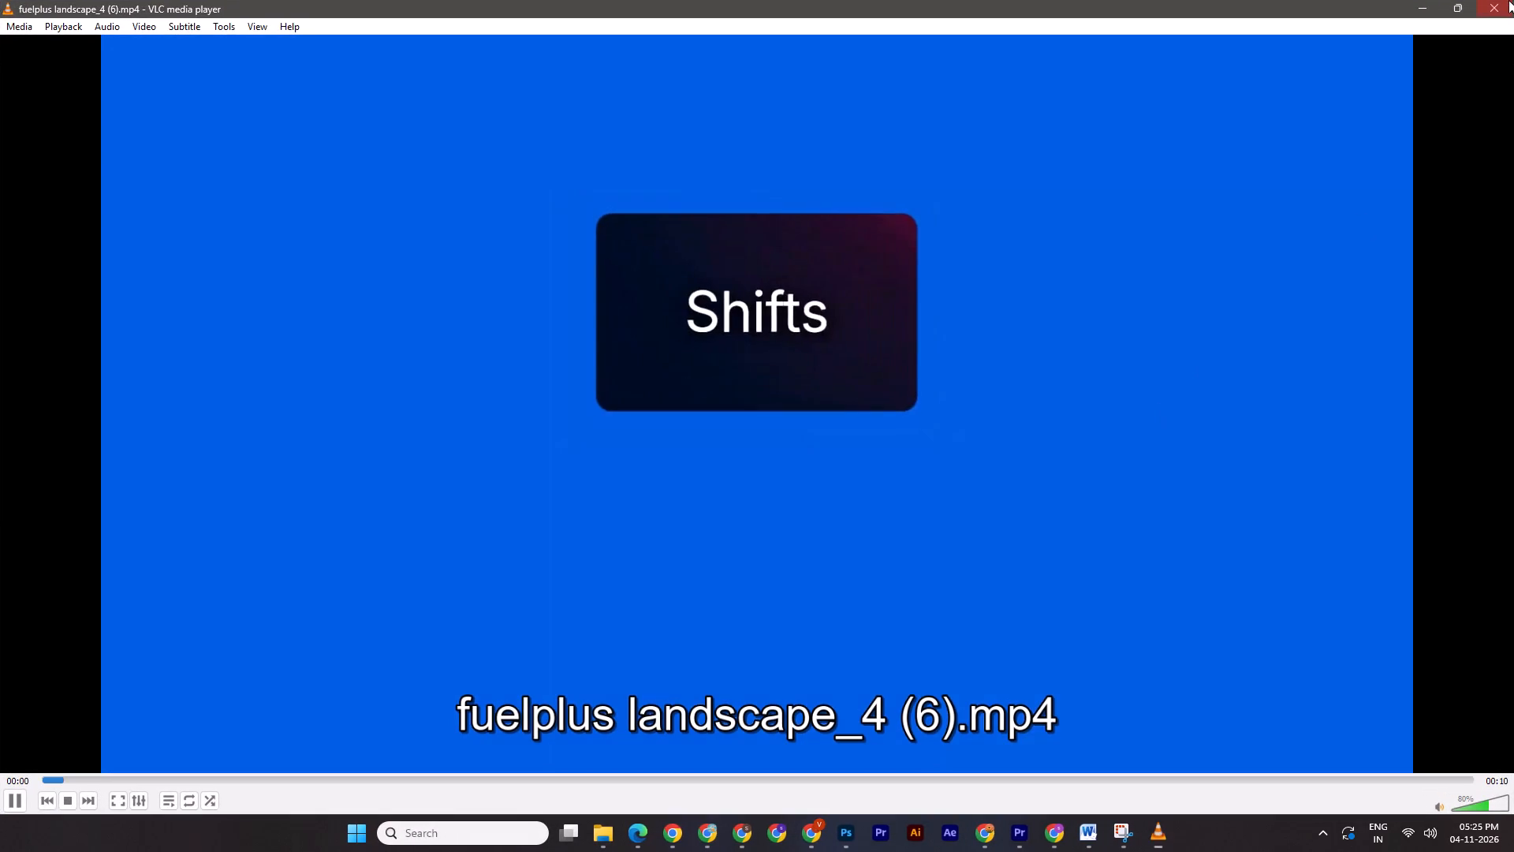
pyautogui.click(1509, 0)
pyautogui.moveTo(281, 729); pyautogui.dragTo(1036, 837)
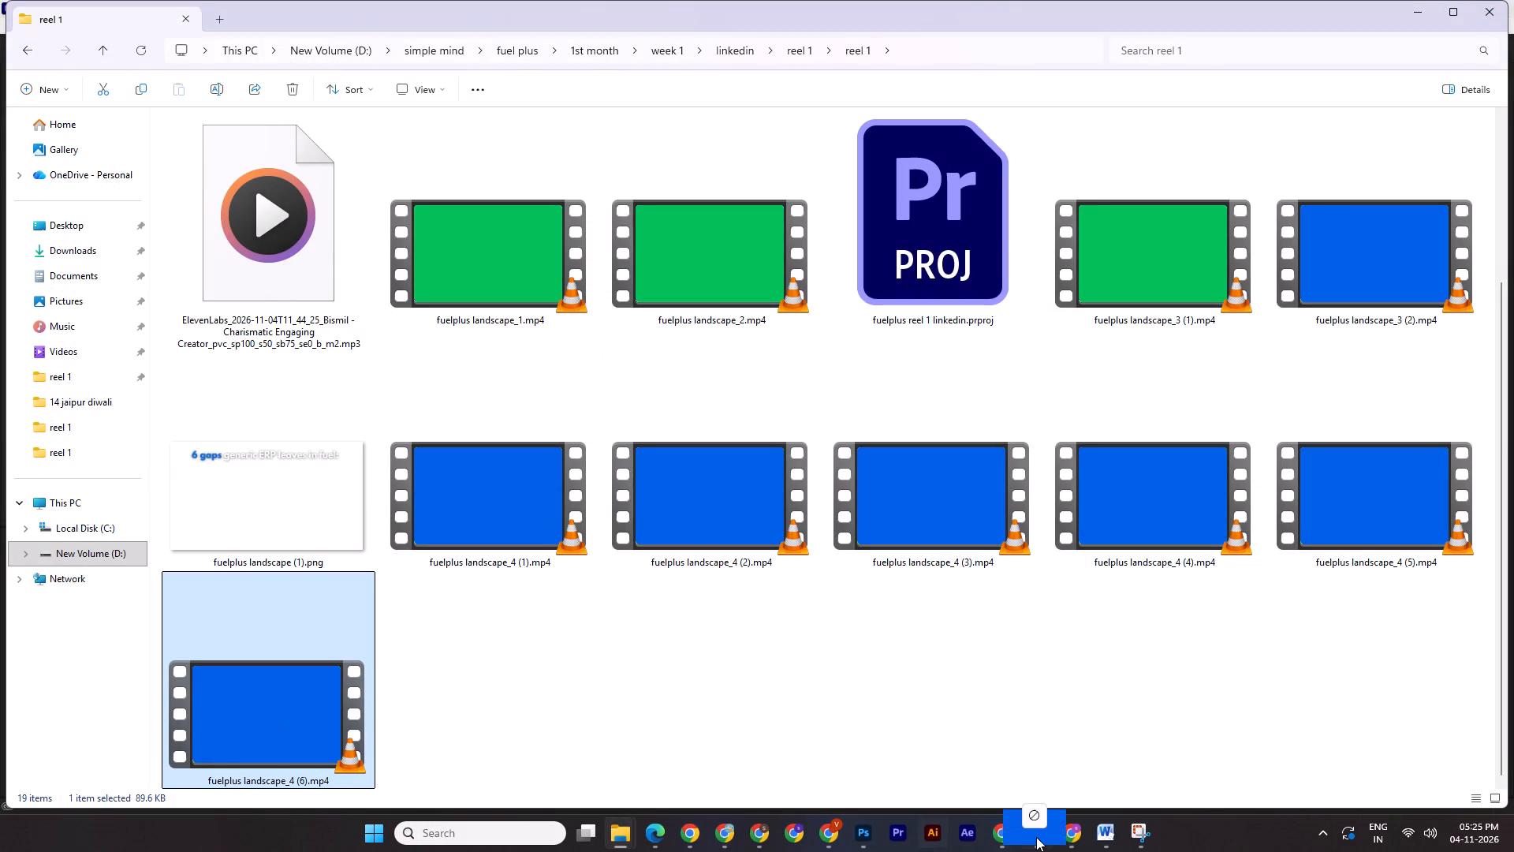
pyautogui.moveTo(1036, 837); pyautogui.dragTo(793, 609)
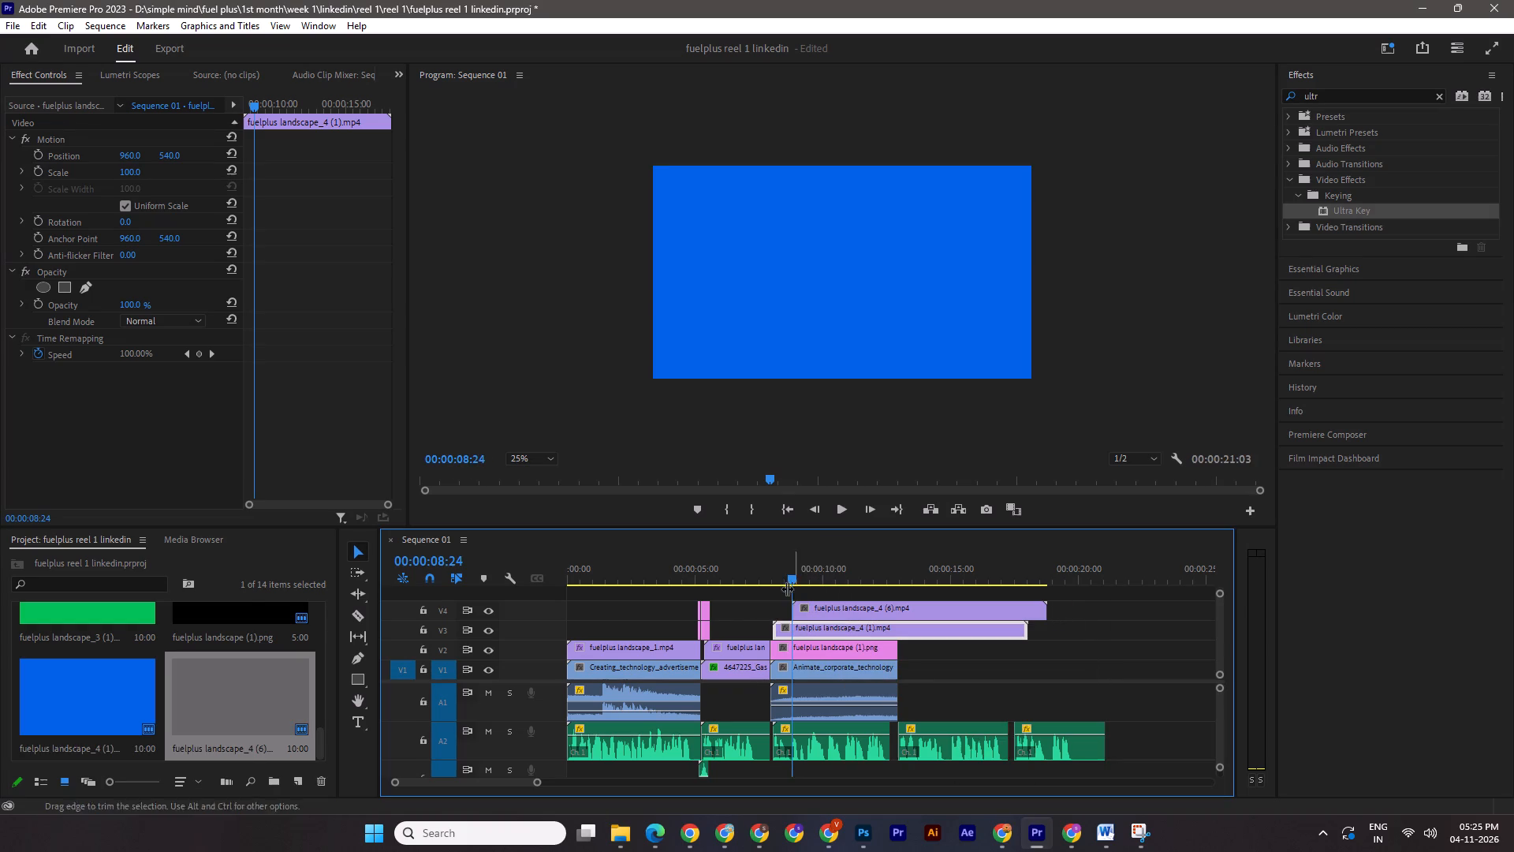
# Find the Suppliers cue in the voiceover and place fuelplus landscape_4 (5).mp4 on new track V5 at 00:00:09:14.
pyautogui.moveTo(792, 567); pyautogui.dragTo(768, 568)
pyautogui.press('space')
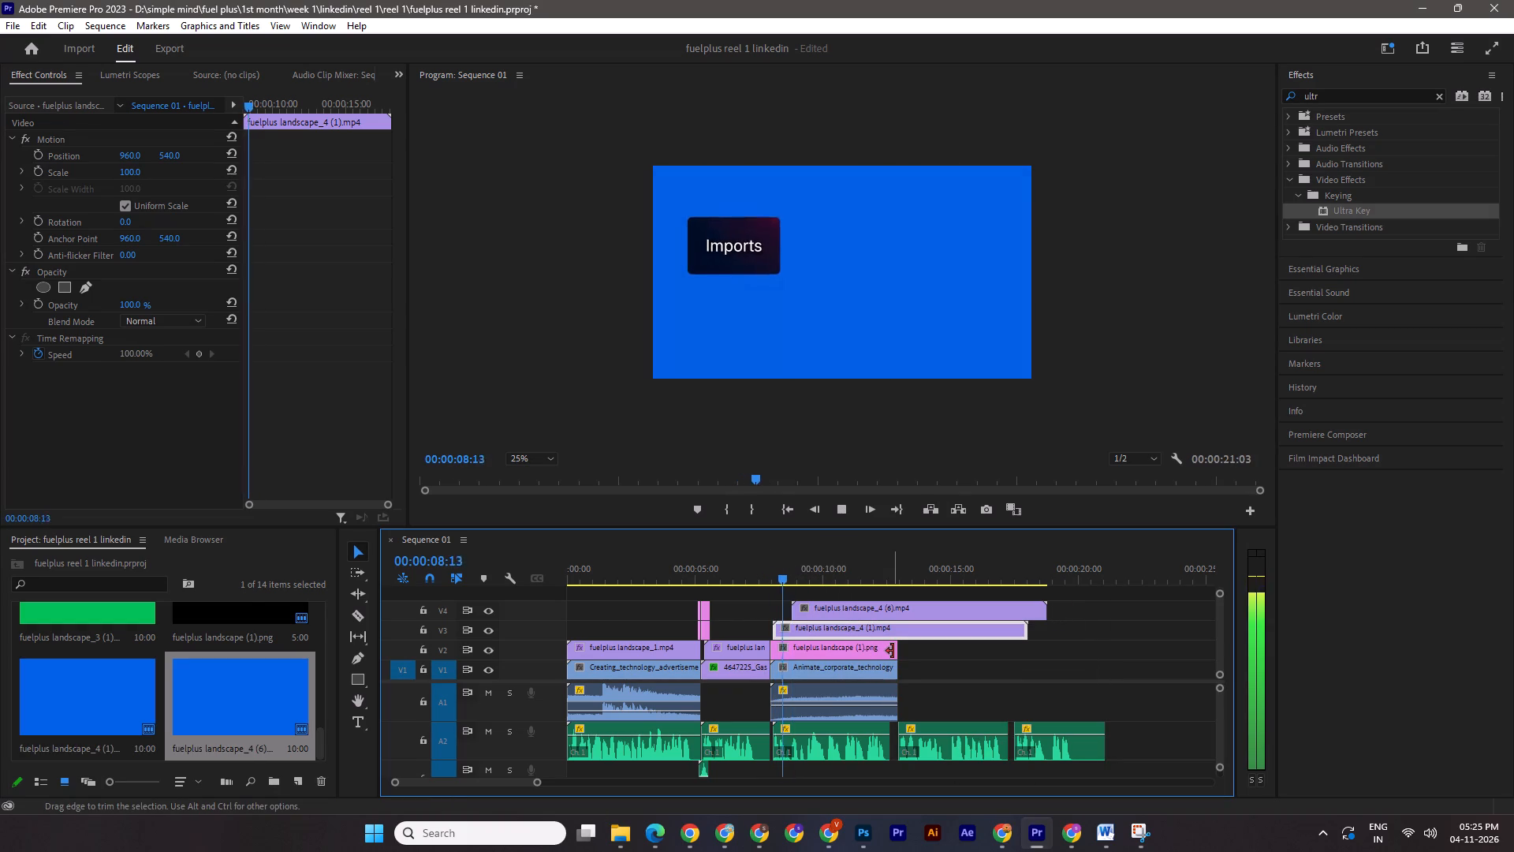
pyautogui.press('space')
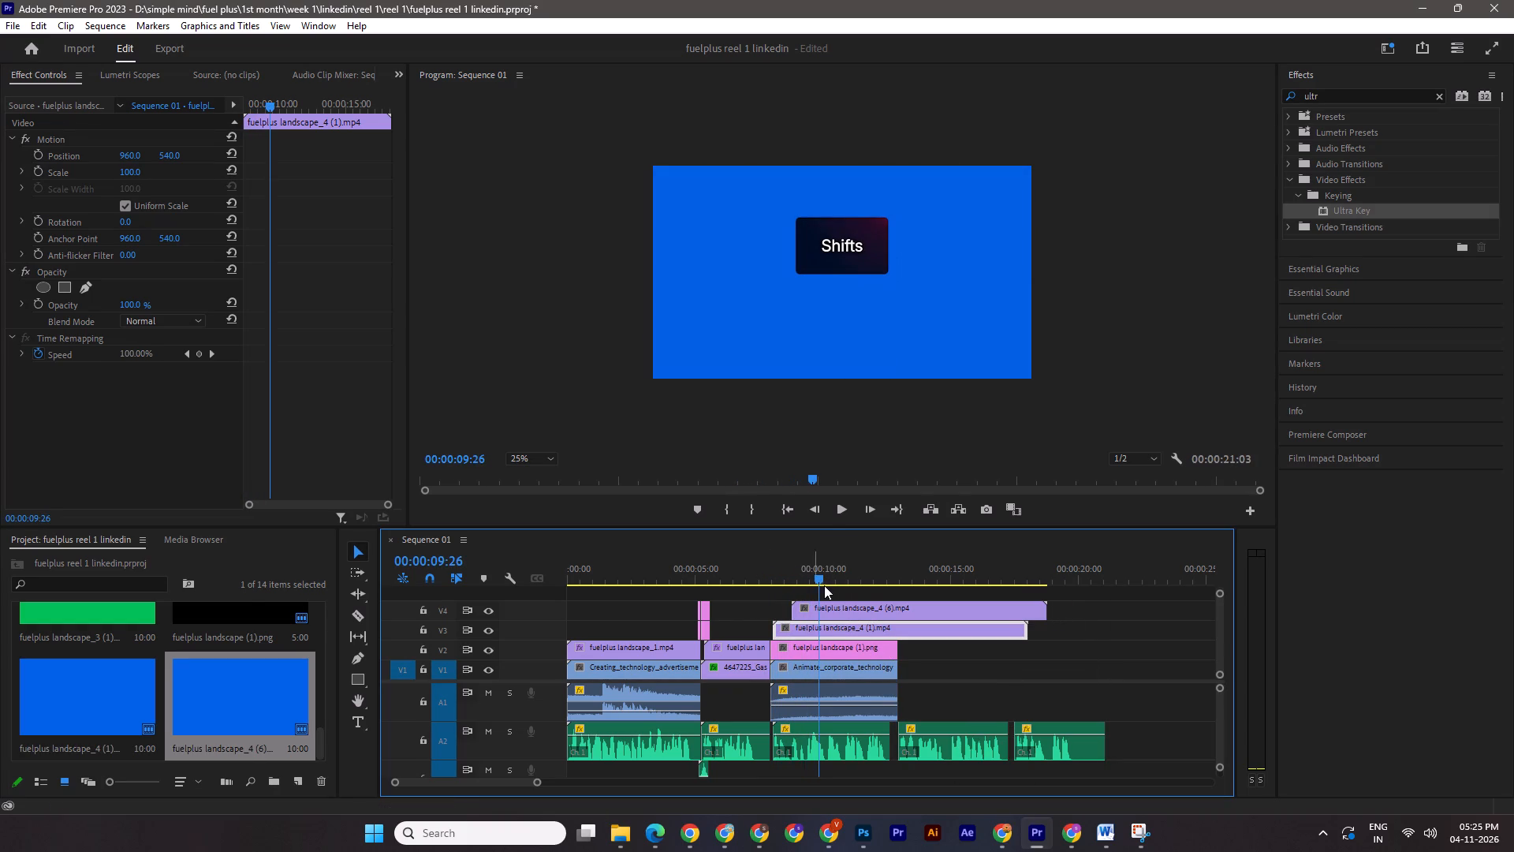
pyautogui.click(814, 573)
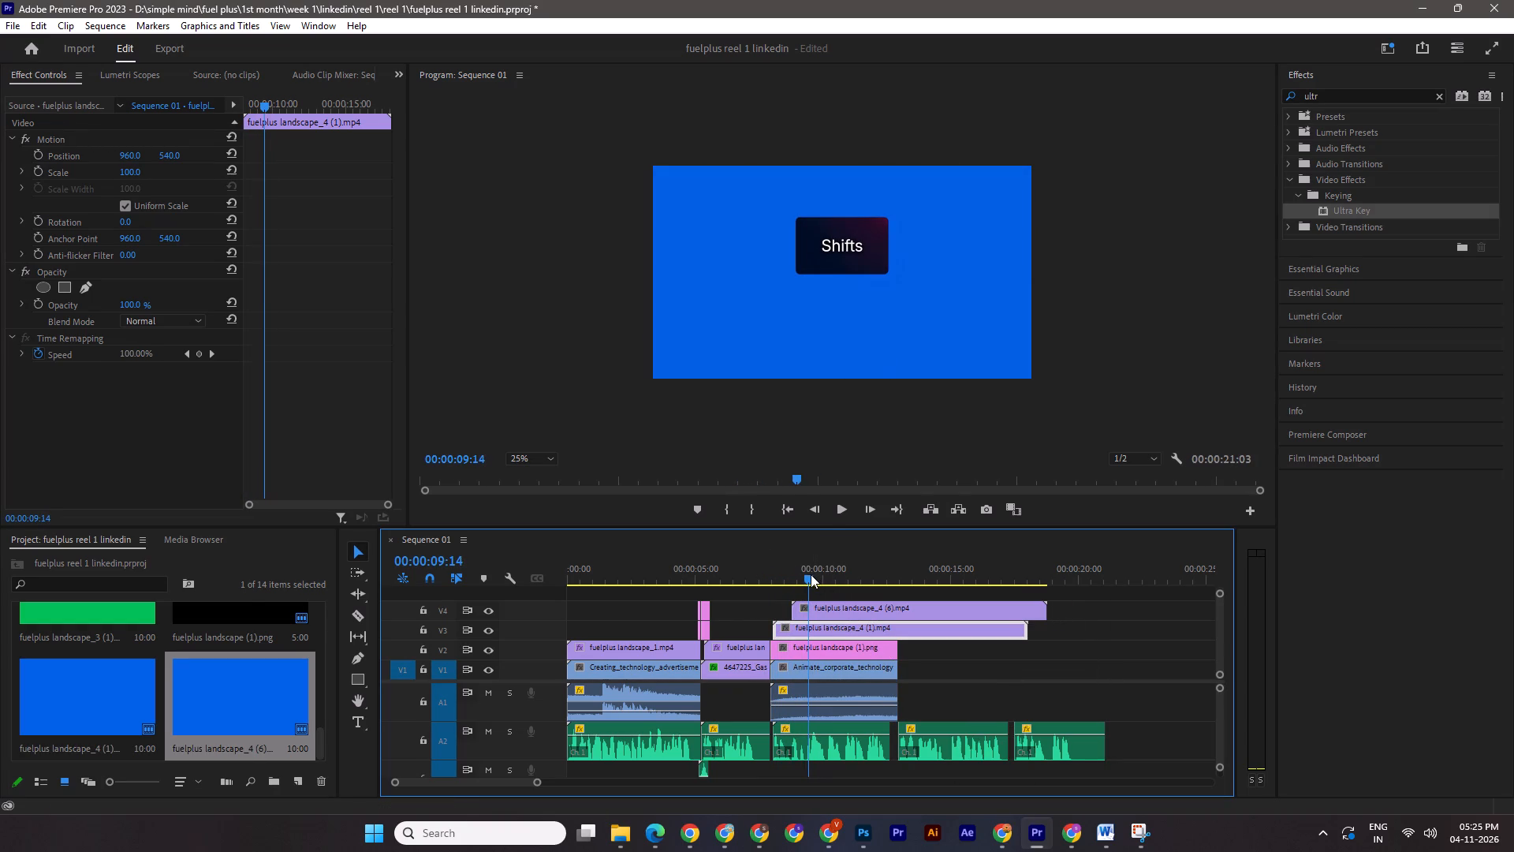
pyautogui.click(611, 844)
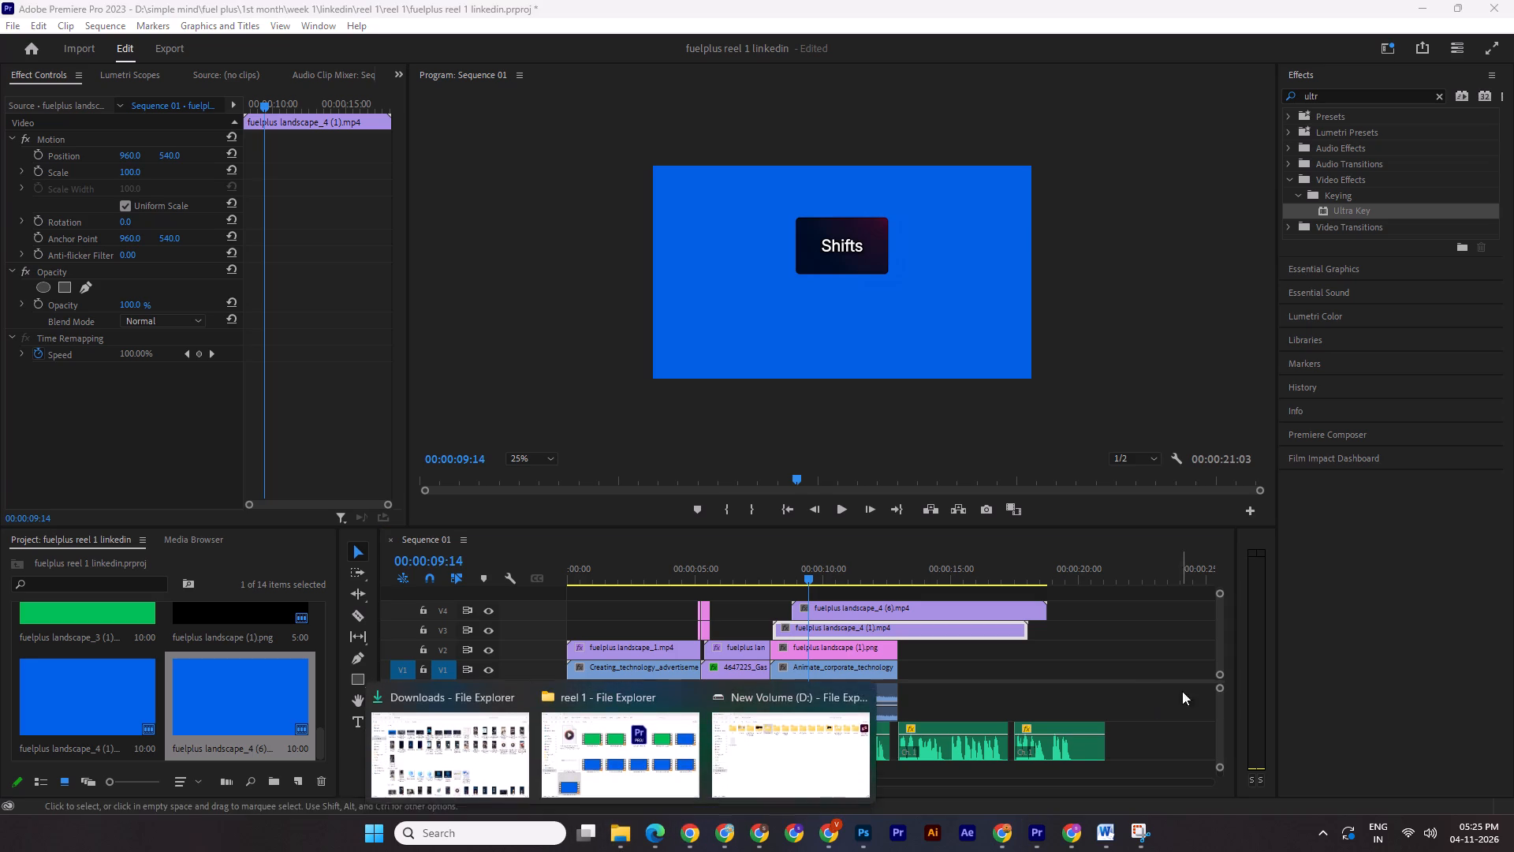
pyautogui.click(643, 774)
pyautogui.doubleClick(1378, 534)
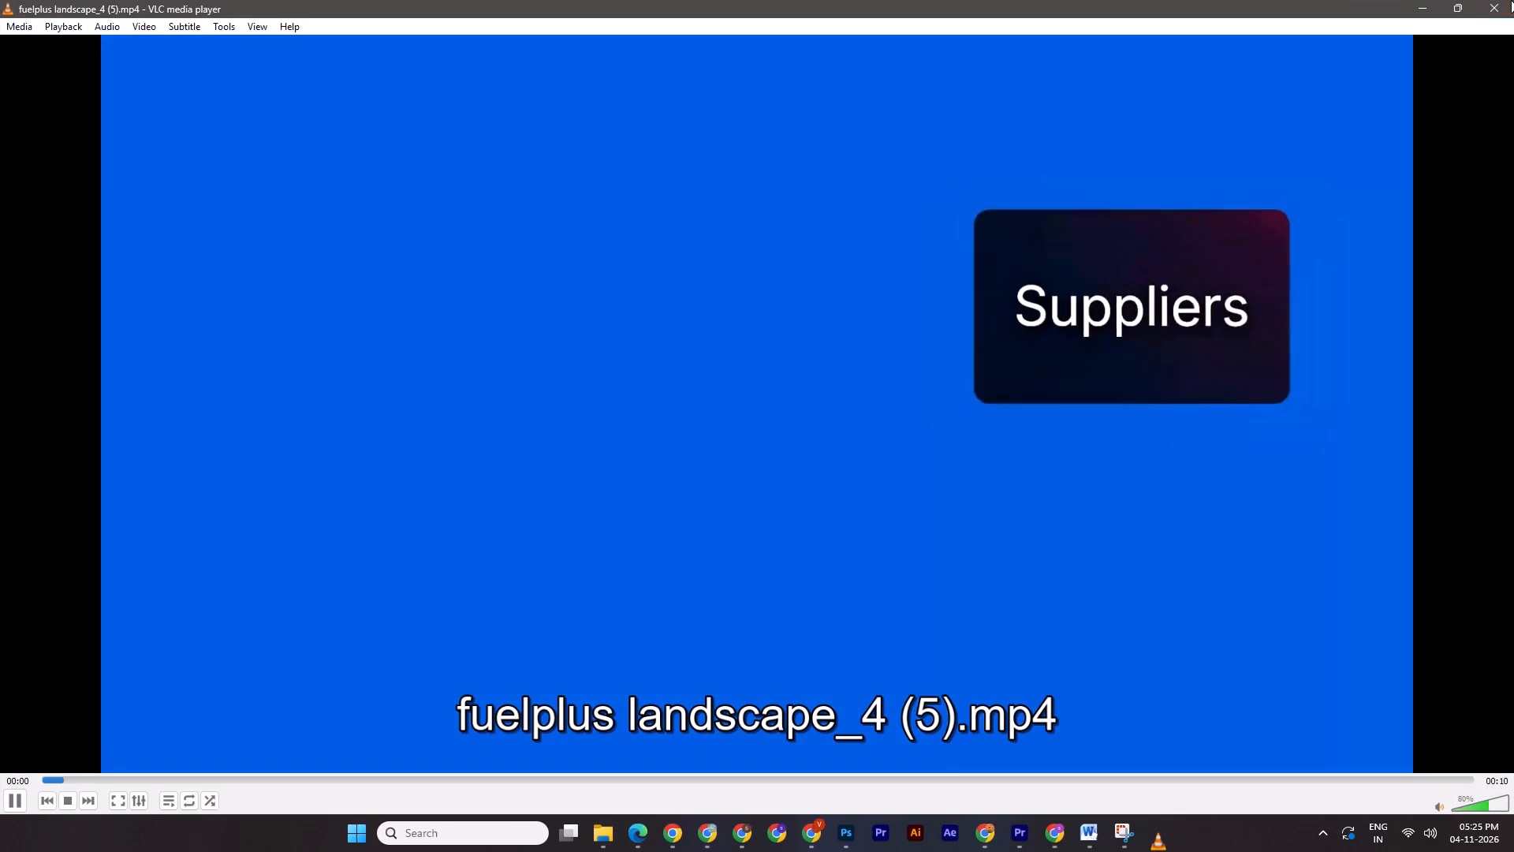
pyautogui.click(1492, 0)
pyautogui.moveTo(1320, 512); pyautogui.dragTo(1035, 839)
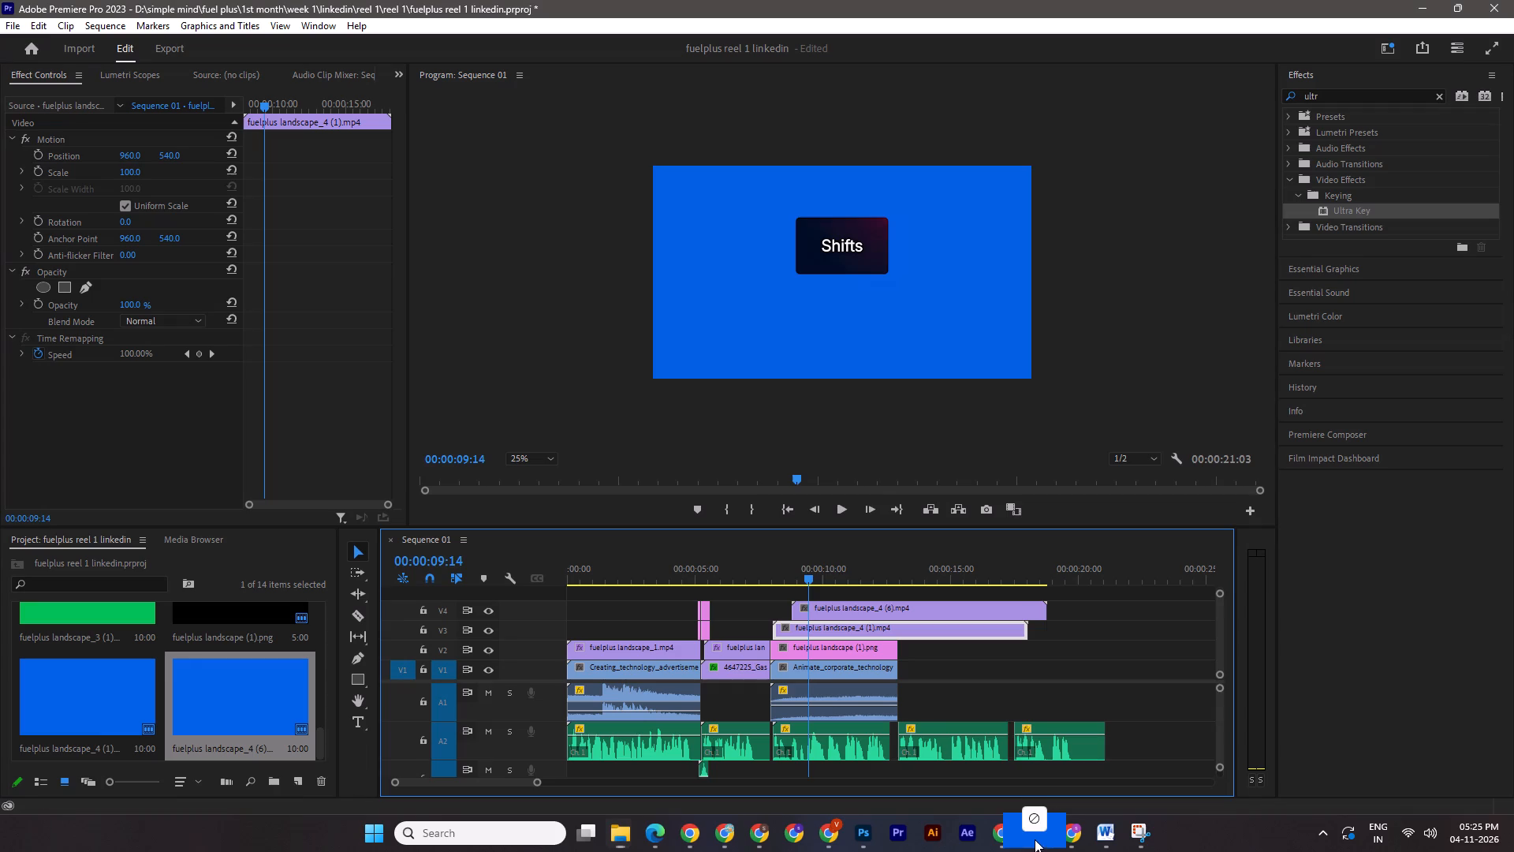
pyautogui.moveTo(1035, 839); pyautogui.dragTo(811, 592)
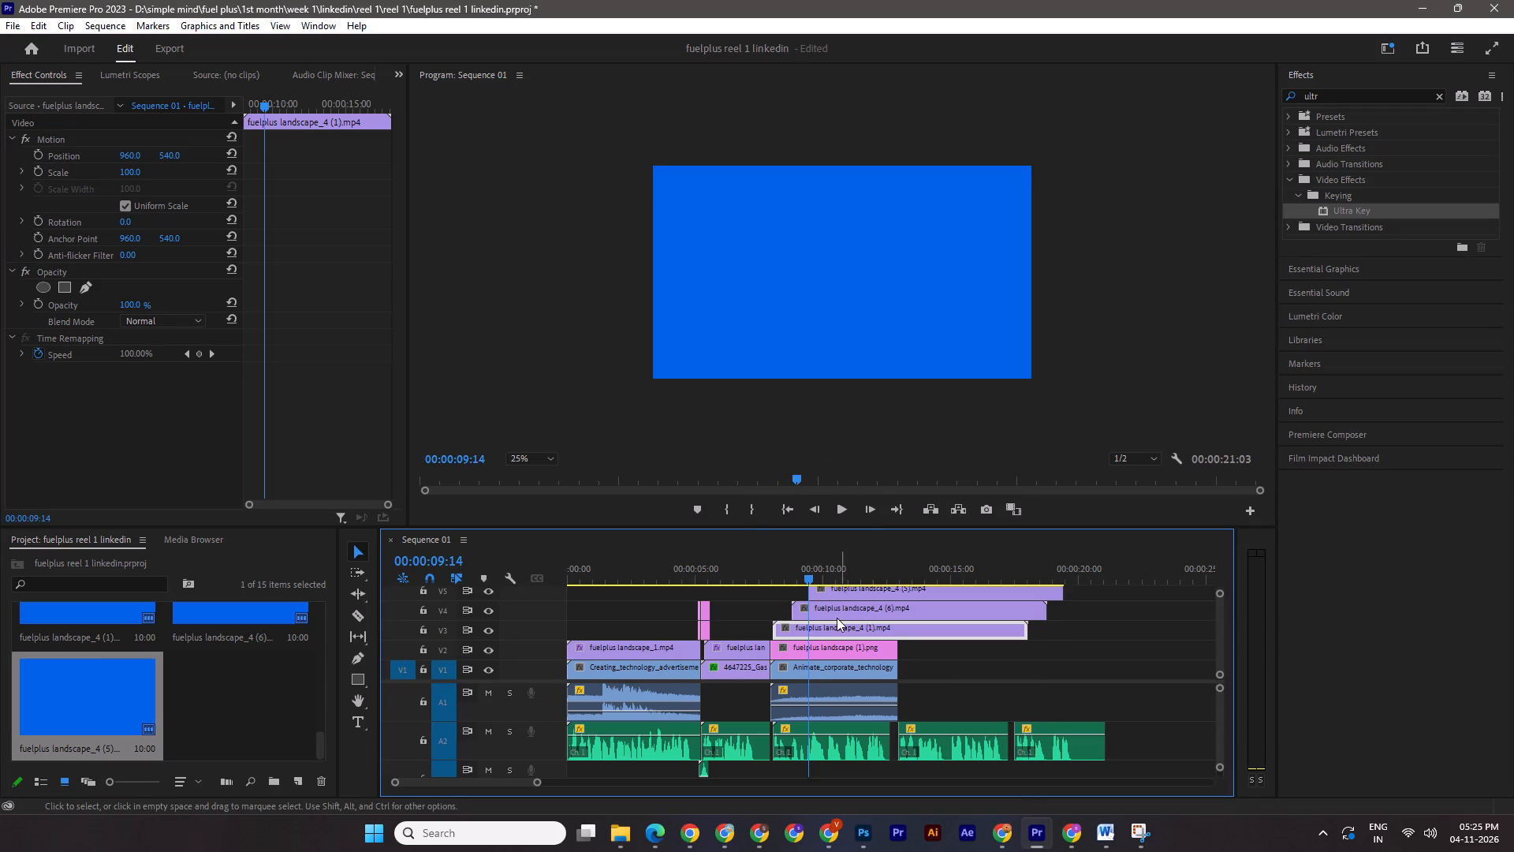